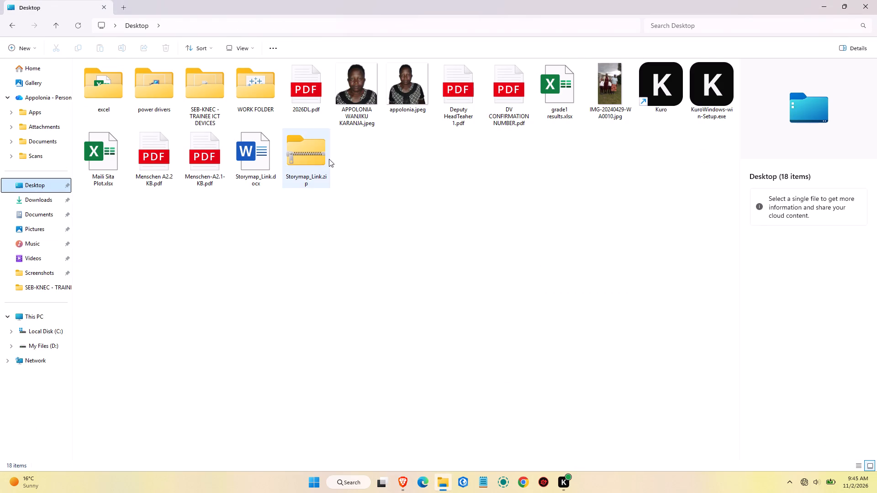
Open the Maili Sita Plot.xlsx workbook from the Desktop folder.
click(99, 165)
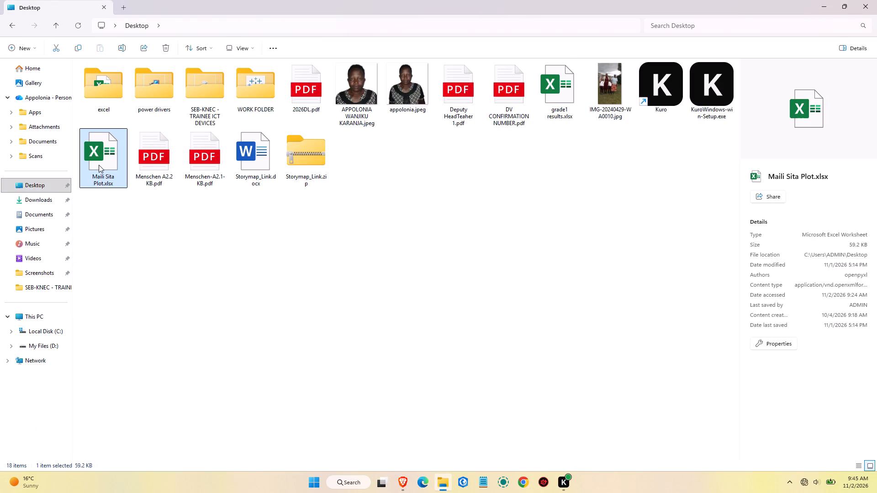
double_click(99, 165)
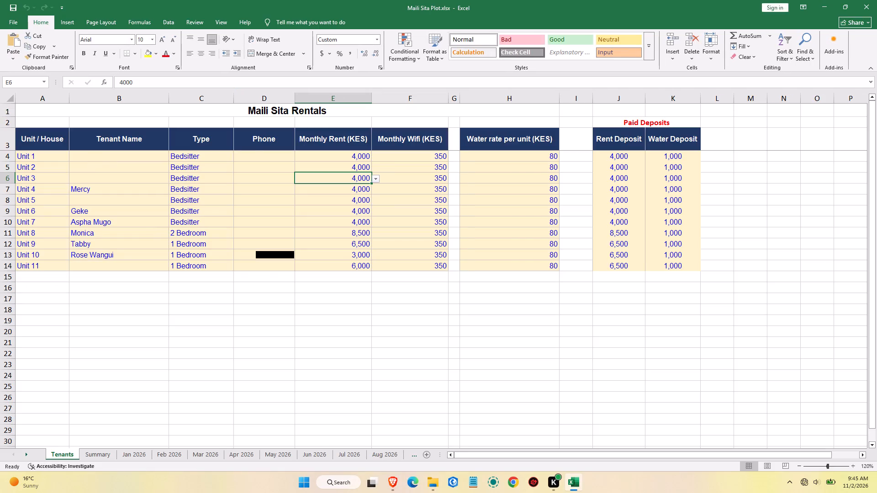
Review the tenant list, and examine the Summary sheet's monthly figures and outstanding balances by tenant.
click(618, 118)
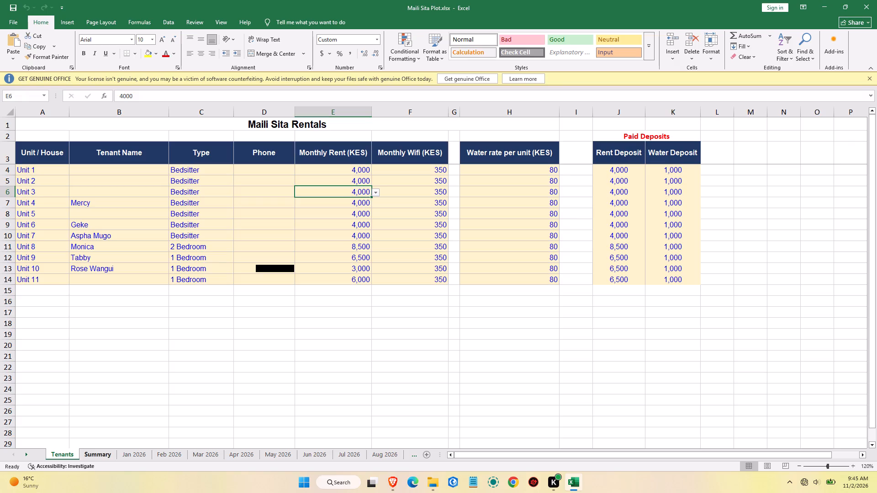
click(197, 170)
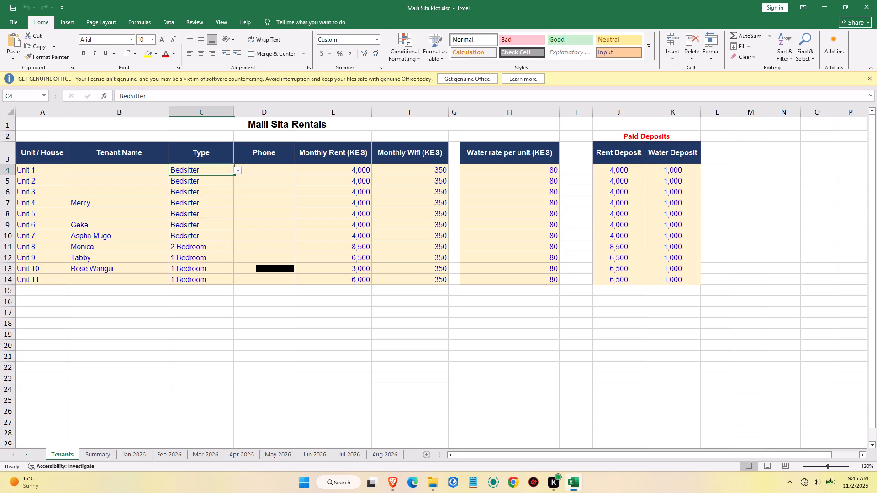
click(83, 457)
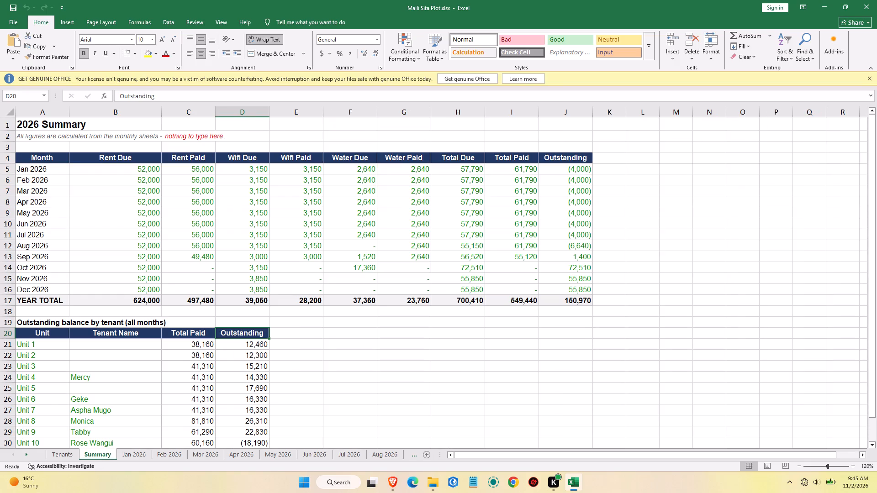
scroll(190, 342, down, 1)
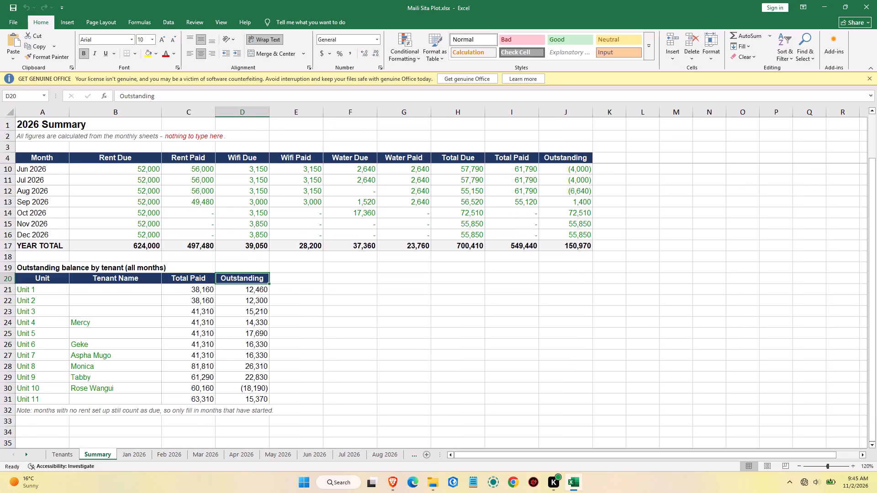
scroll(189, 346, up, 1)
scroll(189, 346, down, 2)
scroll(188, 348, up, 2)
scroll(188, 348, down, 2)
scroll(188, 348, up, 1)
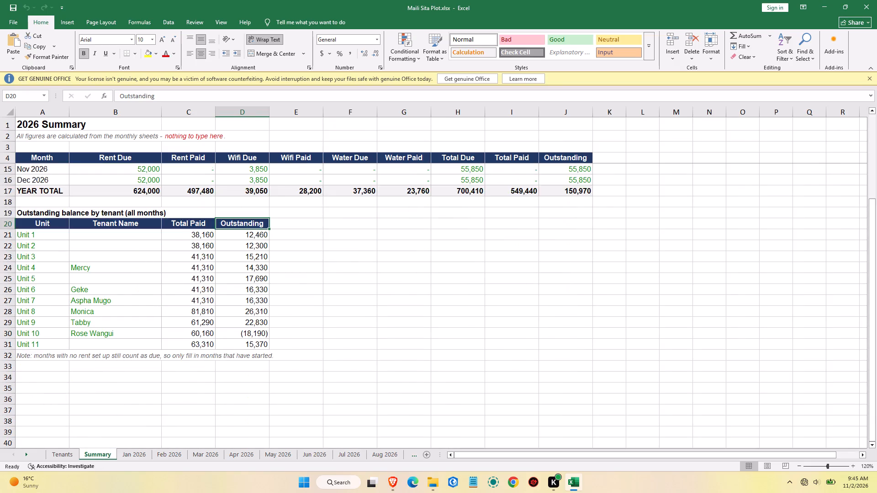
scroll(188, 348, up, 5)
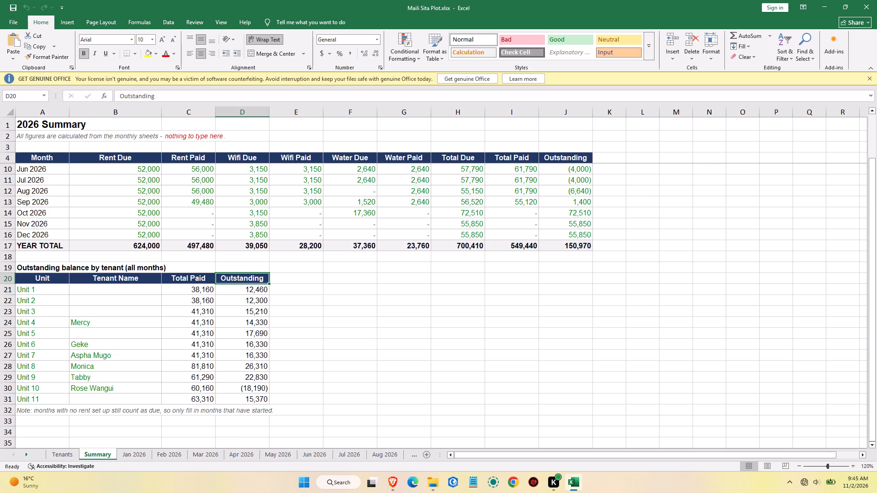
scroll(188, 348, down, 1)
scroll(187, 349, up, 3)
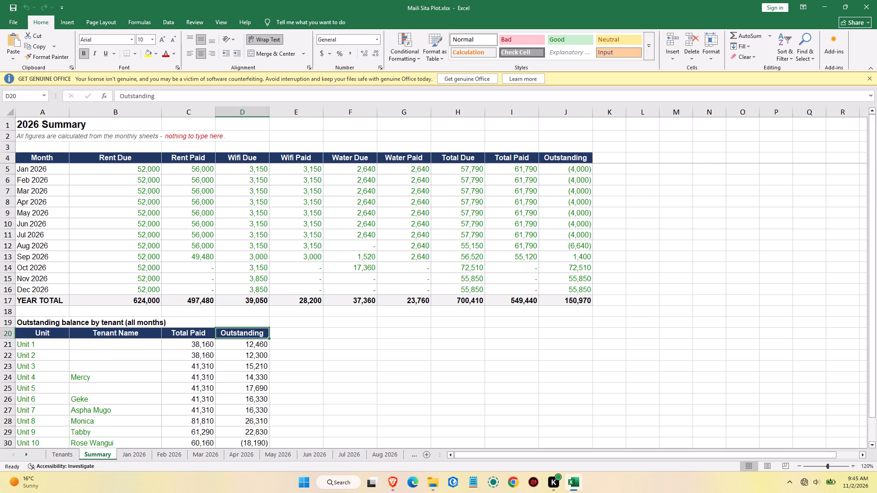
scroll(645, 295, down, 2)
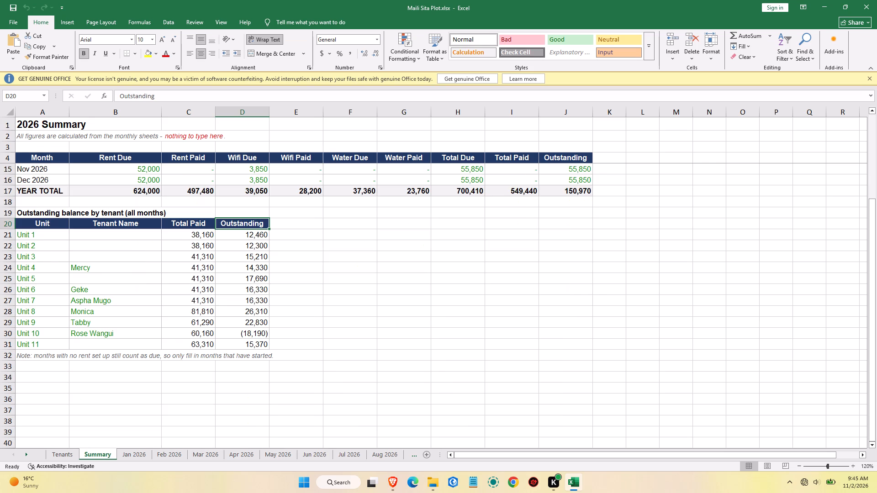
Enter the heading "Utilities Payment Channels" in cell A35, below the tenant balance table on the Summary sheet.
click(41, 386)
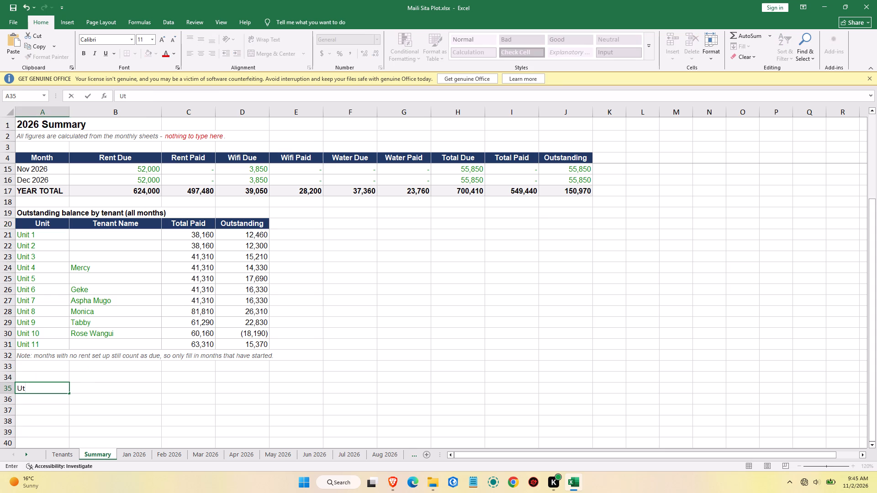
text(ilities)
key(space)
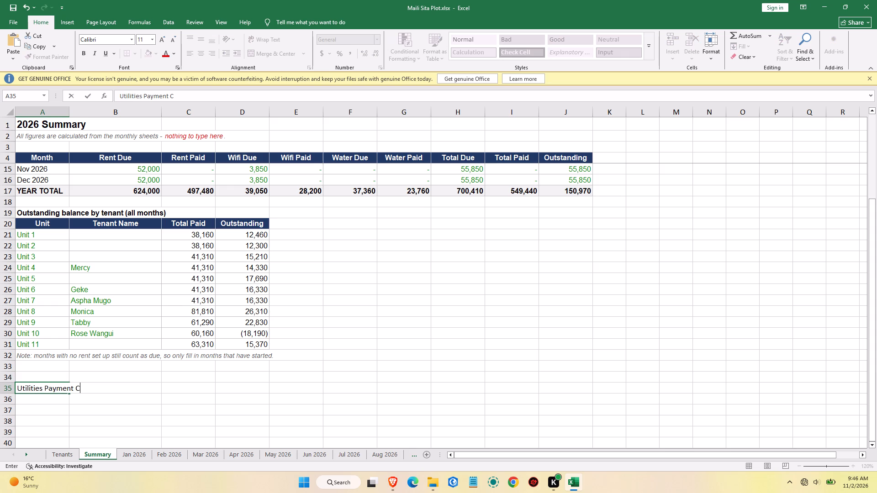
text(hannels)
click(58, 385)
click(31, 400)
Merge and center the Utilities Payment Channels heading across A35:B35 and make its text red.
drag(24, 386, 58, 389)
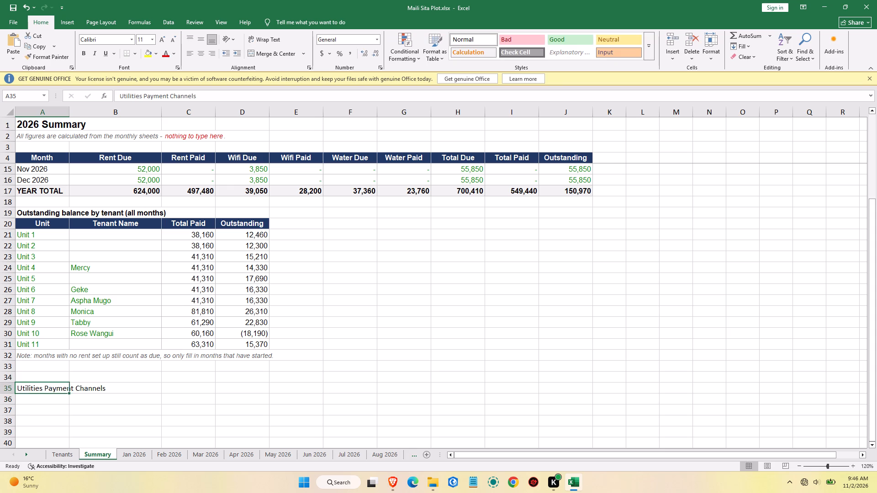
drag(58, 389, 120, 389)
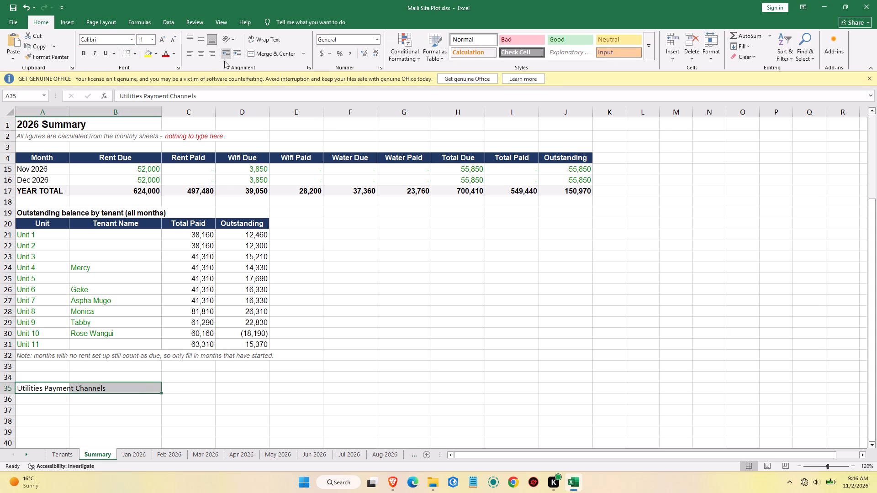
click(282, 56)
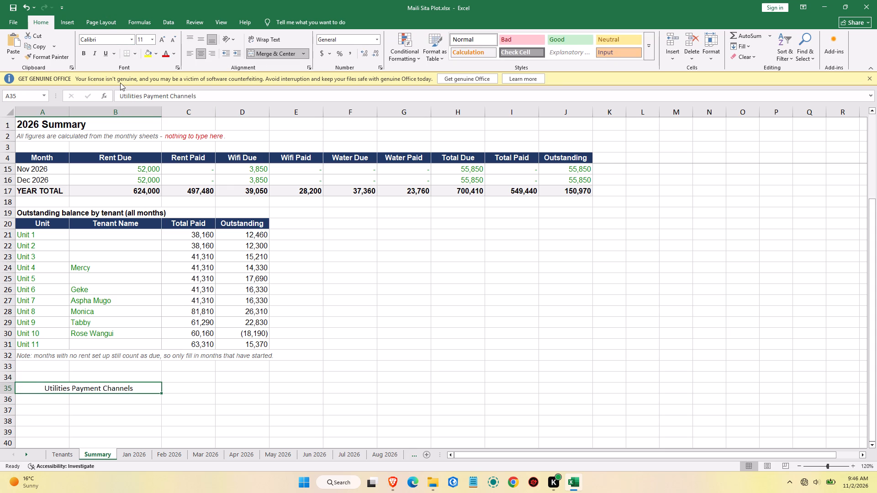
click(168, 57)
click(173, 411)
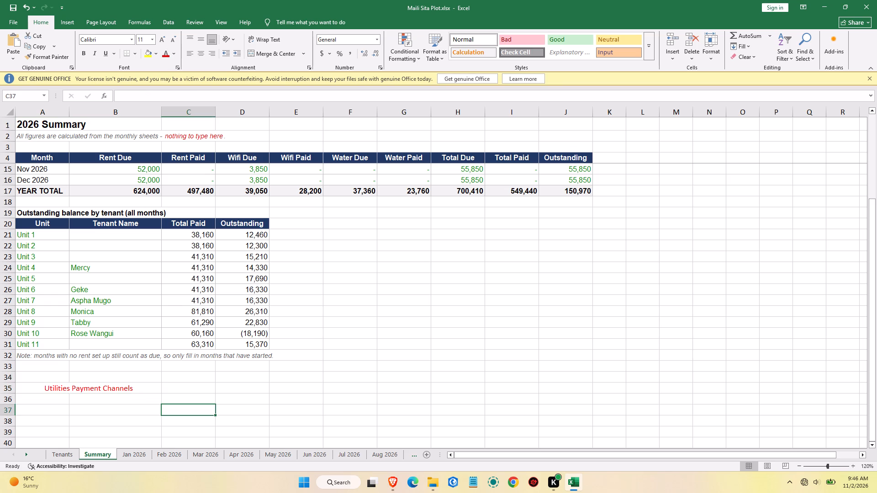
Enter the row labels "Water" in A36 and "WI-FI" in A37, beneath the Utilities Payment Channels heading.
click(62, 400)
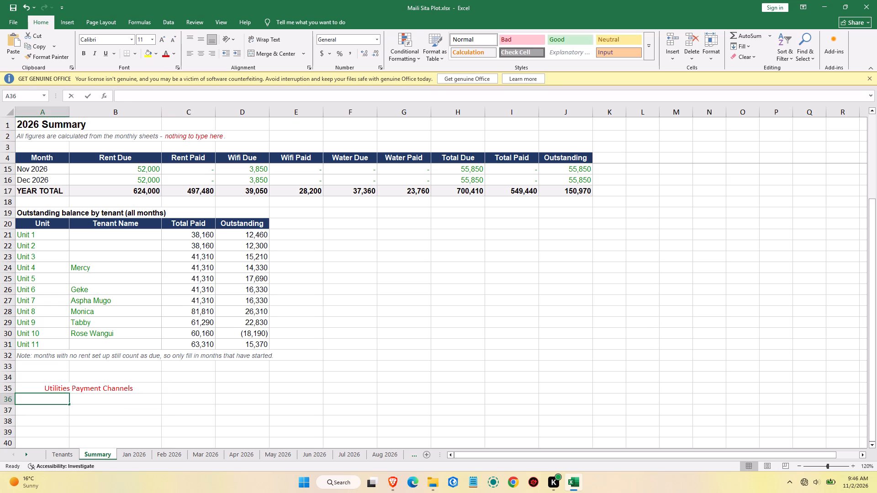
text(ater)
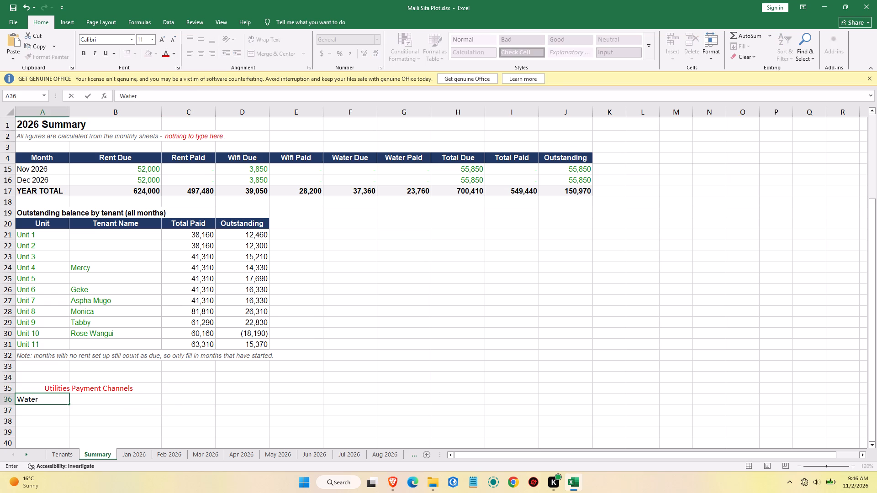
click(24, 410)
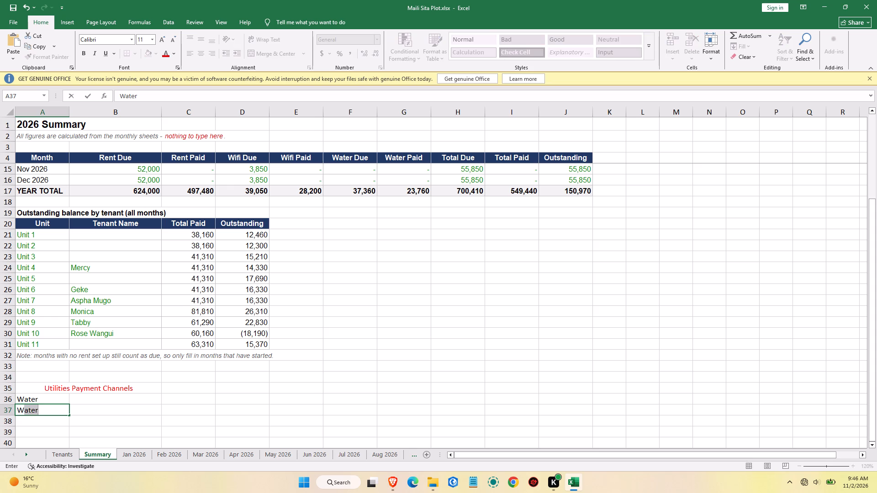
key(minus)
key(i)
click(22, 409)
key(Right)
key(Right)
key(Right)
key(BackSpace)
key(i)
click(94, 398)
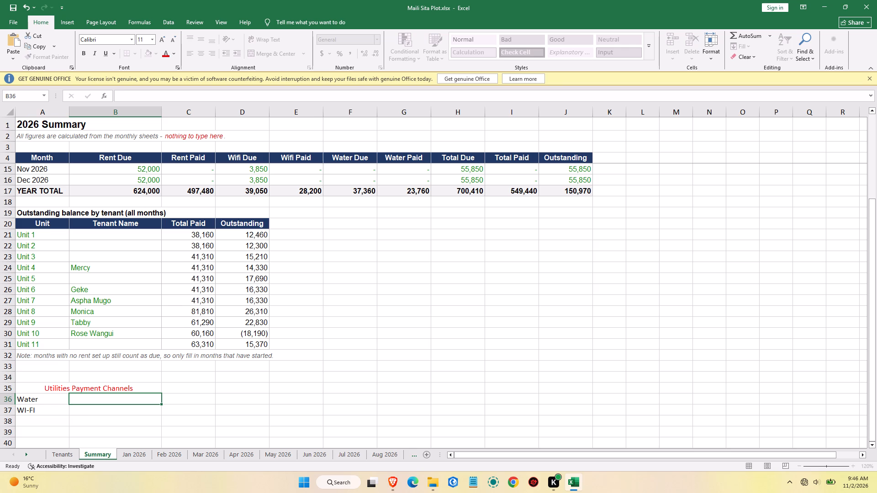
Move the Water and WI-FI labels down one row to A37:A38, leaving row 36 free for column headings.
click(34, 399)
drag(26, 399, 27, 411)
key(ctrl+x)
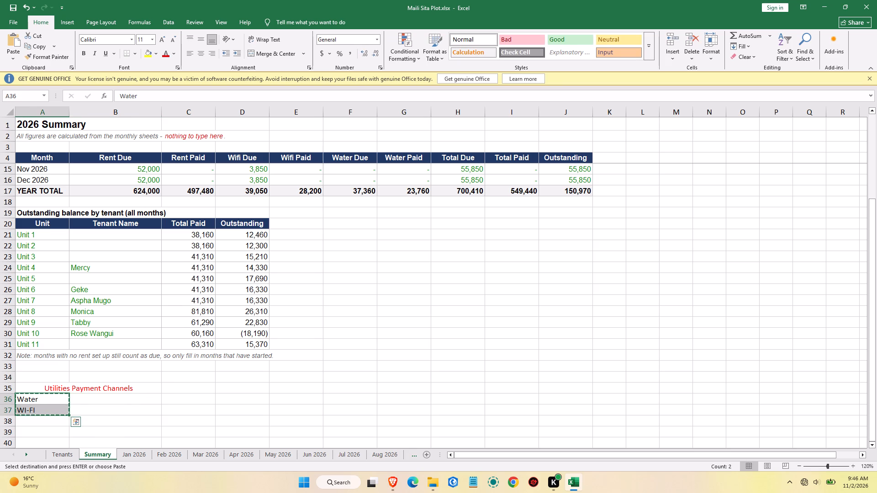
click(31, 419)
click(29, 409)
key(ctrl+v)
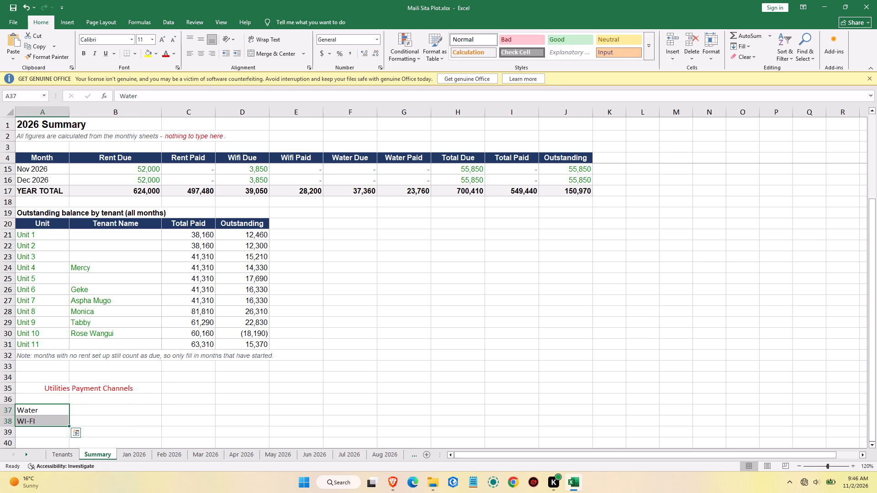
click(37, 400)
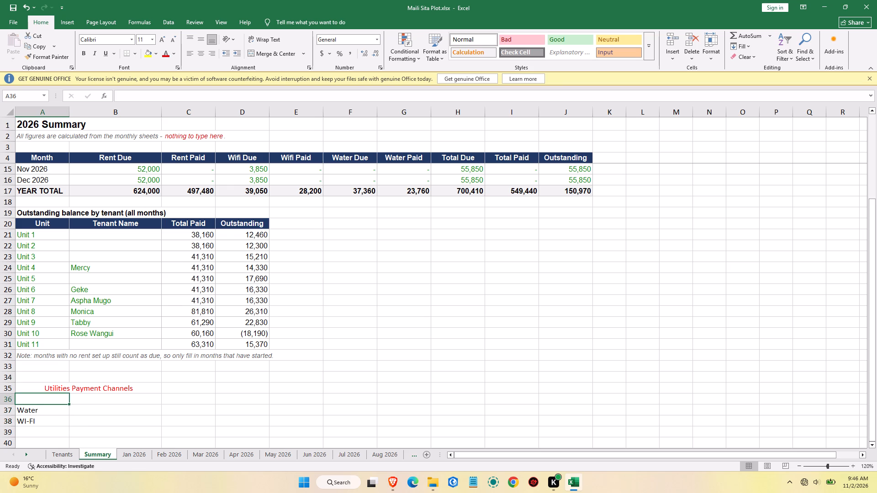
Enter the column headings "Amount" in B36 and "Details" in C36, above the utility rows.
click(89, 400)
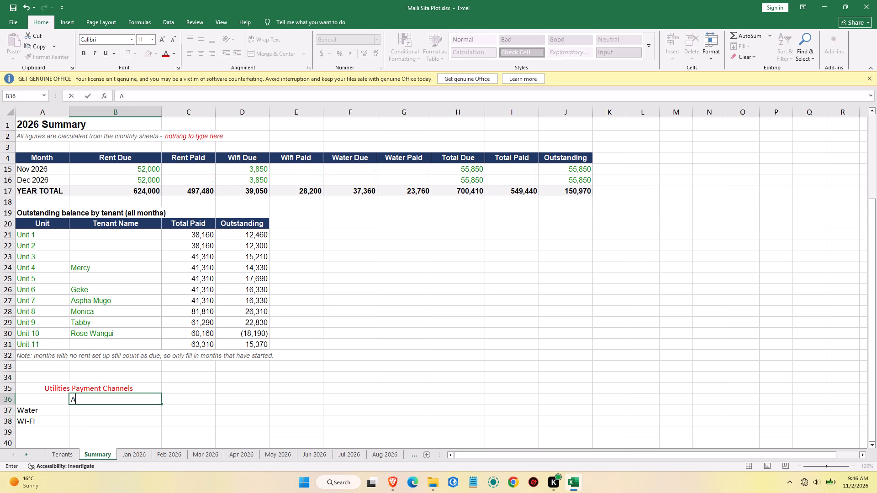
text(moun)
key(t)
click(190, 398)
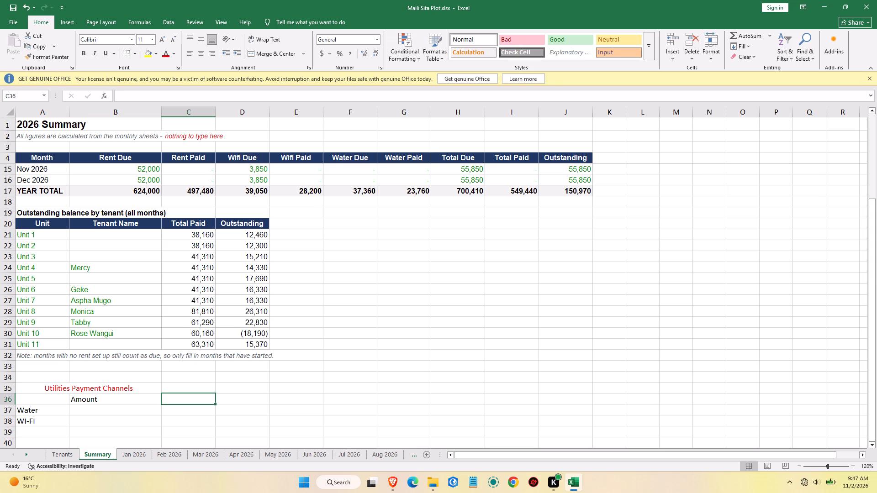
double_click(117, 399)
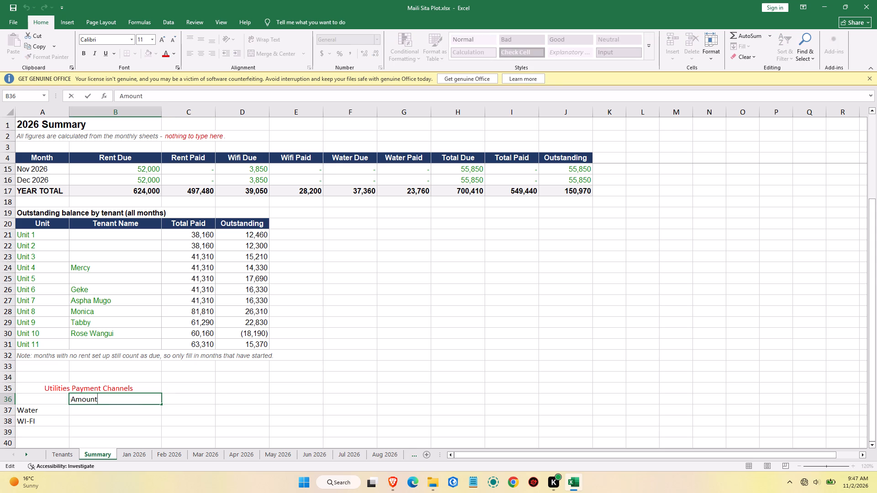
click(96, 409)
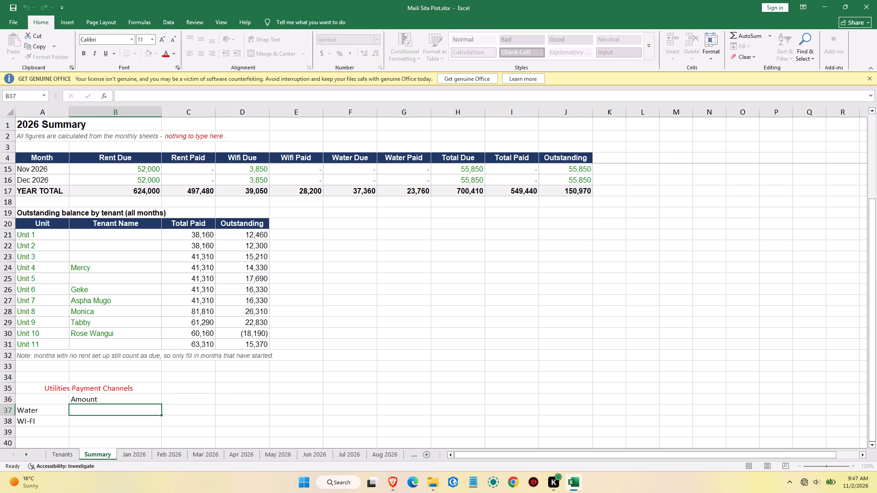
click(169, 400)
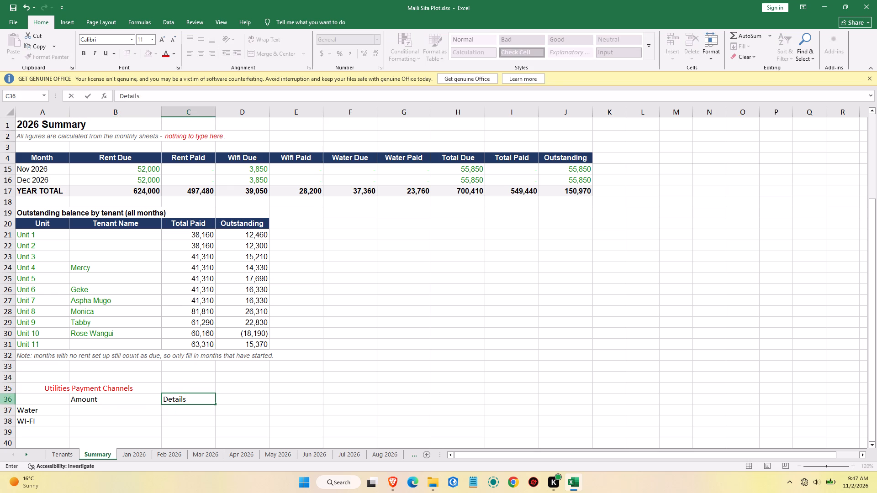
click(66, 398)
Make the Amount and Details column headers in row 36 bold.
click(89, 399)
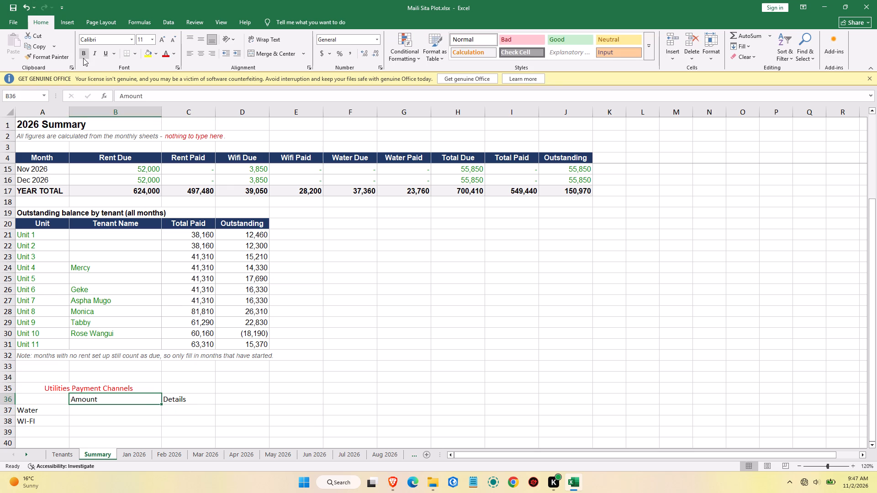
click(83, 58)
click(183, 400)
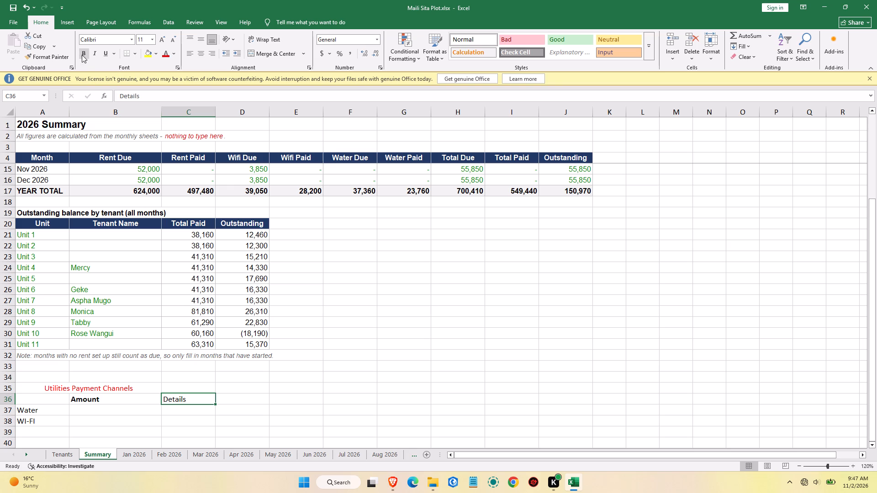
click(82, 55)
Enter "To NaWaSCo" as the Water row's details in cell C37.
click(106, 410)
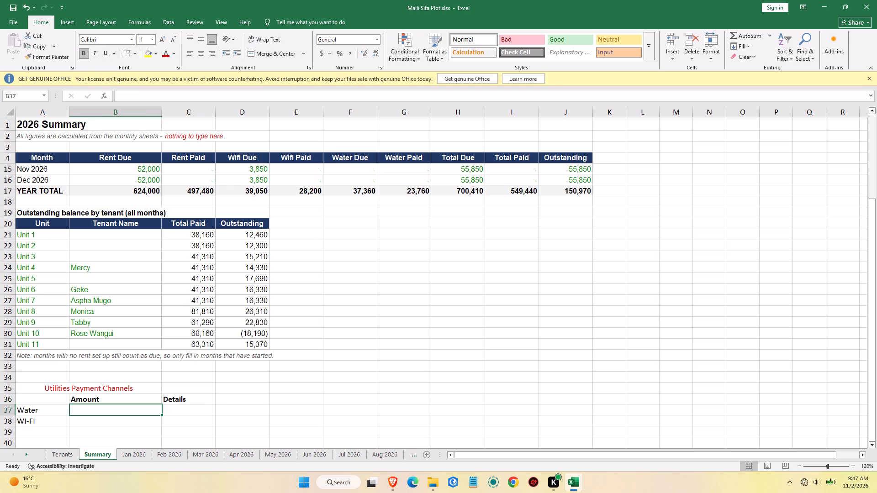
click(194, 411)
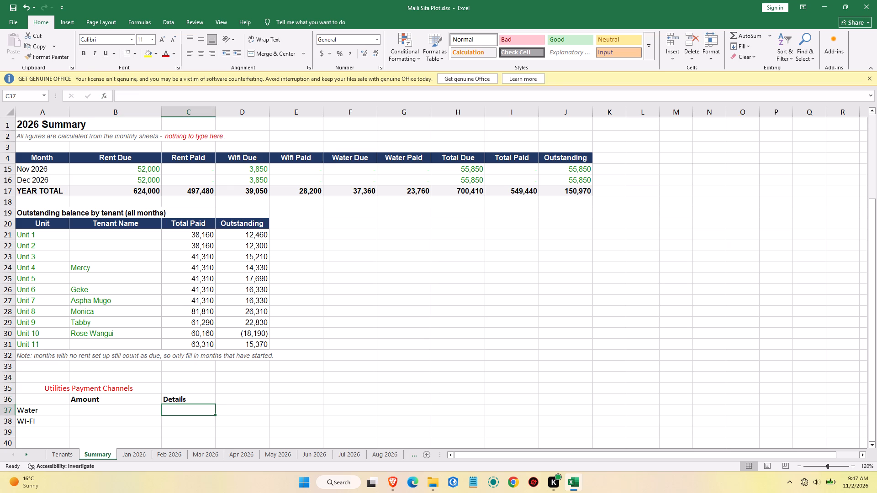
text(o)
key(space)
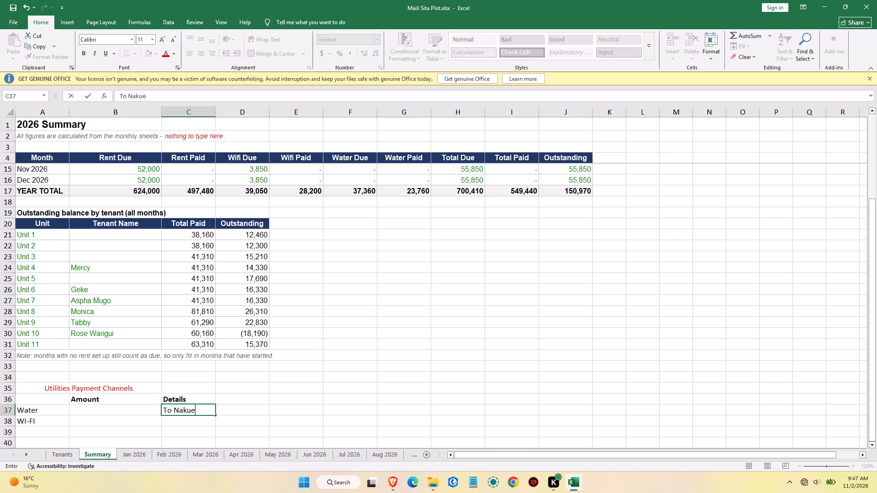
key(BackSpace)
key(r)
key(BackSpace)
key(BackSpace)
key(BackSpace)
key(BackSpace)
key(BackSpace)
key(BackSpace)
key(BackSpace)
key(BackSpace)
key(BackSpace)
key(BackSpace)
key(a)
key(s)
key(c)
key(o)
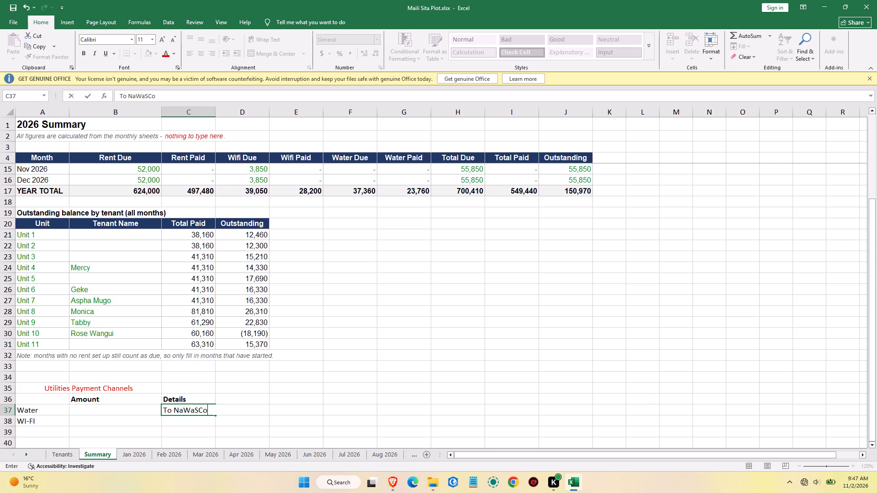
Fill in the WI-FI row with the amount "Ksh. 2,500" in B38 and the details "Per month." in C38.
click(190, 422)
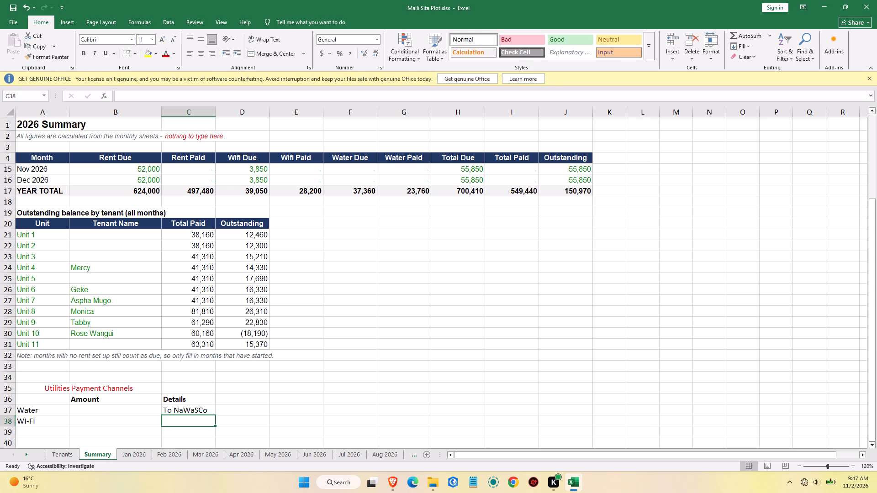
click(101, 421)
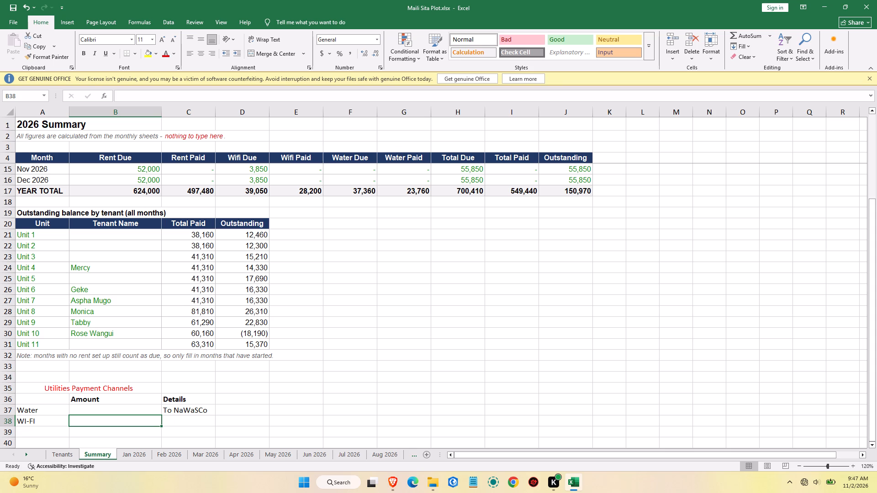
click(117, 409)
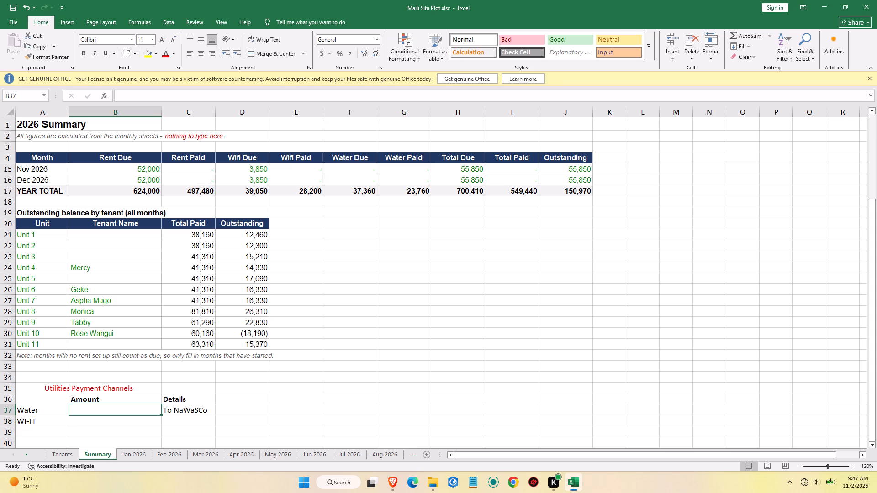
click(110, 423)
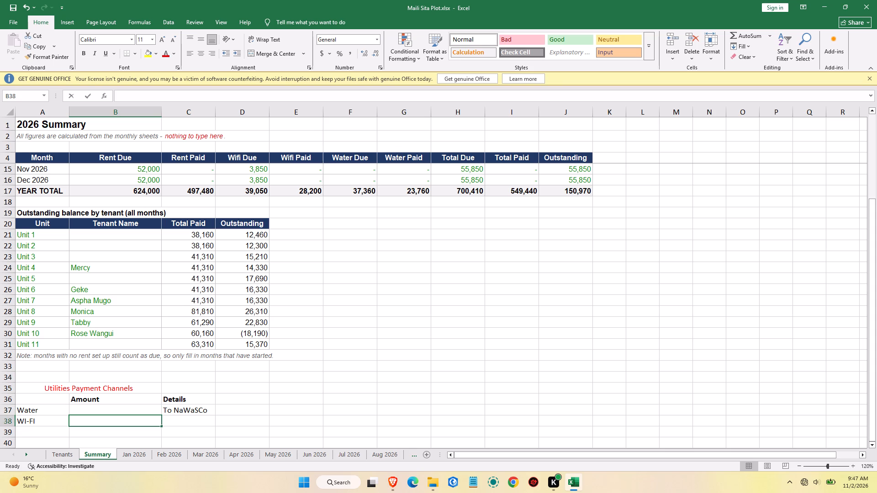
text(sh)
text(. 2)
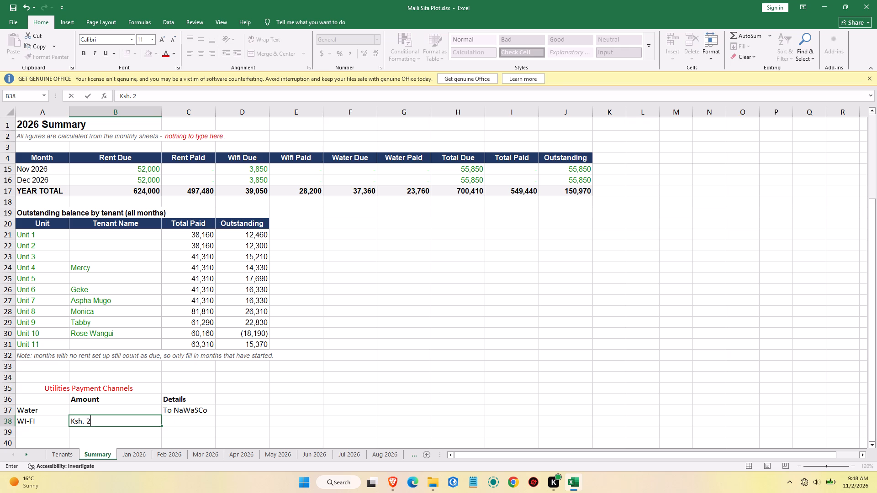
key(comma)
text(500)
click(180, 423)
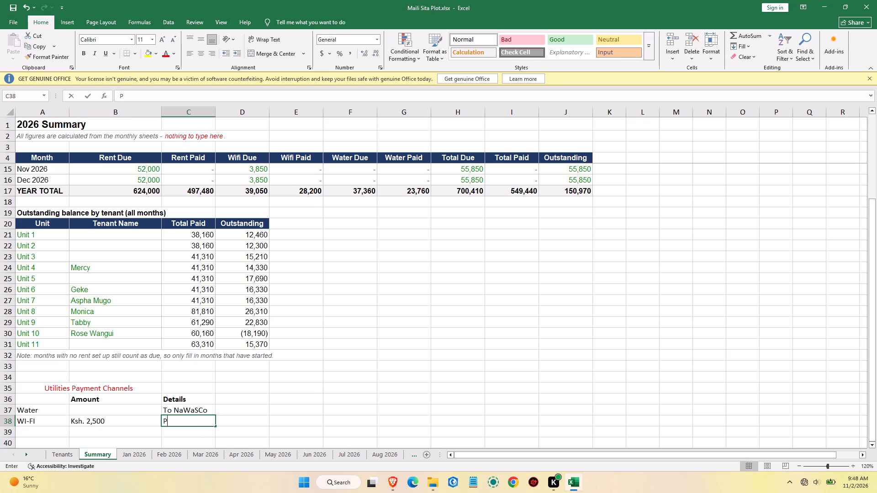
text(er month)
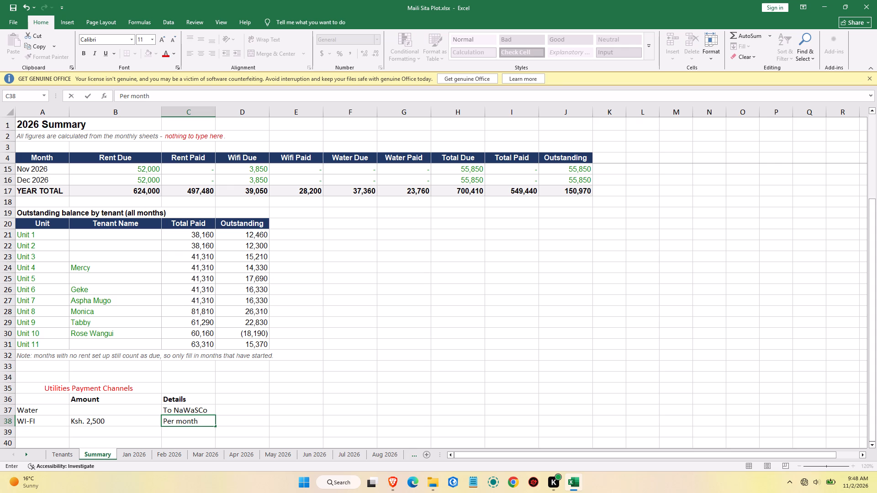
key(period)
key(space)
Increase the height of the WI-FI row, row 38, to a little over twice that of the other rows.
click(9, 423)
drag(9, 425, 8, 440)
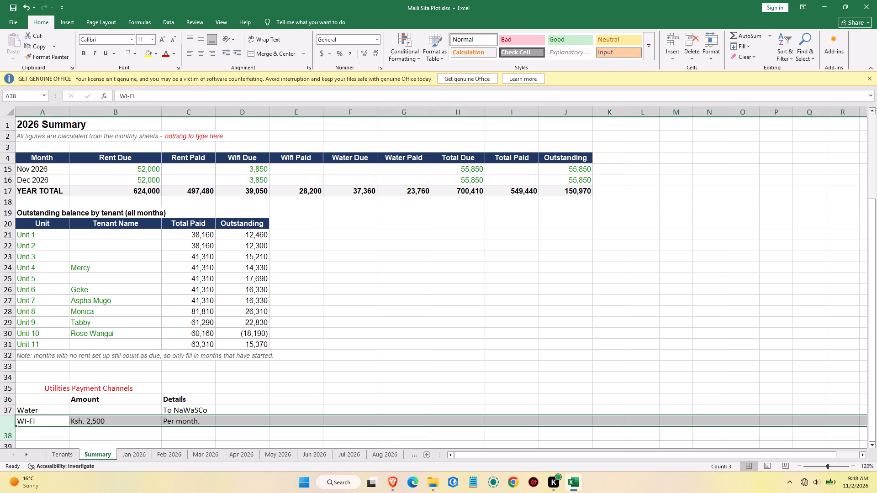
click(102, 430)
scroll(177, 436, down, 1)
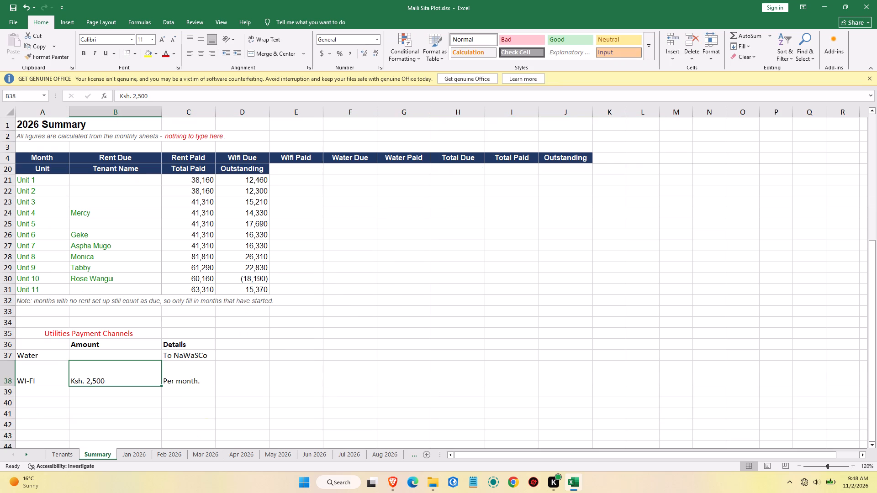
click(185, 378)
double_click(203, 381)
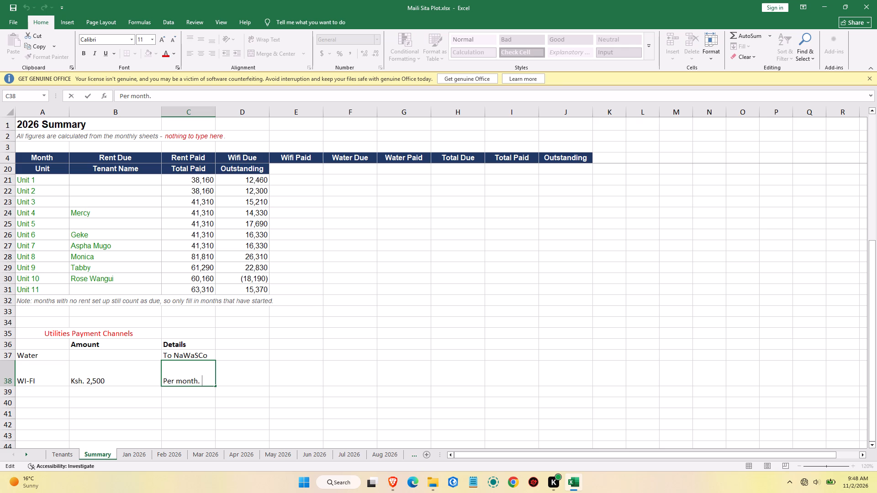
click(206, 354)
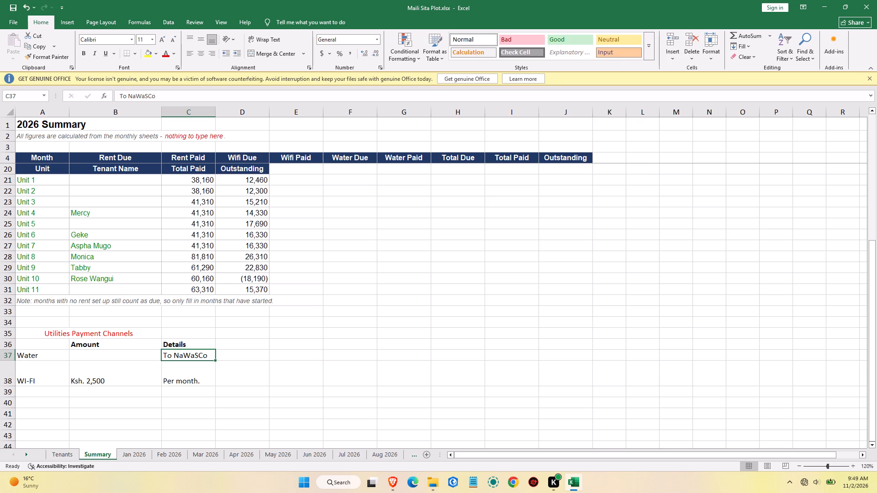
Add the column headers Paybill Number in D36, Account Number in E36 and Due Date in F36, widening column E slightly.
click(249, 344)
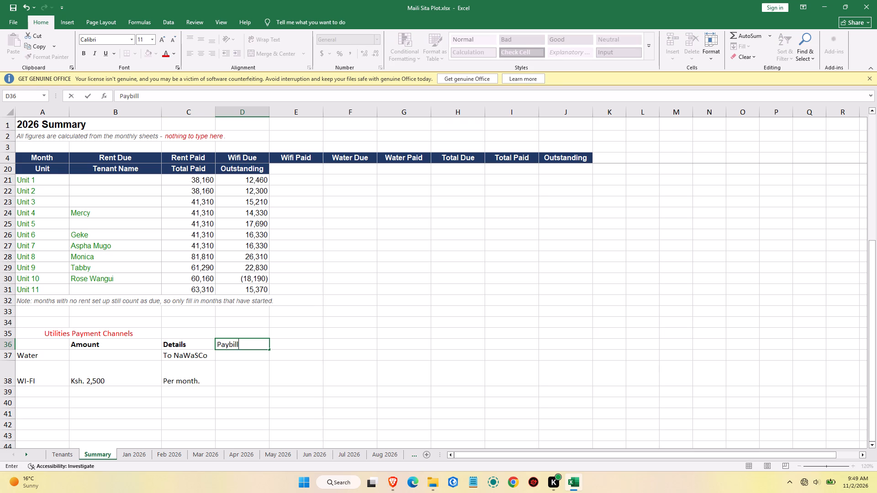
text(umber)
click(282, 348)
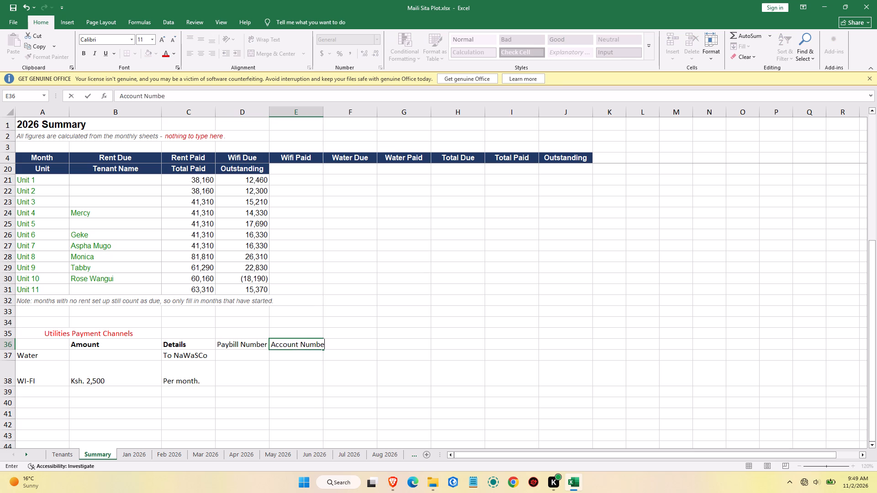
click(317, 363)
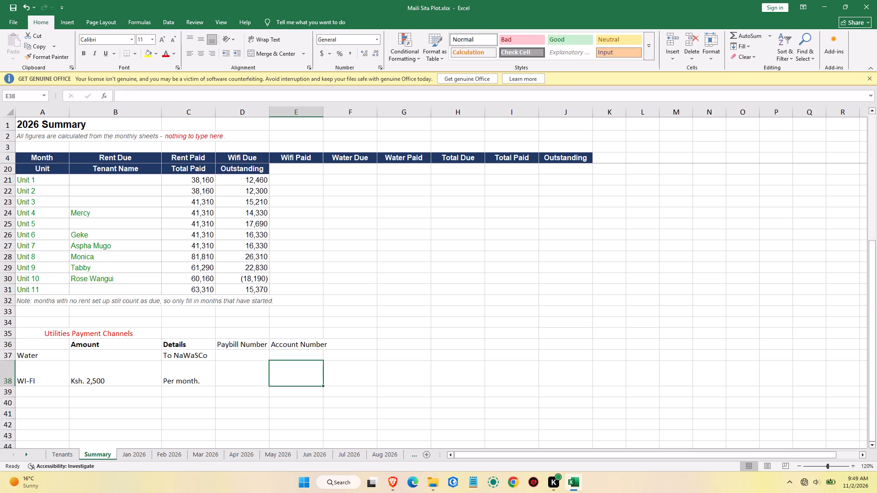
drag(322, 113, 328, 114)
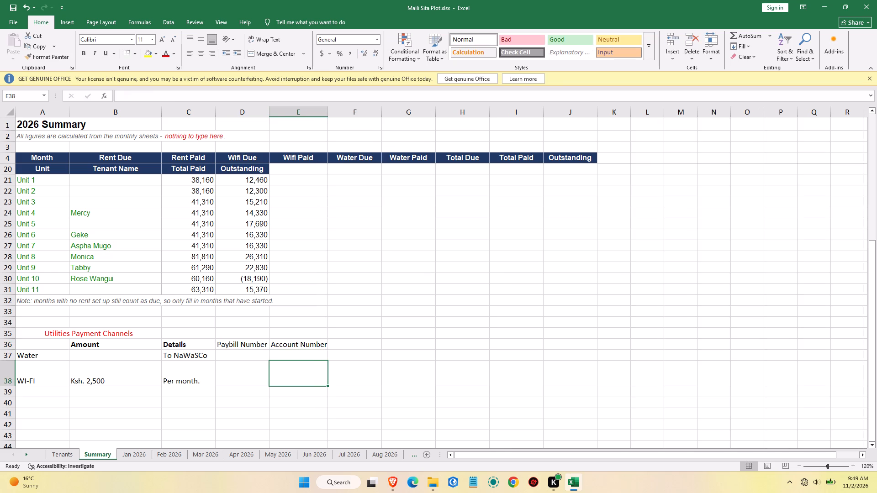
click(345, 343)
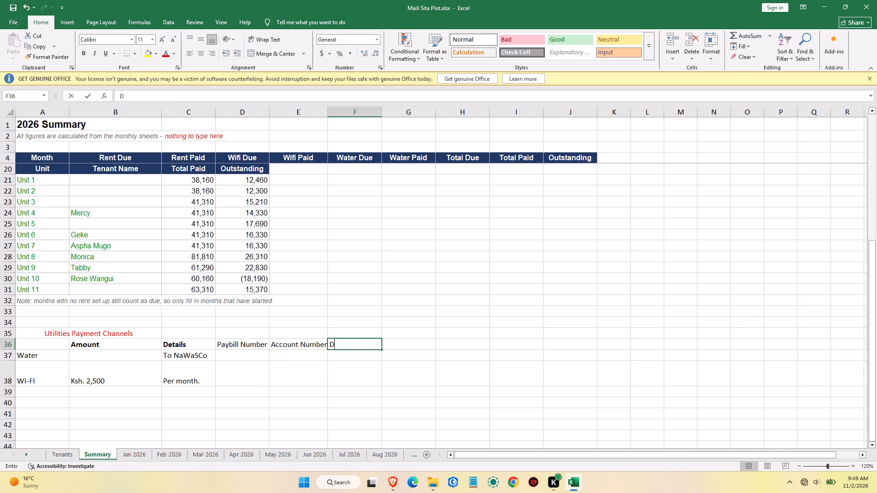
text(ue)
key(space)
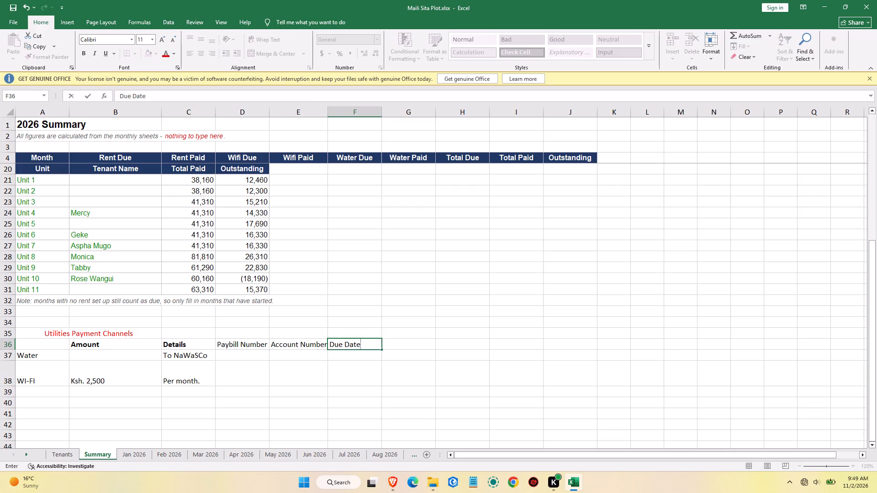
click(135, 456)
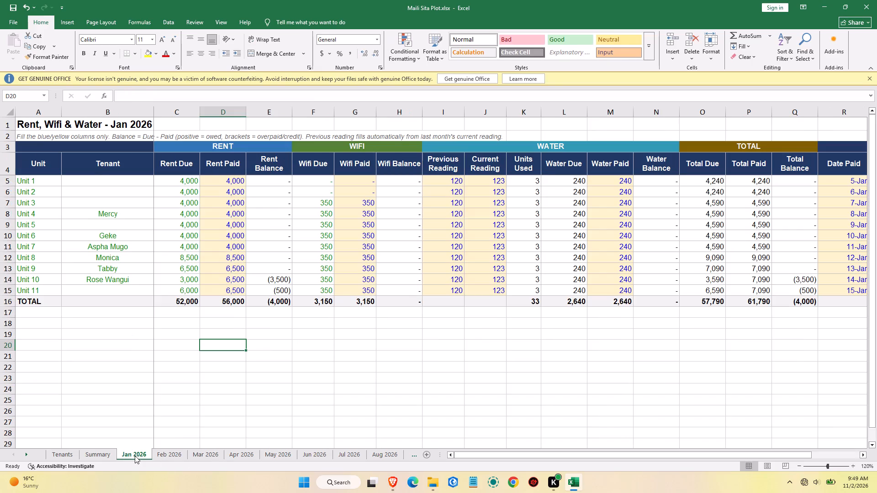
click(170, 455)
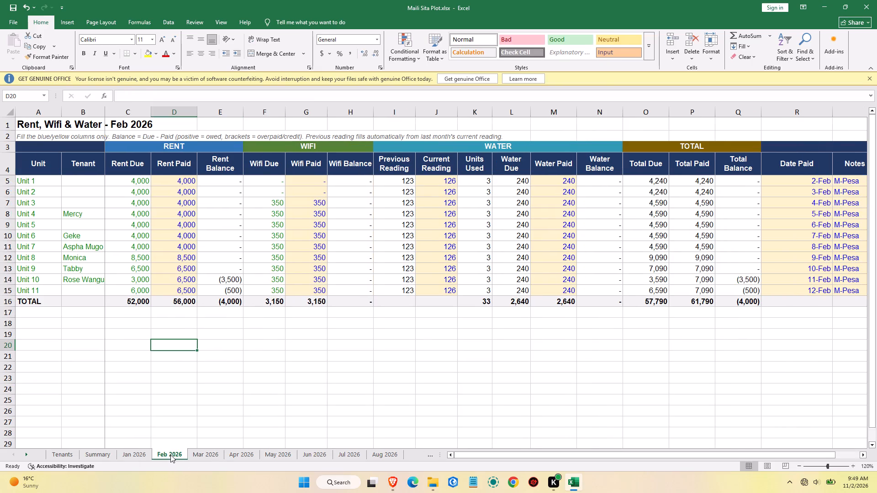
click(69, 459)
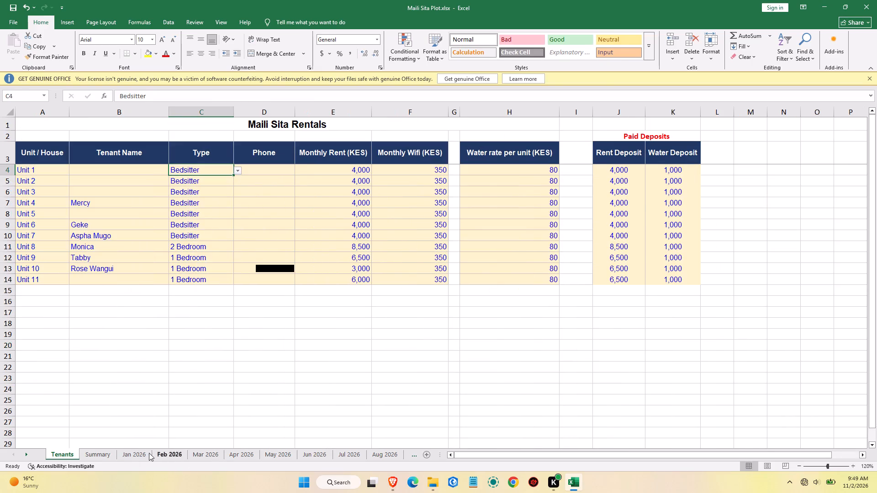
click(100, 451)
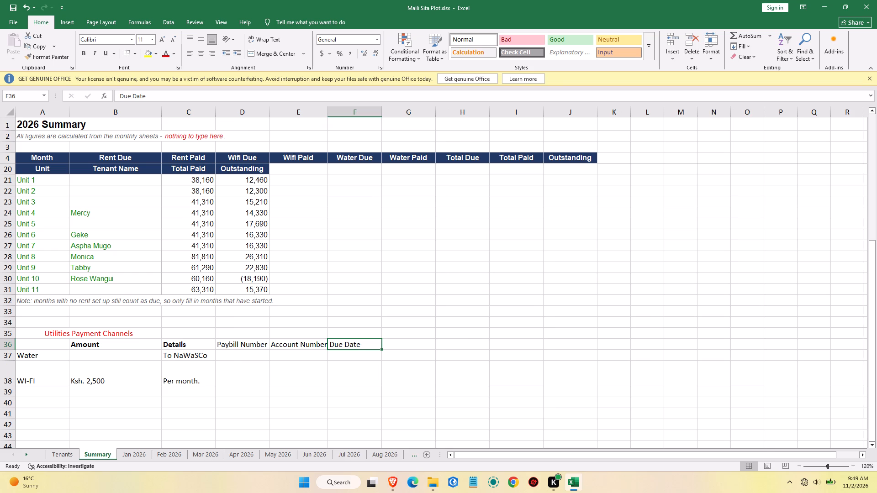
Make the Paybill Number, Account Number and Due Date headers in row 36 bold.
click(254, 344)
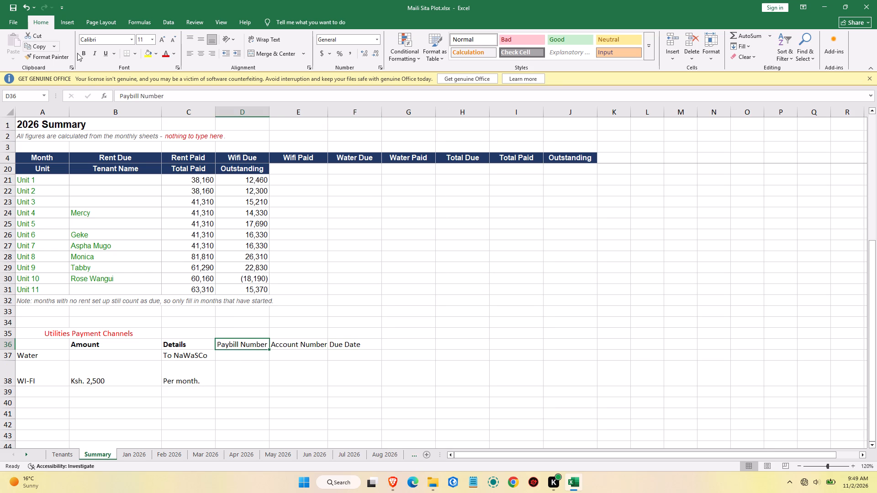
click(82, 54)
click(312, 345)
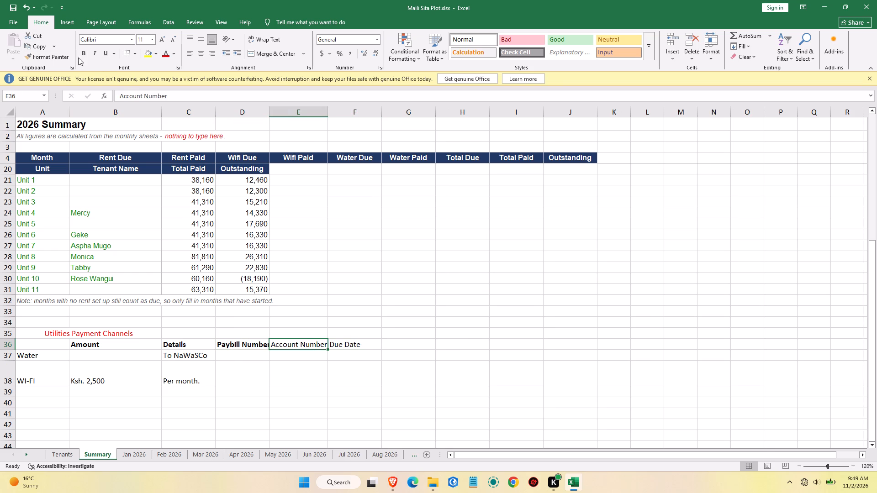
click(82, 56)
click(347, 349)
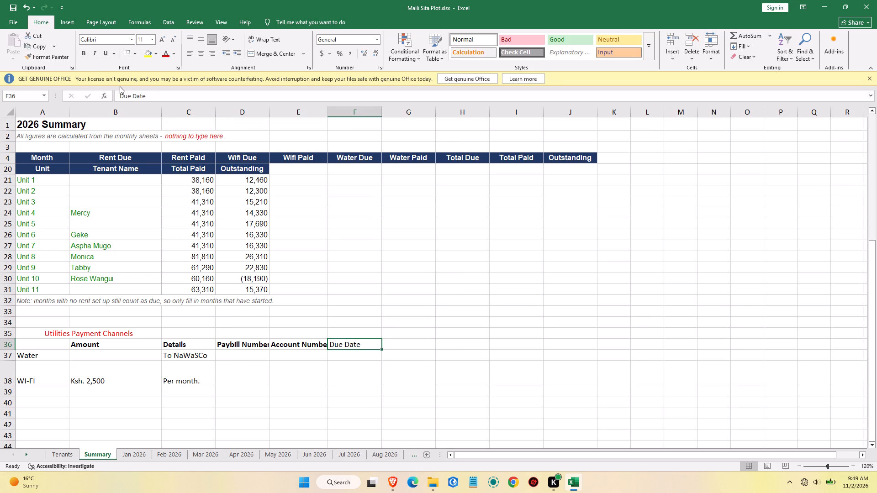
click(83, 54)
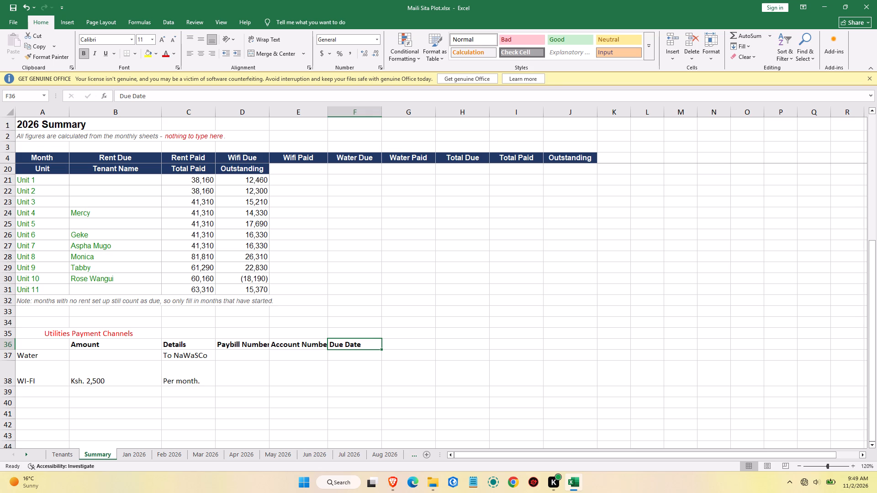
Widen column D slightly to fit the bold Paybill Number header.
click(226, 374)
click(230, 360)
click(232, 356)
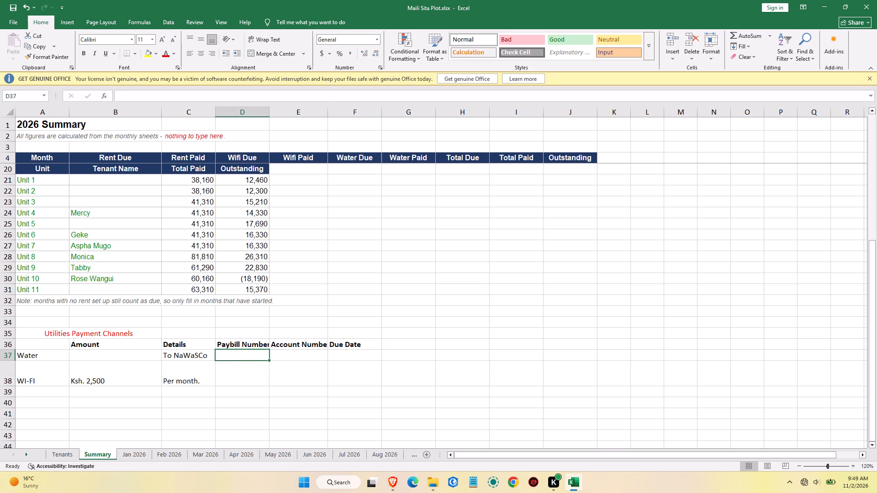
drag(268, 113, 273, 114)
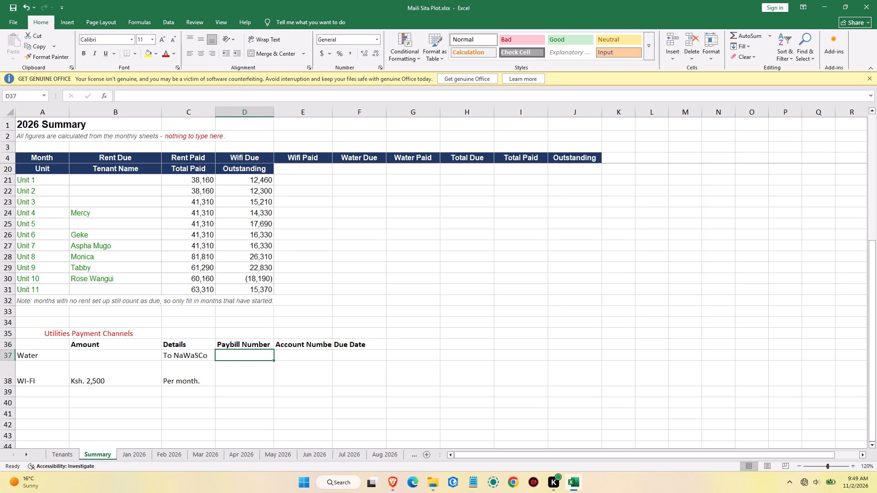
Complete the WI-FI row with its paybill number, account number, the due date "Date 16" and the details "Per month. WaVex".
click(245, 378)
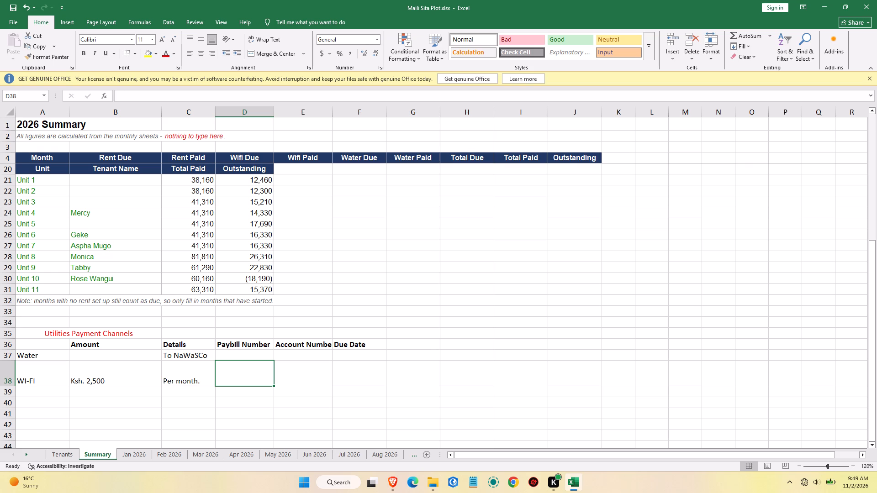
Add "Per Month." before the existing text in the Water details cell C37, making it "Per Month. To NaWaSCo".
double_click(209, 356)
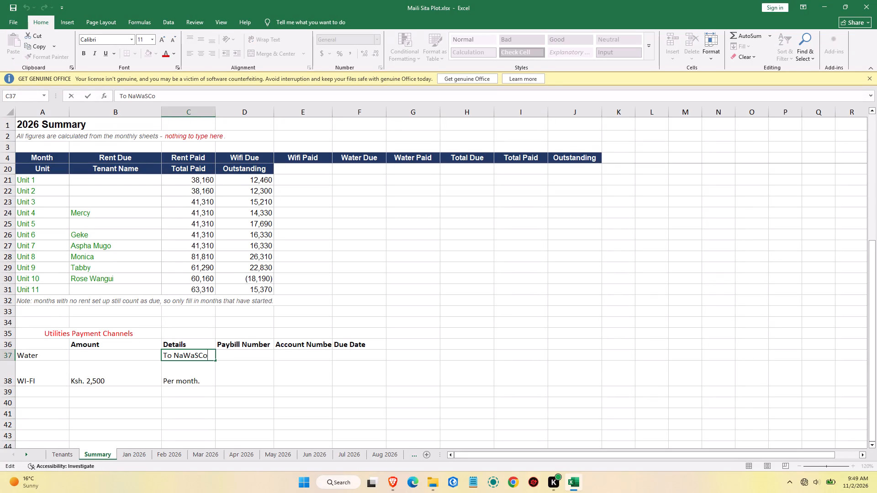
click(164, 354)
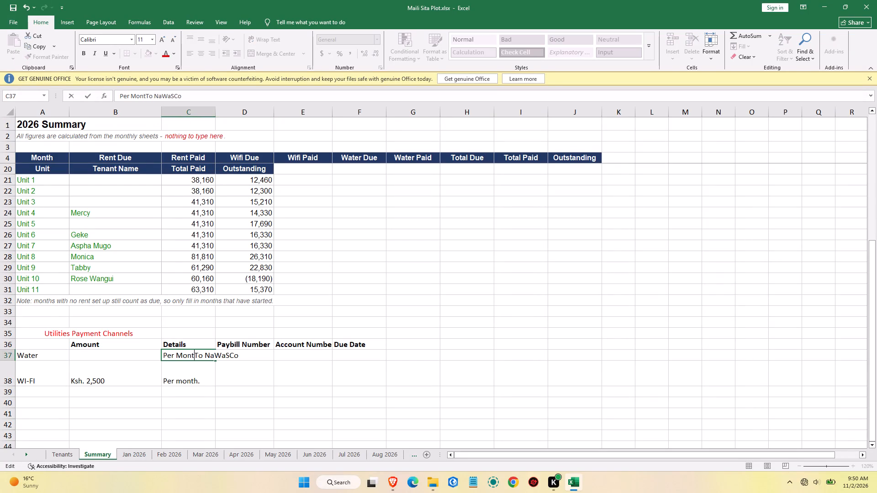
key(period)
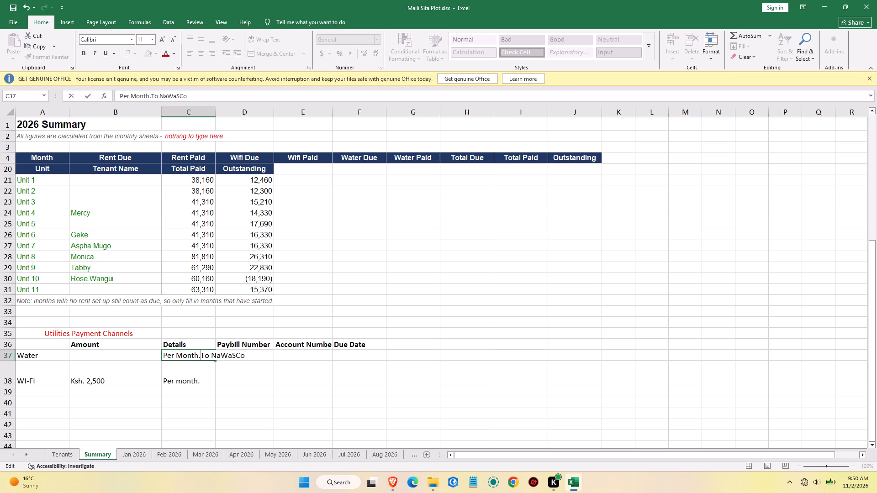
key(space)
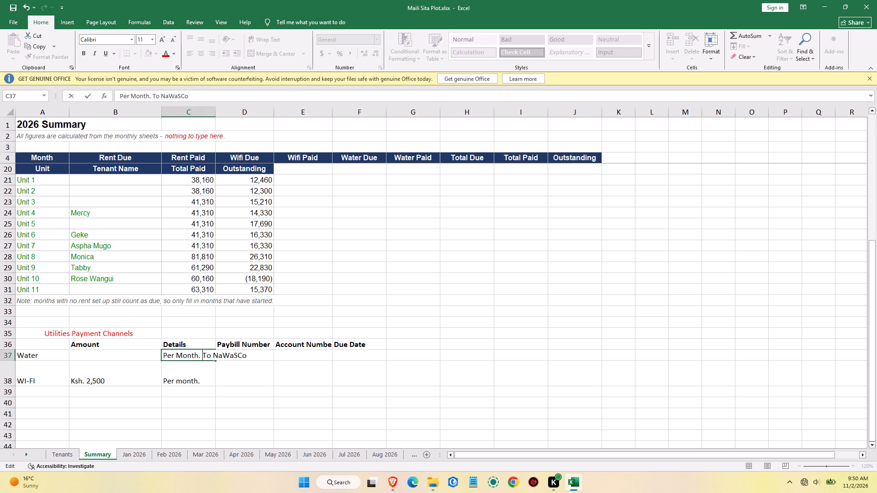
Extend the WI-FI details in C38 to read "Per month. WaVex".
click(201, 377)
double_click(202, 381)
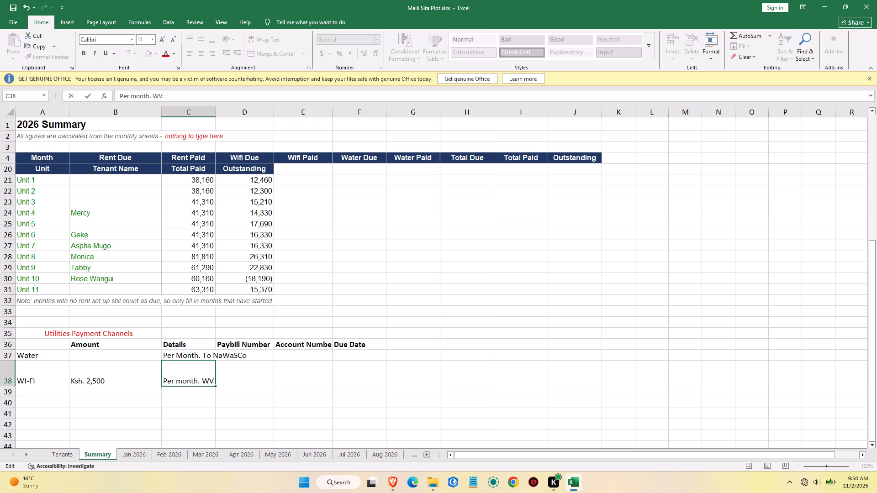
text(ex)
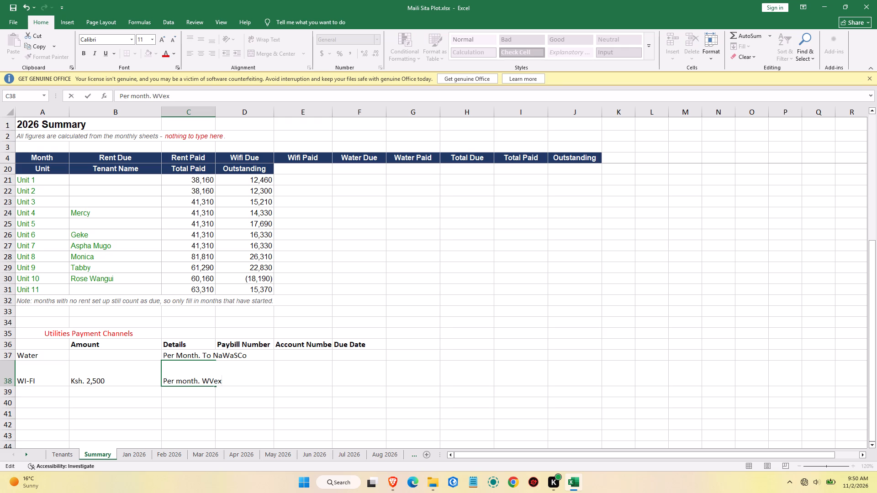
click(207, 380)
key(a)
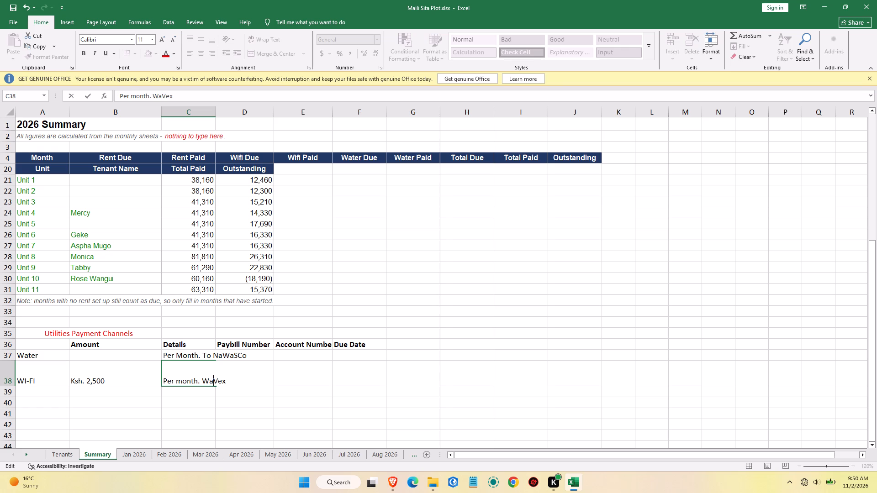
click(217, 380)
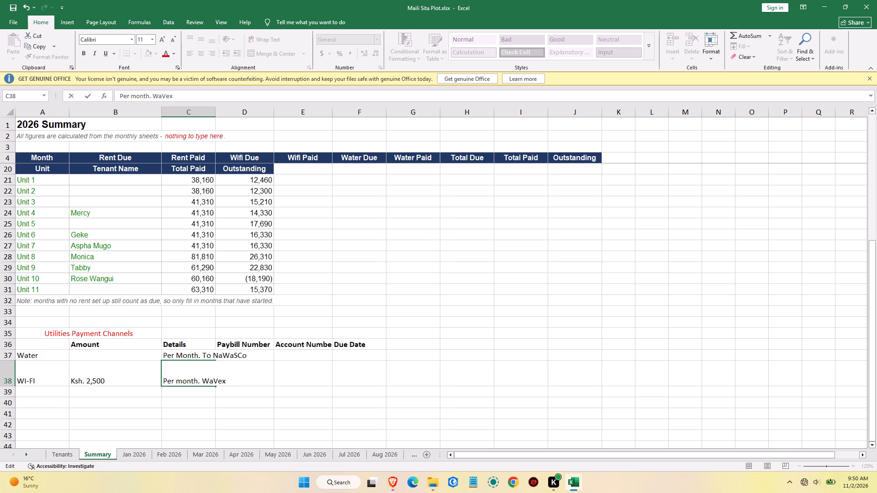
click(213, 393)
Middle-align the WI-FI details in C38 vertically and wrap the text in both details cells, C38 and C37.
click(196, 378)
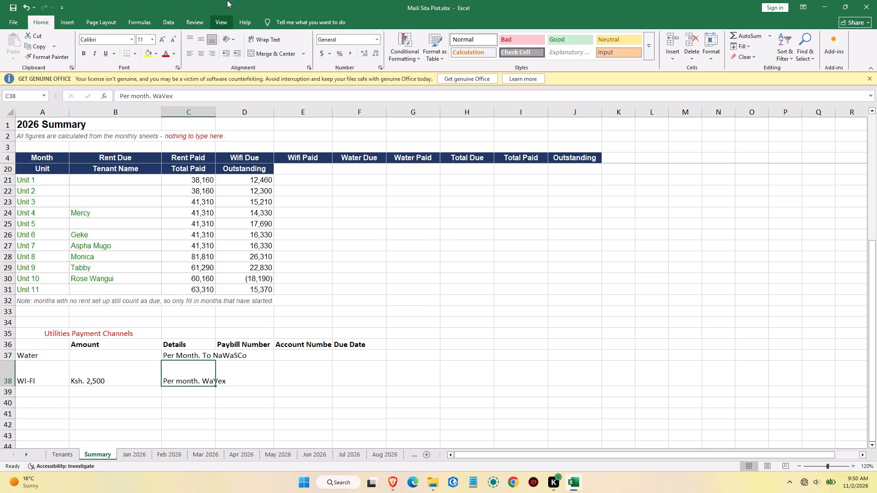
click(201, 39)
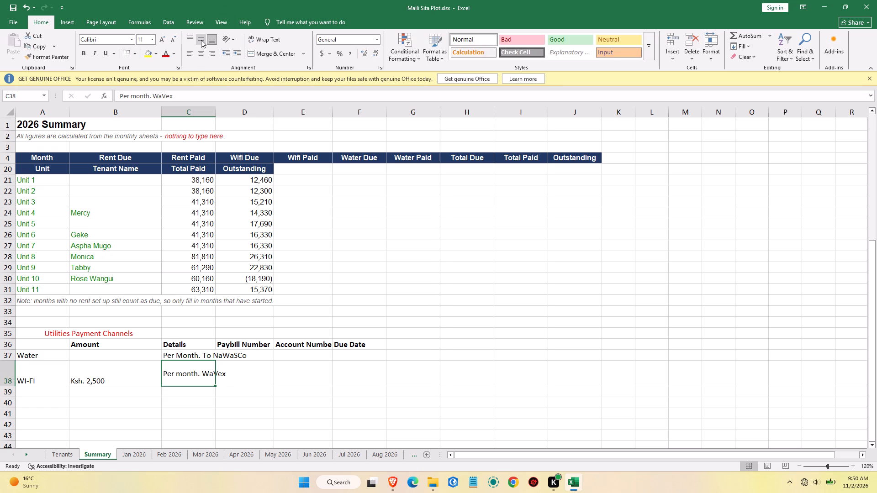
click(259, 41)
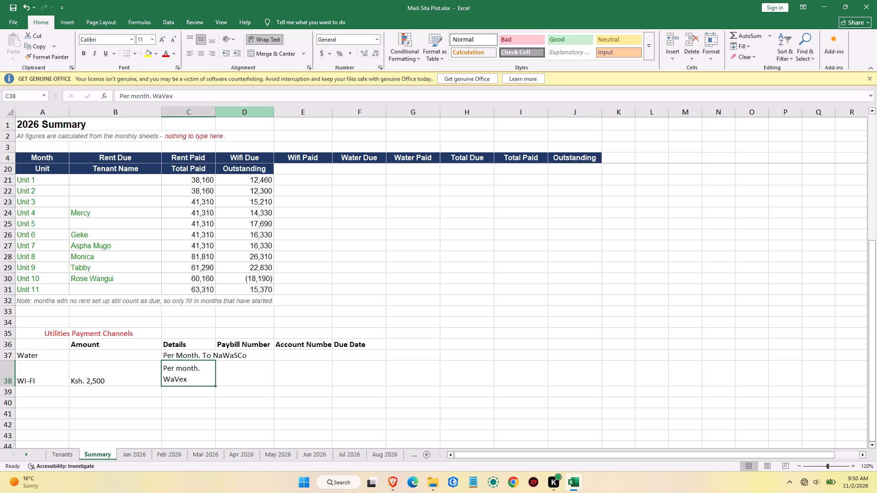
click(197, 352)
click(256, 42)
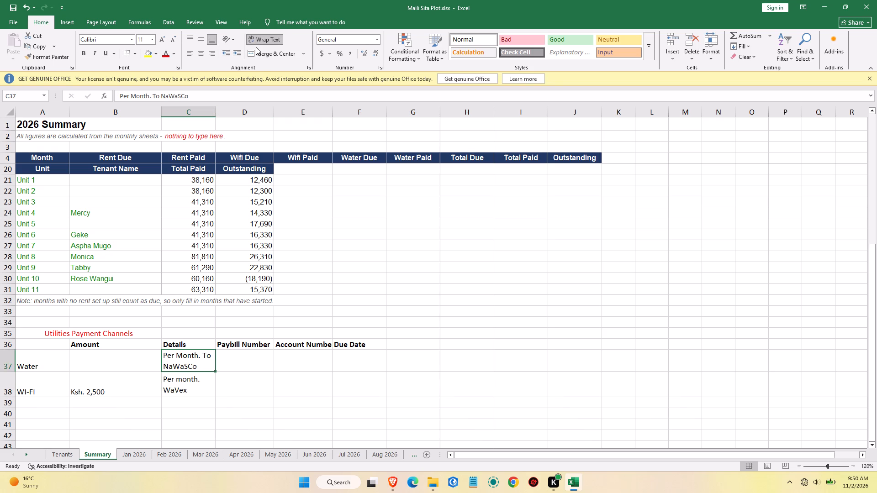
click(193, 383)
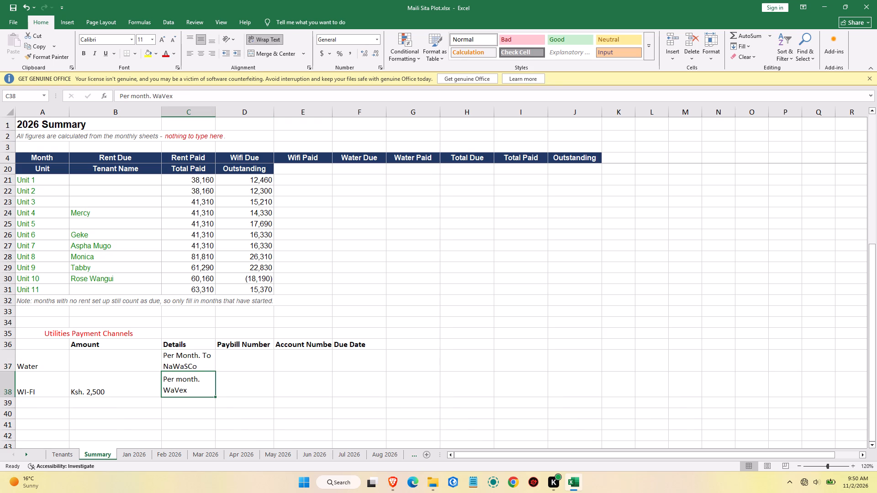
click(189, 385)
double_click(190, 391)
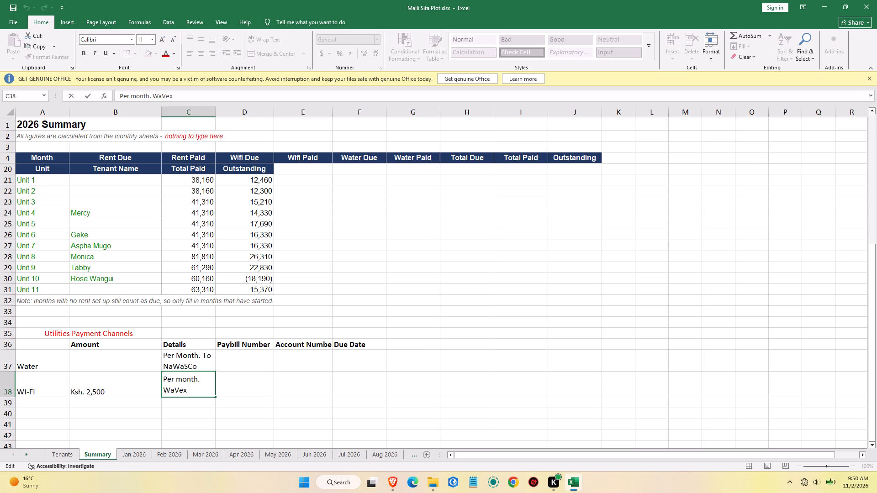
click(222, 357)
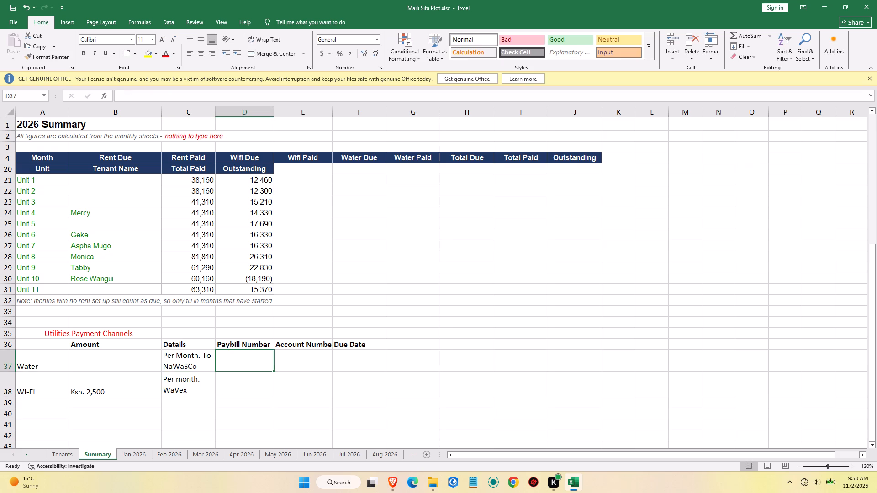
Fill in the WI-FI row with its paybill number in D38, account number in E38 and due date "Date 16" in F38.
click(248, 384)
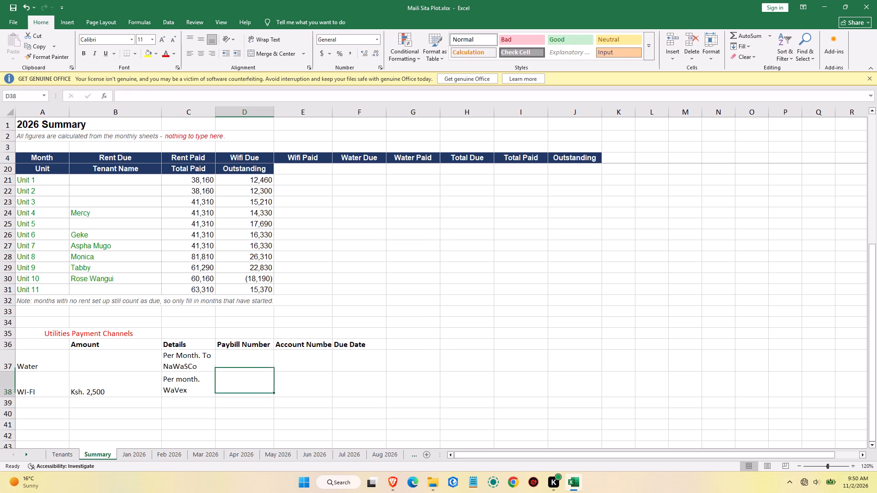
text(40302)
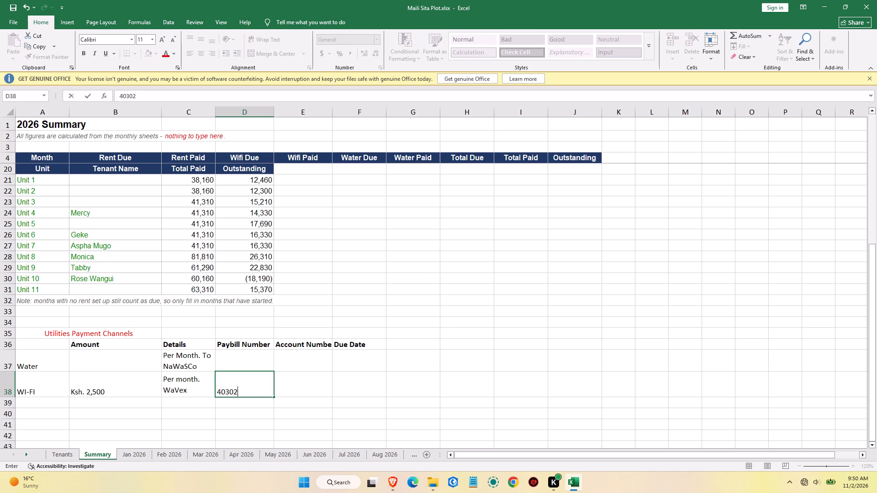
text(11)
click(295, 385)
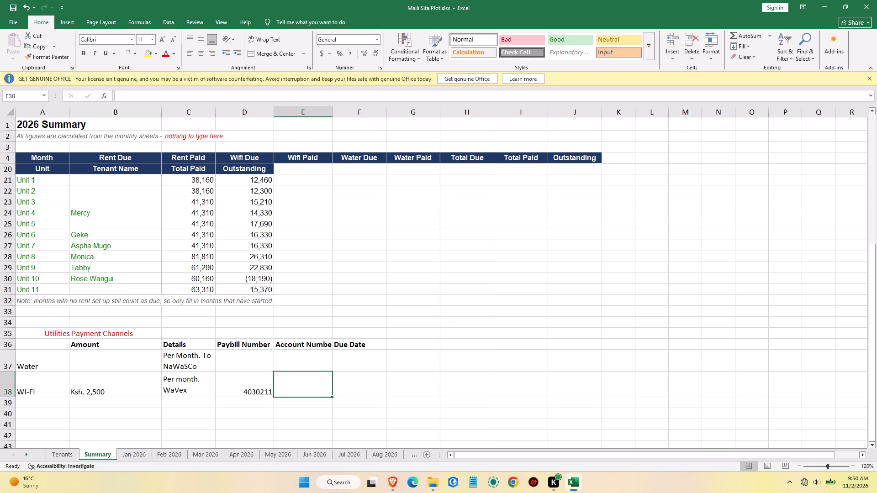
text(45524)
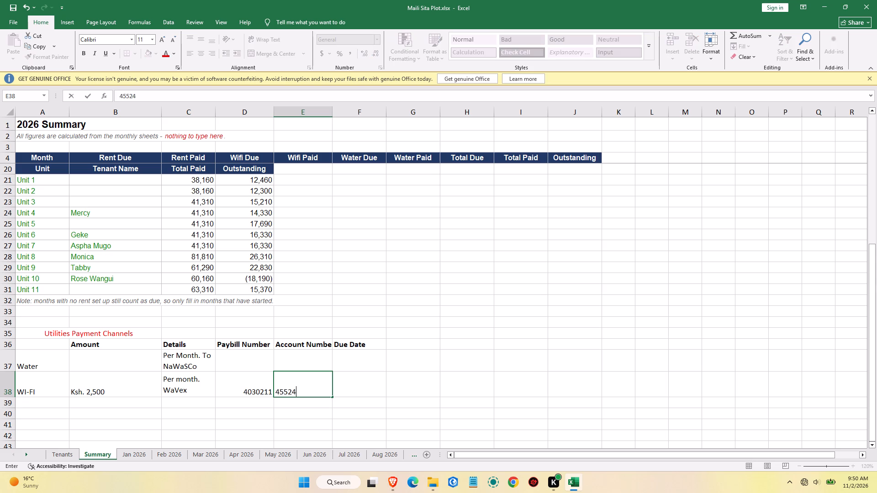
click(360, 387)
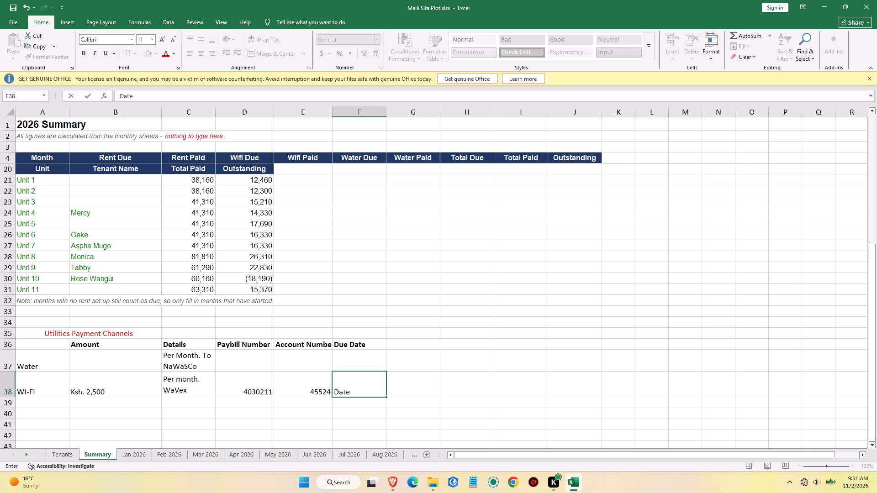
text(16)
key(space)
click(233, 361)
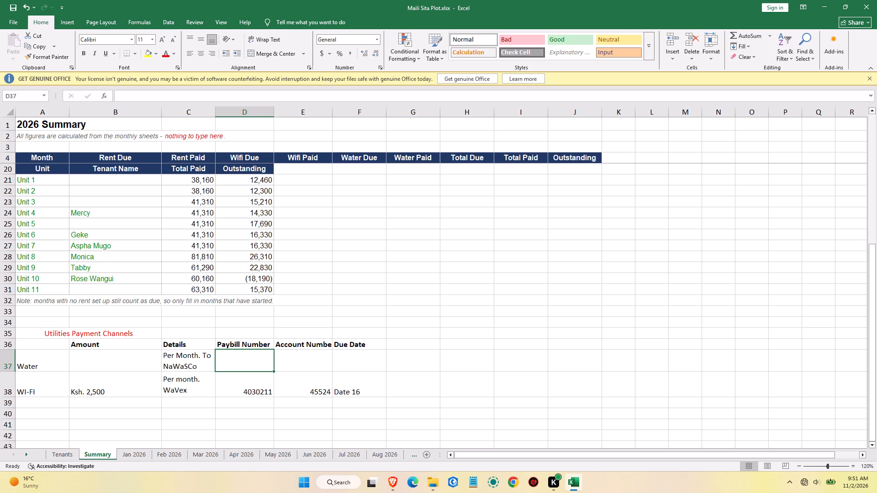
Widen column E slightly so the bold Account Number header fits.
drag(333, 112, 340, 113)
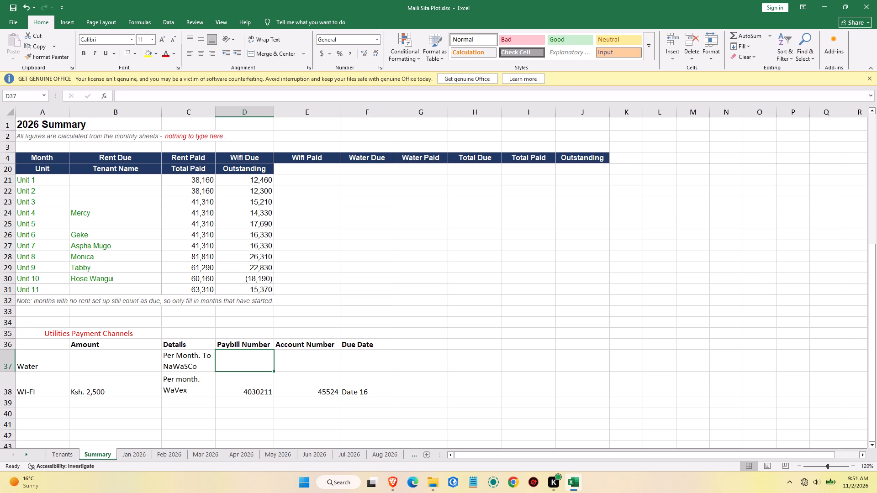
Add the column header "Total Units consumed so far" in cell G36.
click(409, 344)
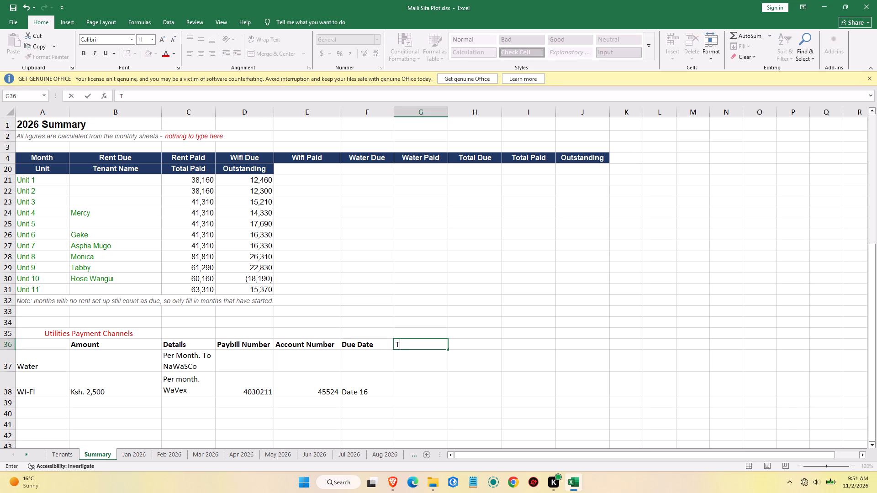
key(BackSpace)
text(ota)
key(o)
key(BackSpace)
text(ci)
key(BackSpace)
text(onsumed so far)
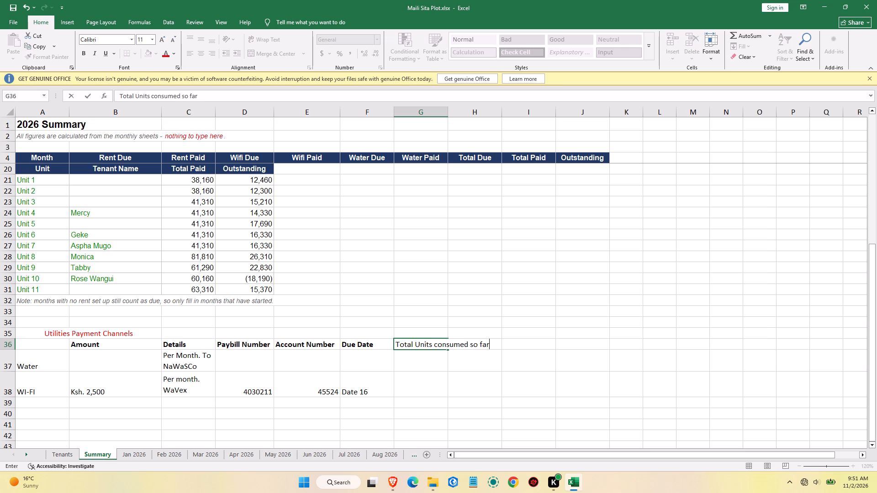
click(411, 396)
Wrap the text of the "Total Units consumed so far" header in G36.
click(409, 343)
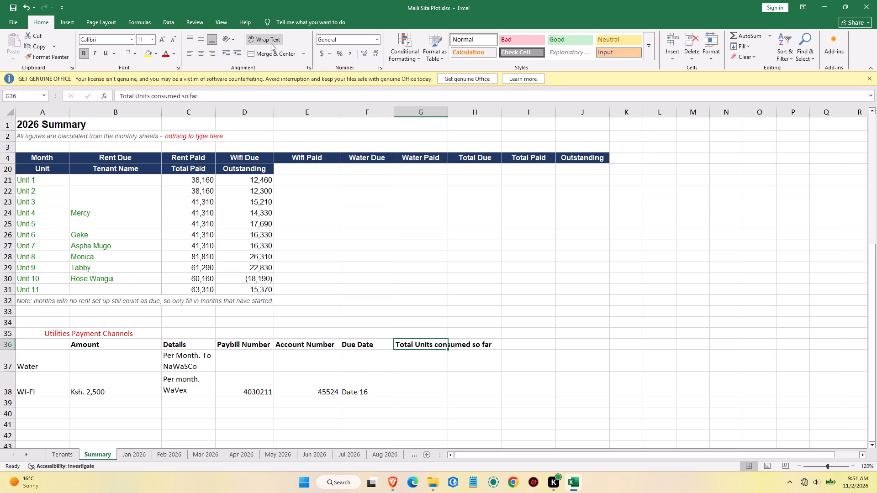
click(271, 43)
click(394, 382)
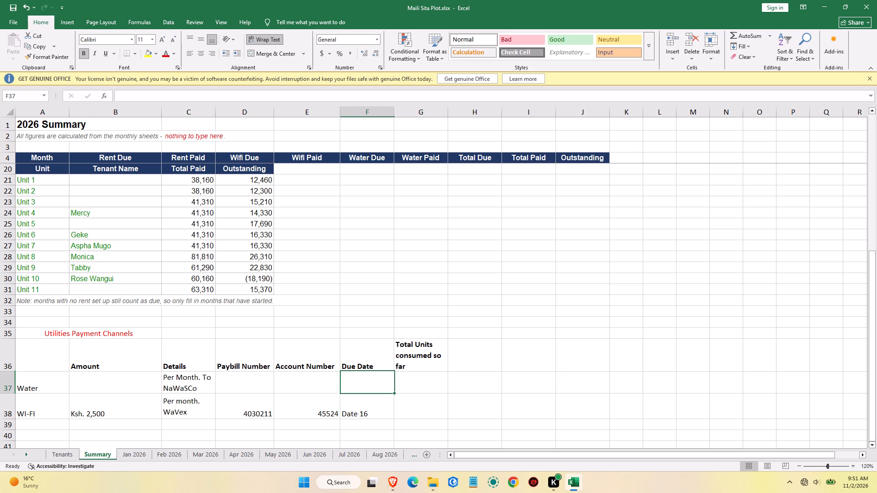
Enter a dash "-" in G38 as the WI-FI row's total units consumed.
click(421, 415)
key(minus)
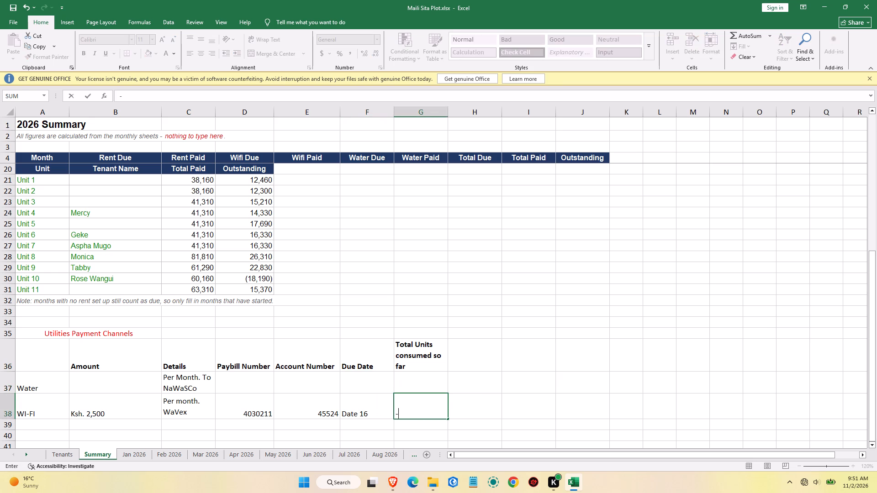
click(436, 432)
key(BackSpace)
key(BackSpace)
key(BackSpace)
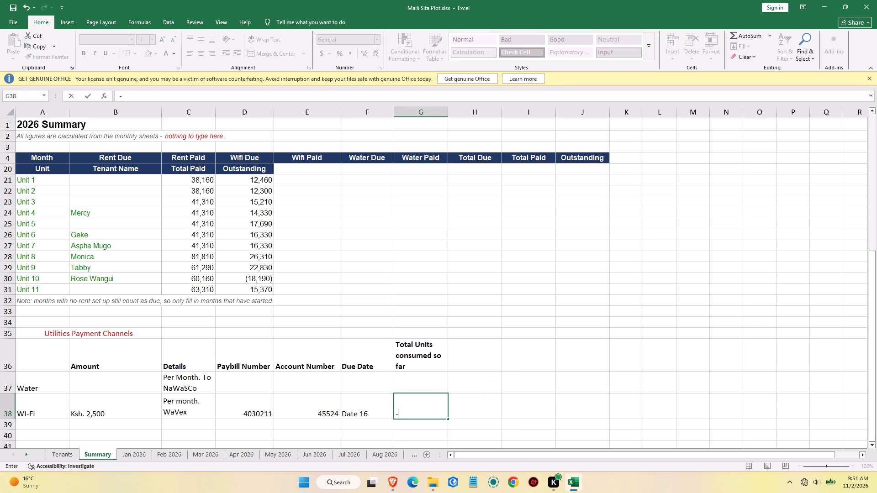
click(412, 408)
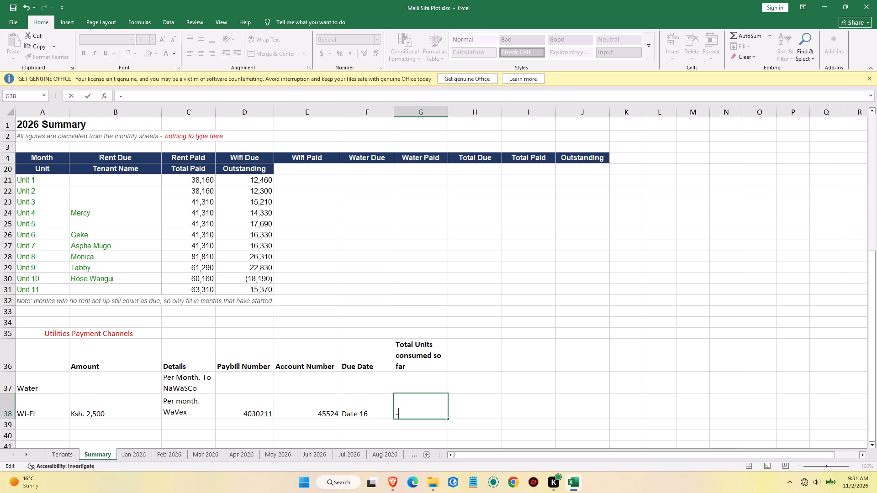
key(Return)
Align the dash in G38 vertically to the middle of its cell.
click(408, 408)
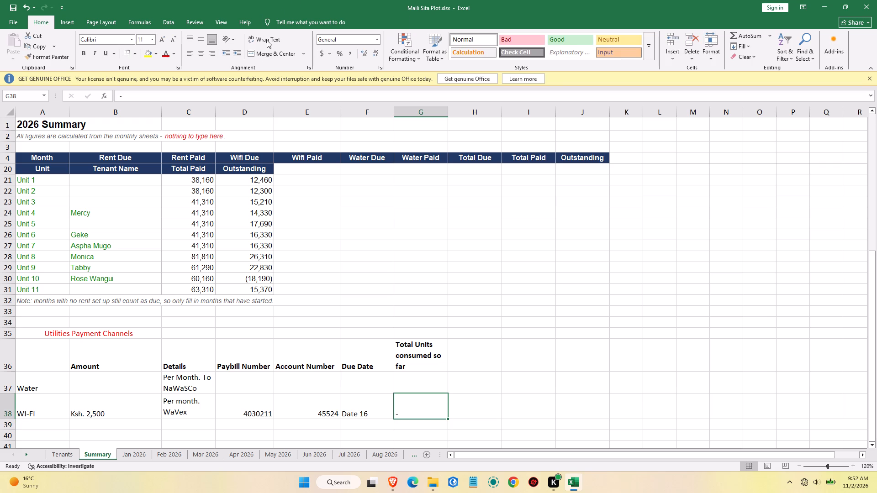
click(200, 39)
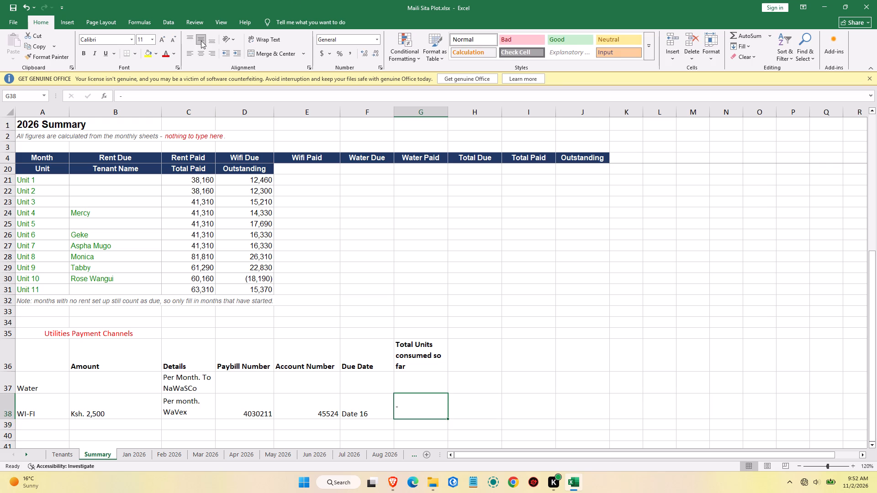
click(201, 41)
click(201, 41)
click(505, 407)
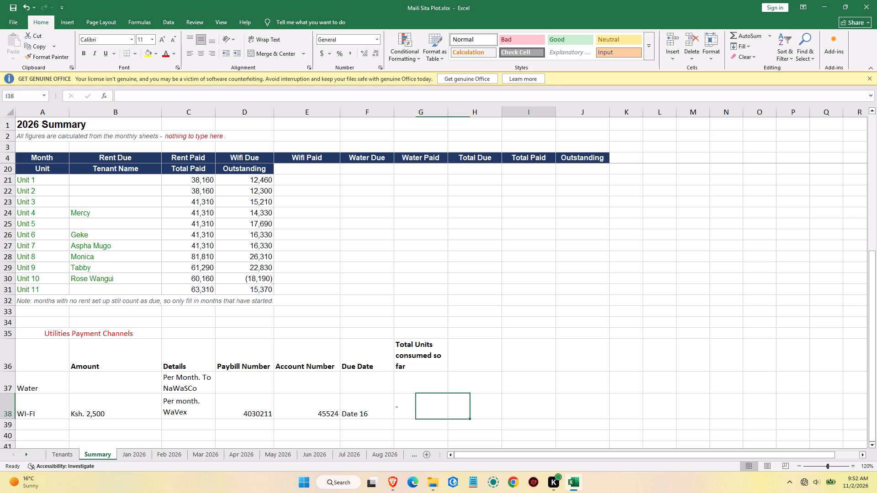
Center the dash in G38 horizontally within its cell.
click(417, 406)
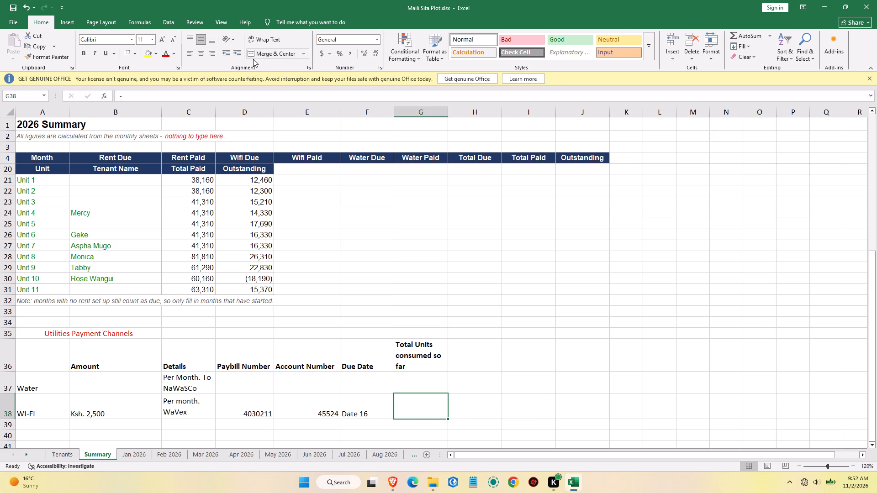
click(202, 55)
click(507, 416)
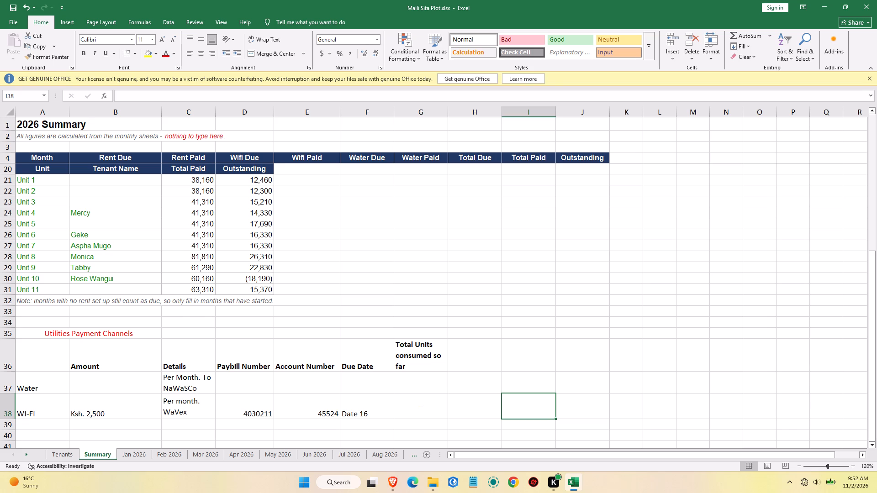
Center the contents of the Water and WI-FI rows, 37 and 38, horizontally and align them to the middle vertically.
scroll(135, 401, down, 1)
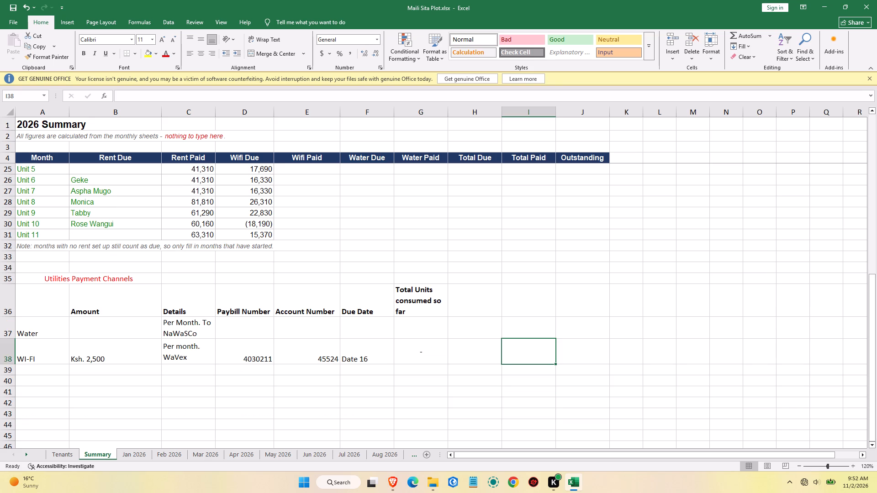
click(11, 330)
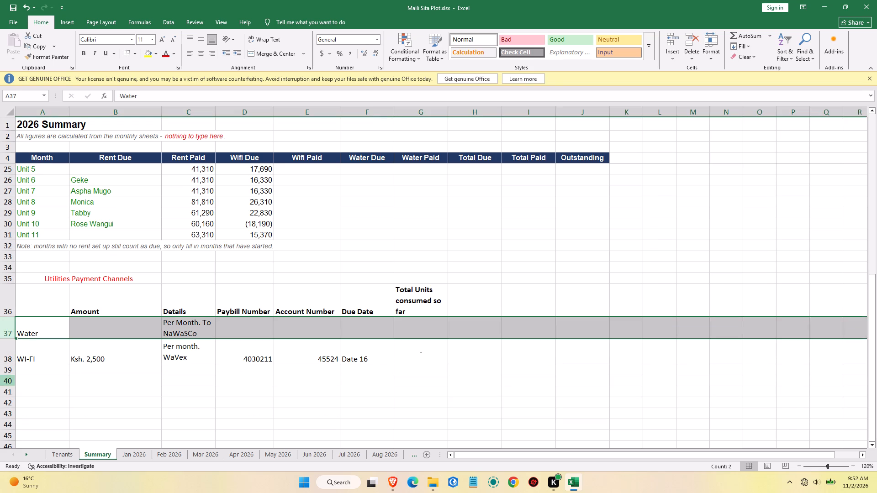
ctrl+click(14, 352)
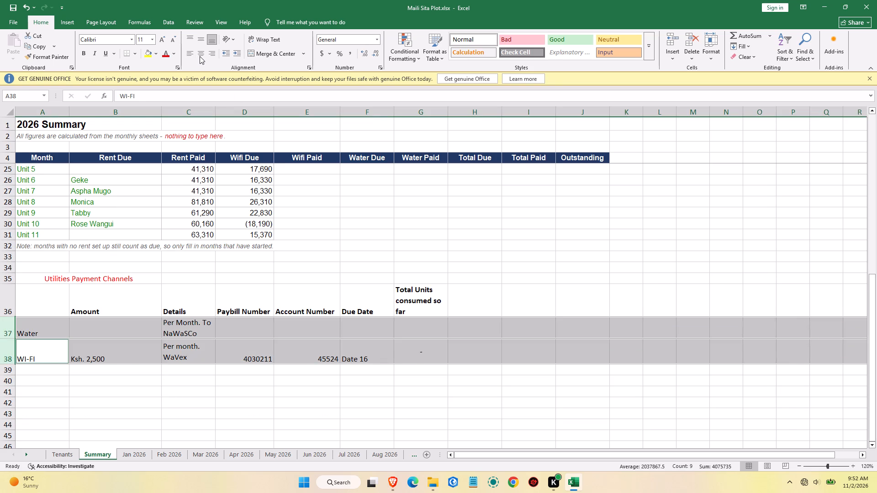
click(200, 56)
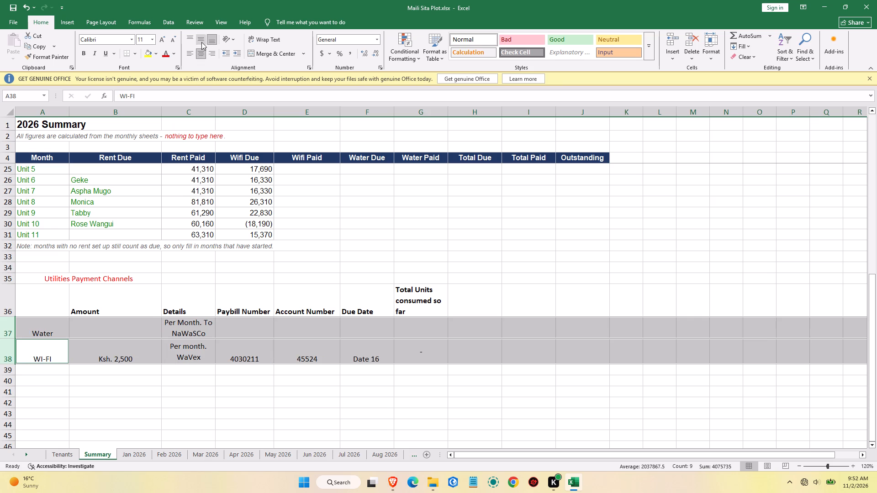
click(201, 42)
click(212, 389)
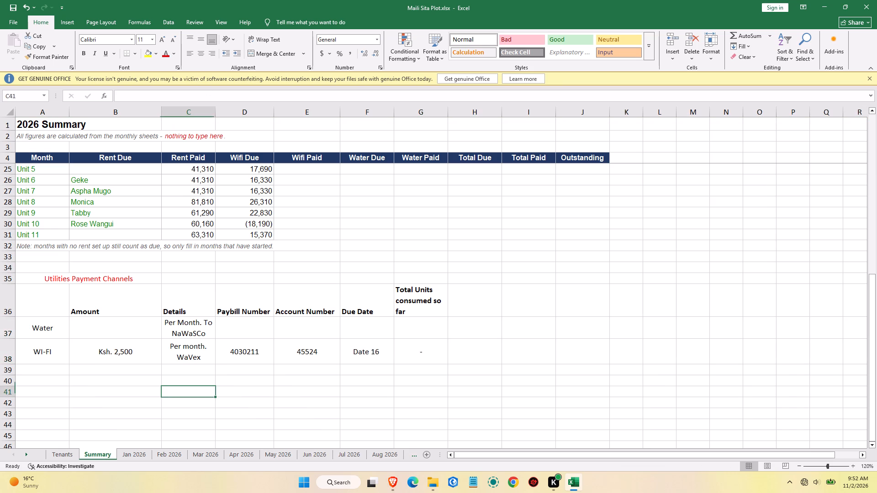
Center the "Total Units consumed so far" header in G36 horizontally, and center all of header row 36 both horizontally and vertically.
click(416, 301)
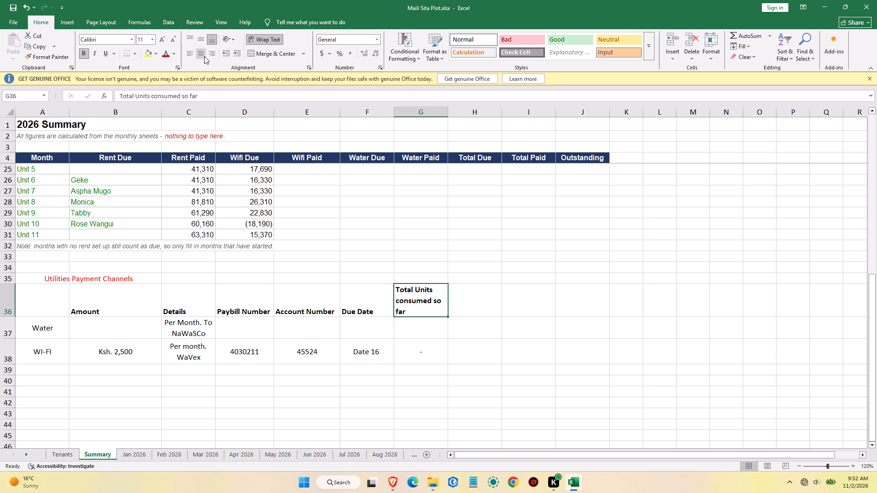
click(204, 56)
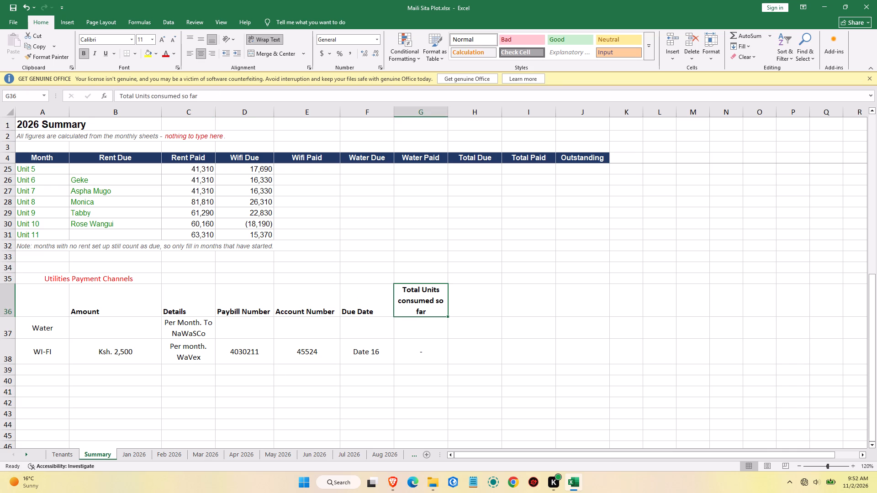
click(10, 299)
click(202, 54)
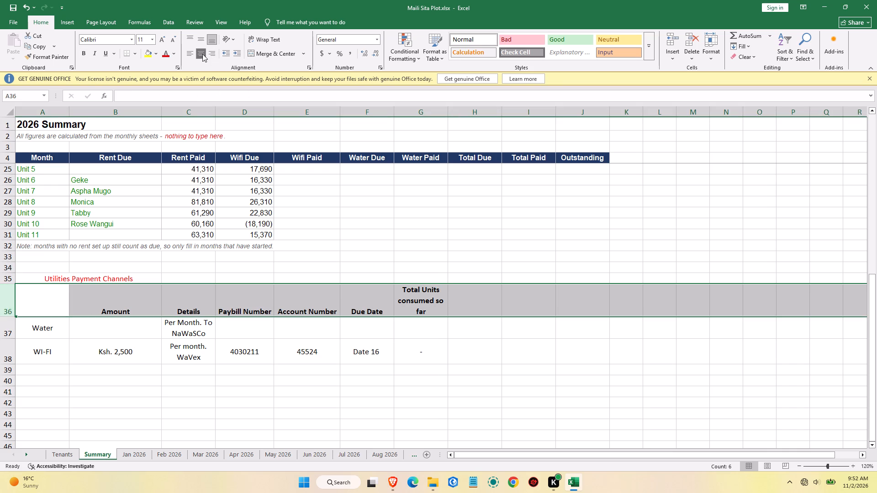
click(202, 40)
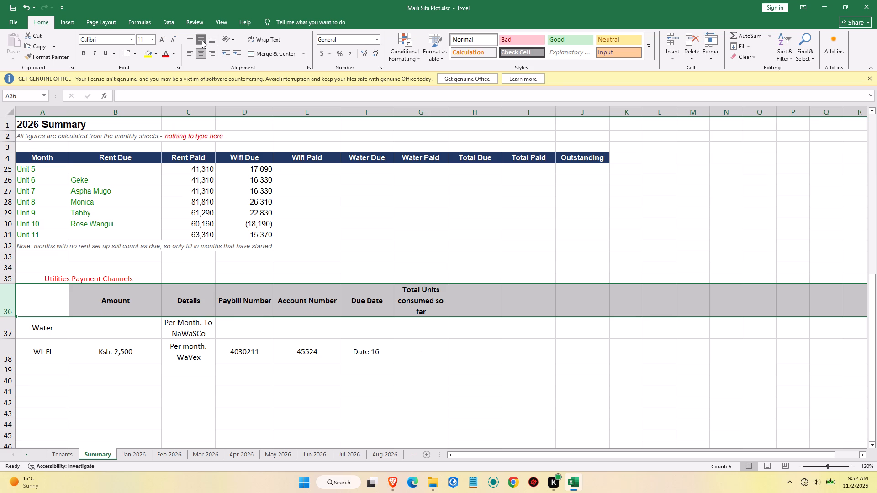
click(339, 373)
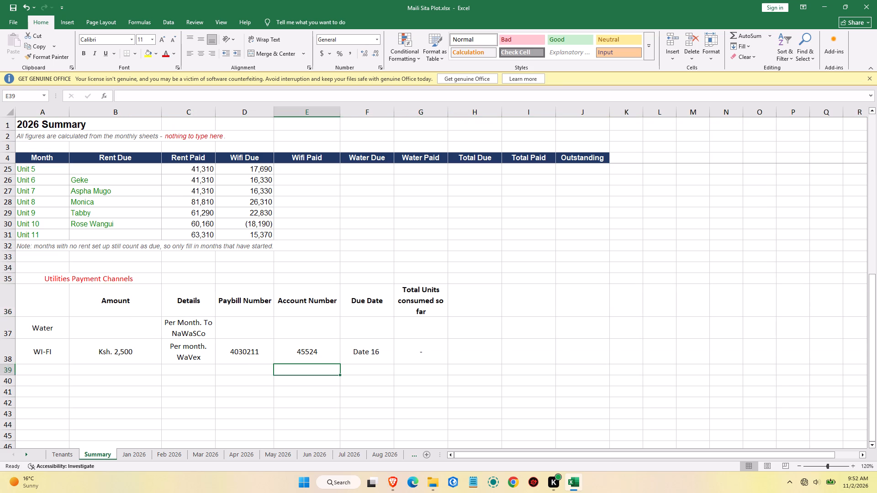
Merge and centre the Utilities Payment Channels title across A35:G35.
click(72, 277)
drag(59, 280, 270, 276)
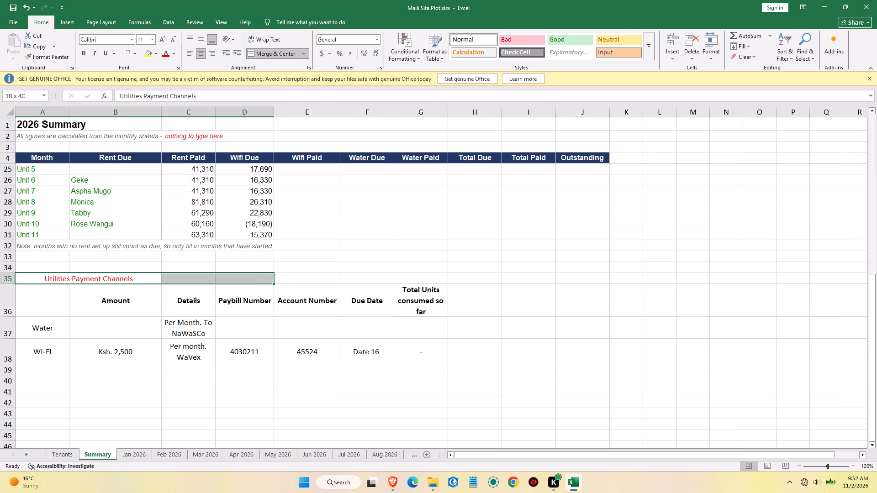
drag(270, 276, 407, 278)
click(274, 55)
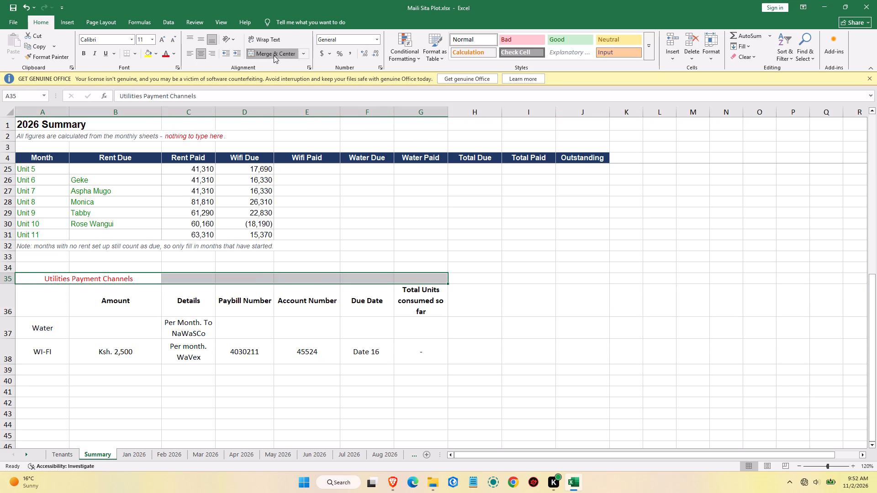
click(274, 55)
click(446, 397)
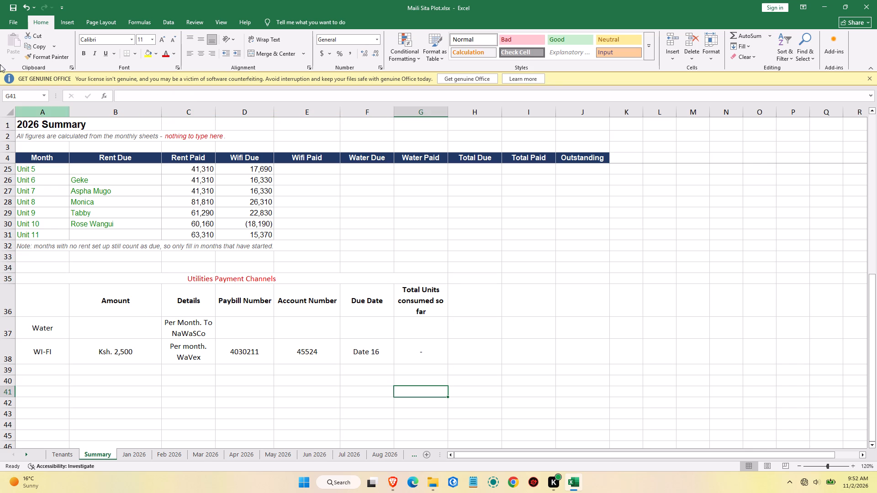
Save the workbook.
click(11, 9)
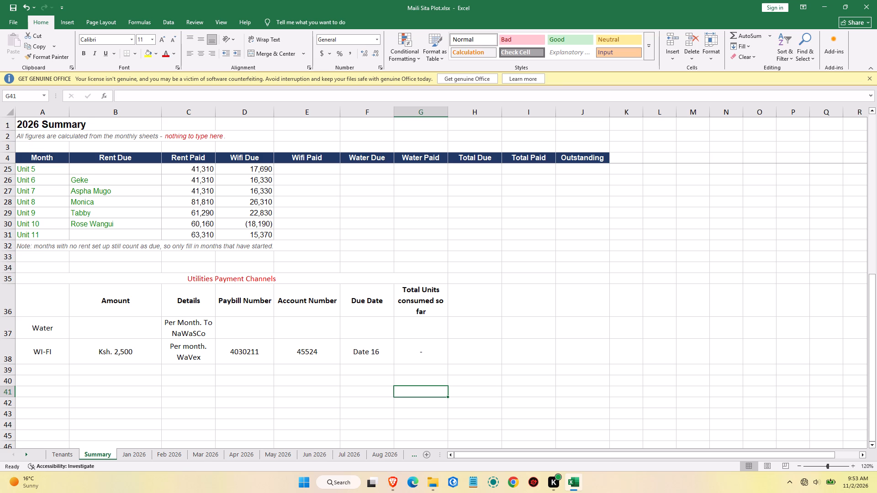
Add a bold "Cost Per unit" header in H36 of the Utilities Payment Channels table.
click(472, 292)
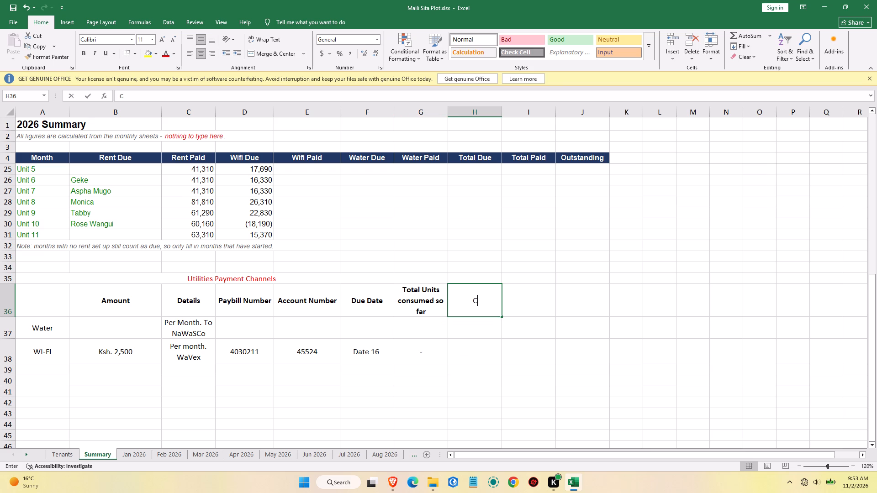
text(ost)
key(space)
text(er unit)
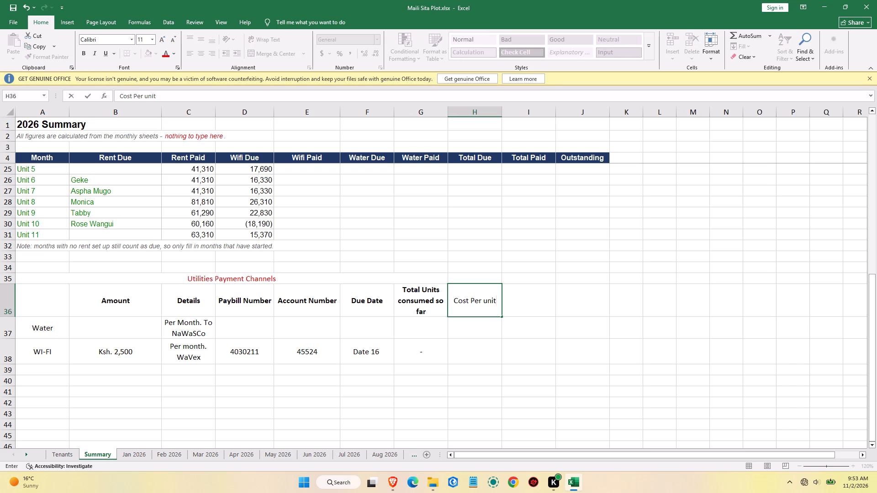
click(489, 334)
click(472, 310)
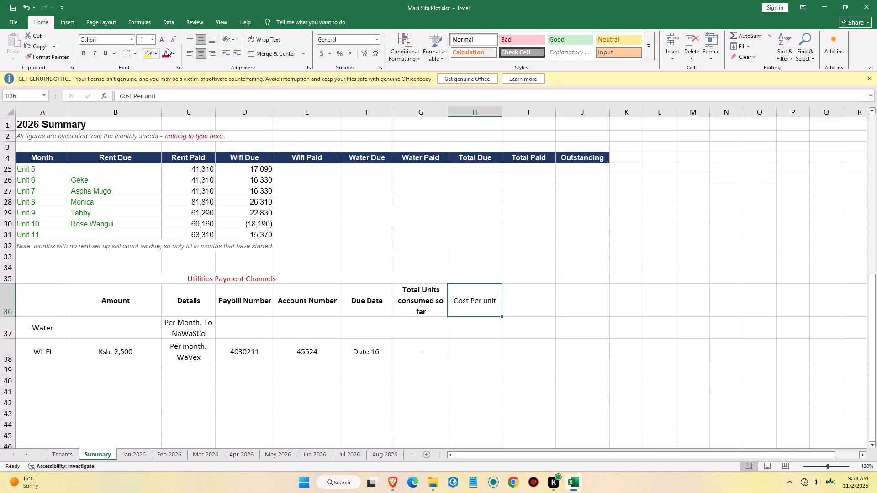
click(81, 52)
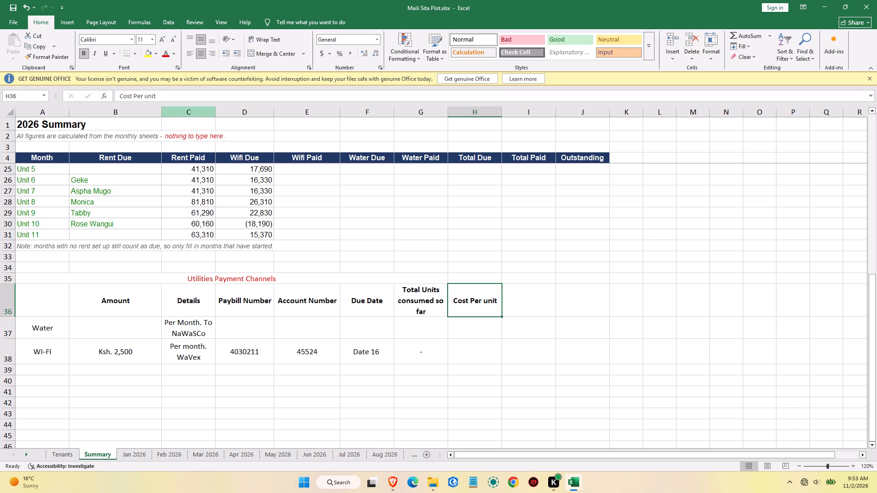
click(520, 348)
Save the workbook with the new header.
click(8, 10)
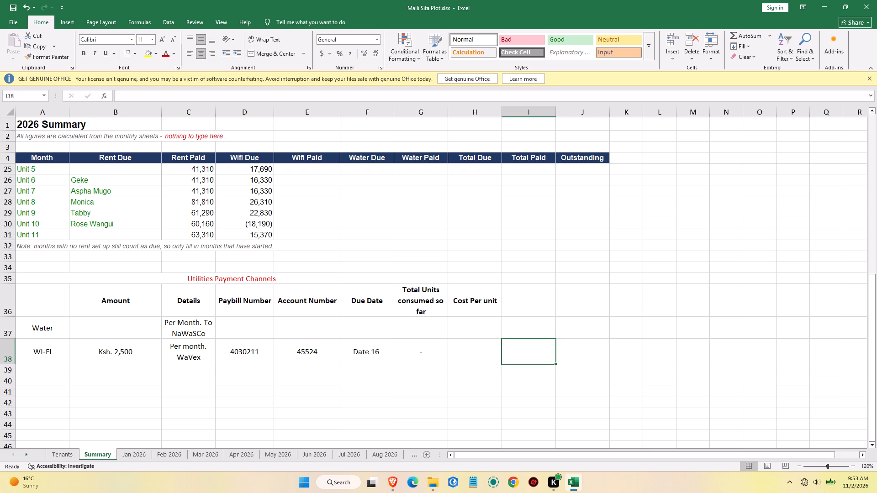
scroll(257, 218, up, 1)
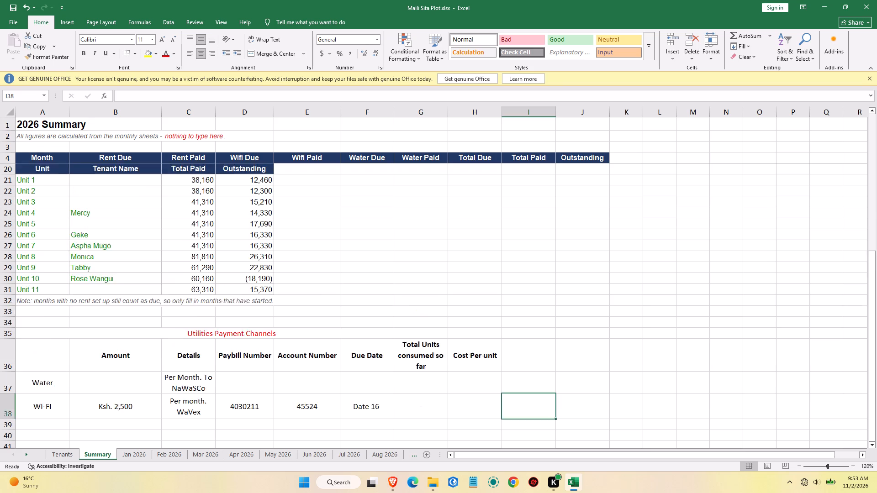
scroll(257, 218, up, 1)
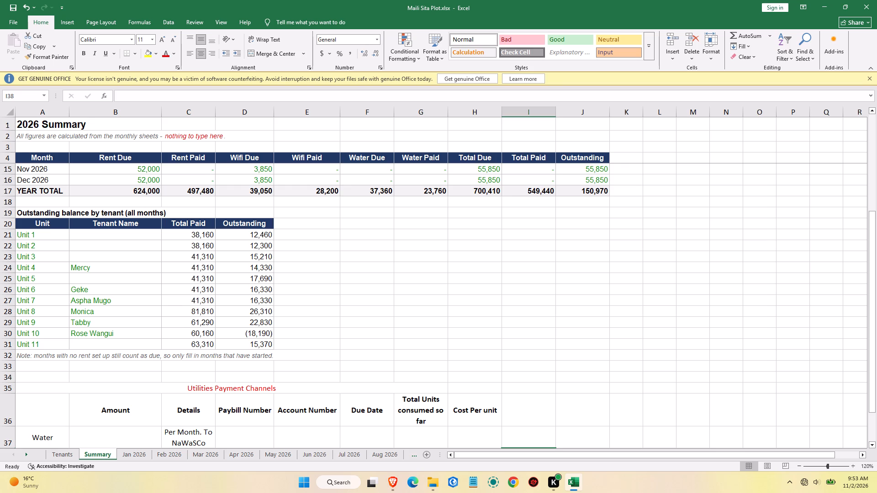
scroll(117, 287, up, 2)
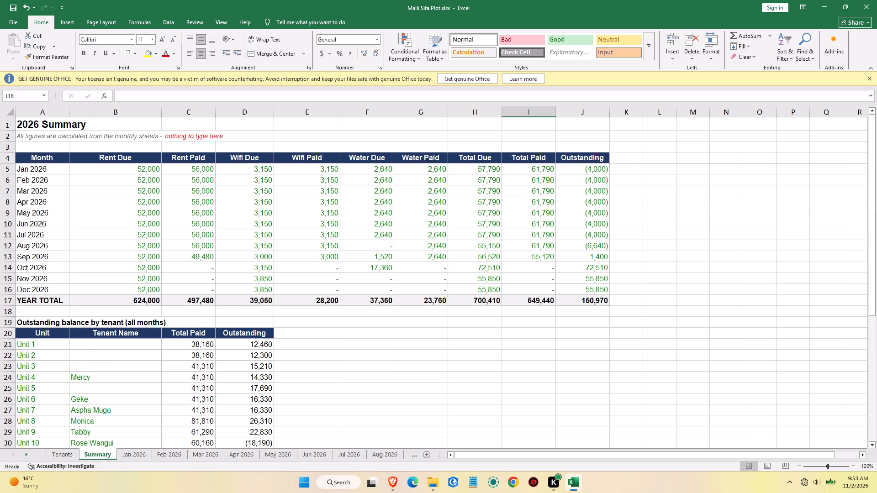
scroll(117, 287, down, 1)
scroll(117, 287, up, 1)
scroll(117, 287, down, 1)
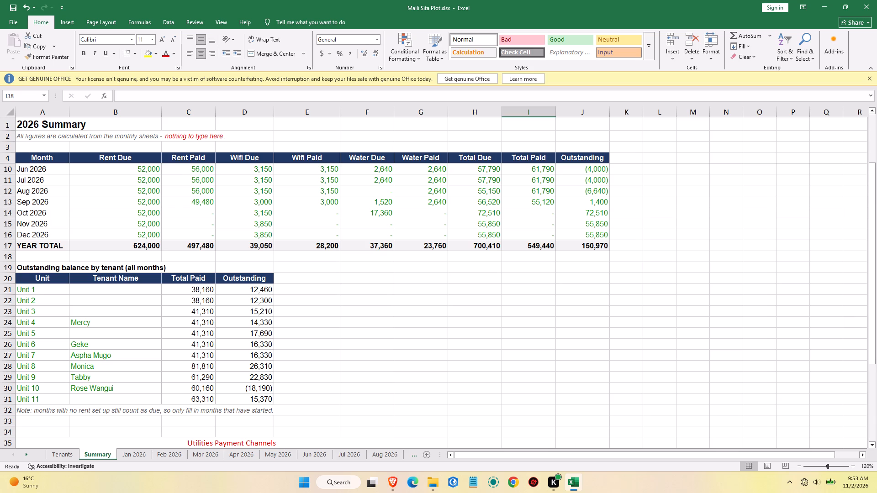
click(83, 401)
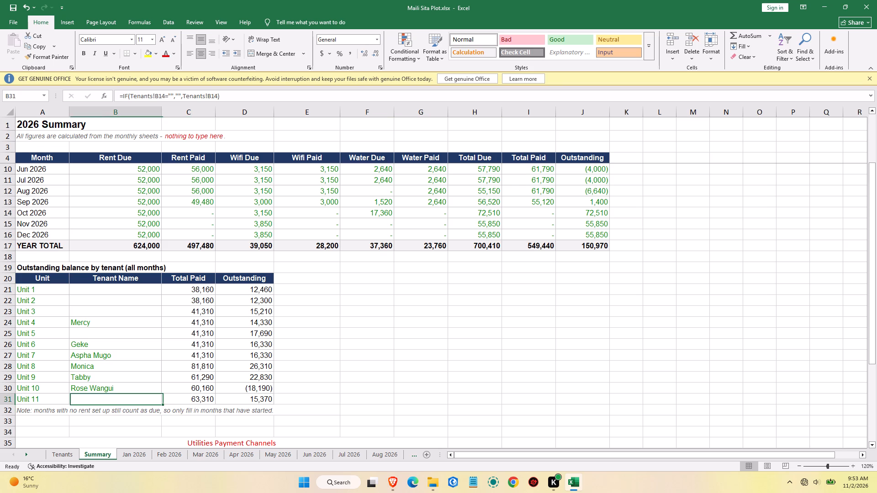
text(ichomo)
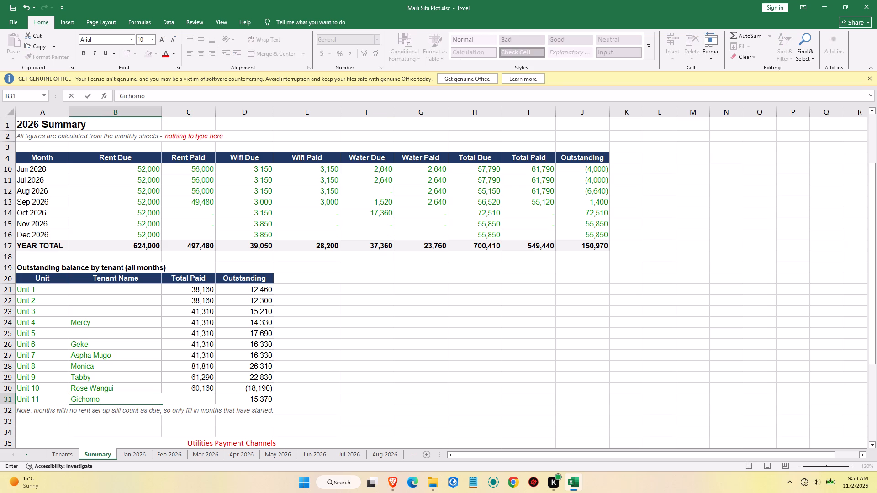
click(380, 367)
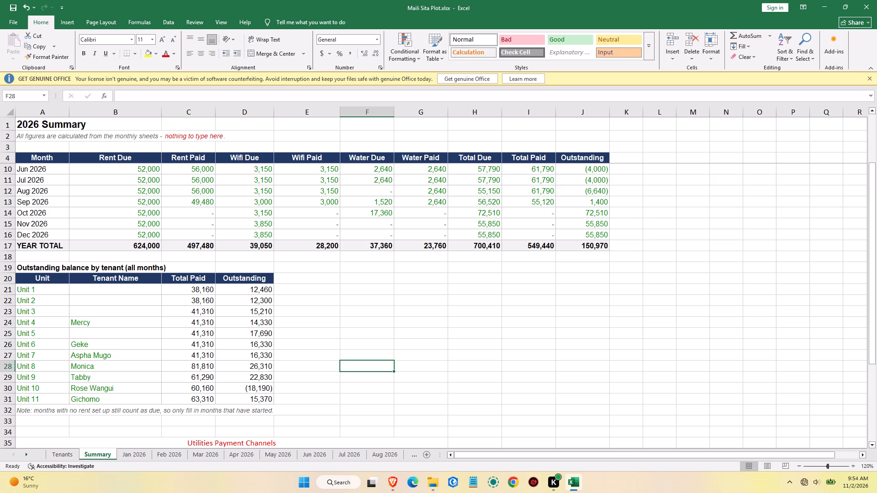
scroll(94, 313, up, 3)
click(142, 453)
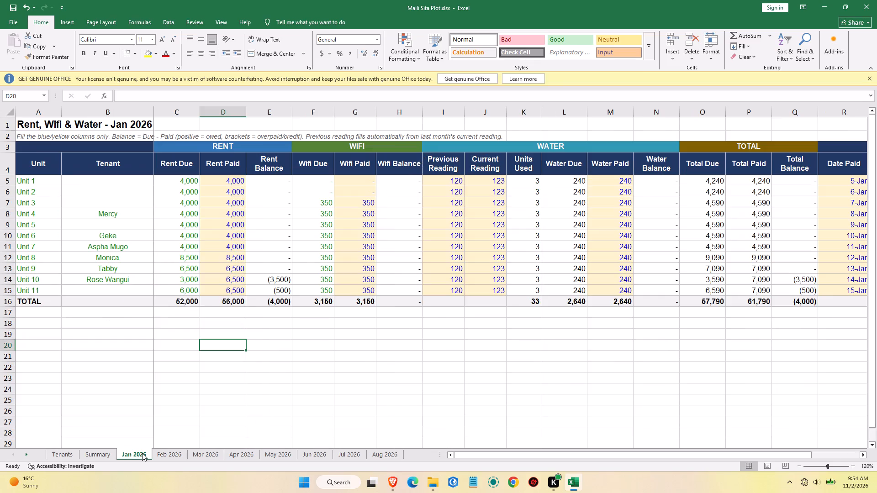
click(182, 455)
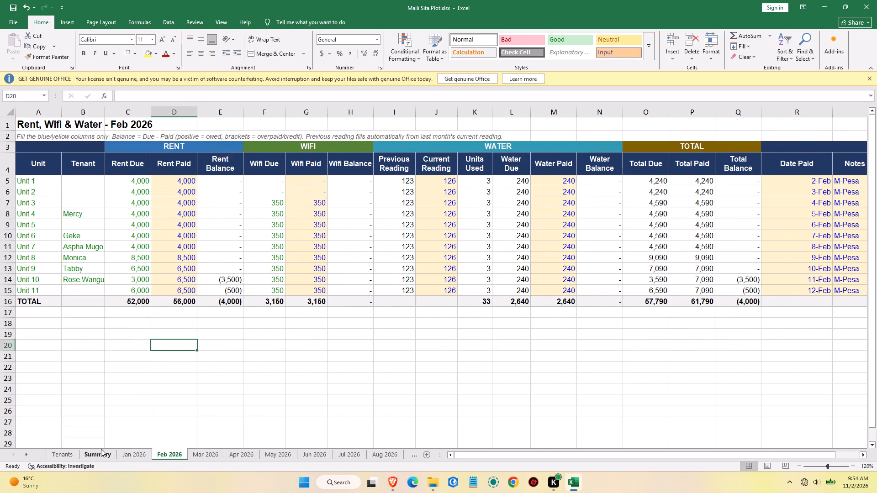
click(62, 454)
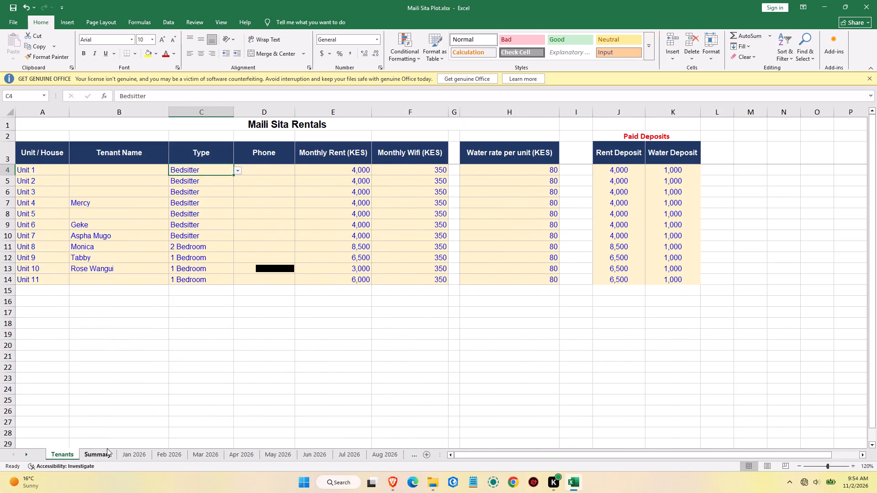
Enter "Gad" as the Unit 1 tenant name in B21 of the Summary sheet's outstanding balance table.
click(107, 448)
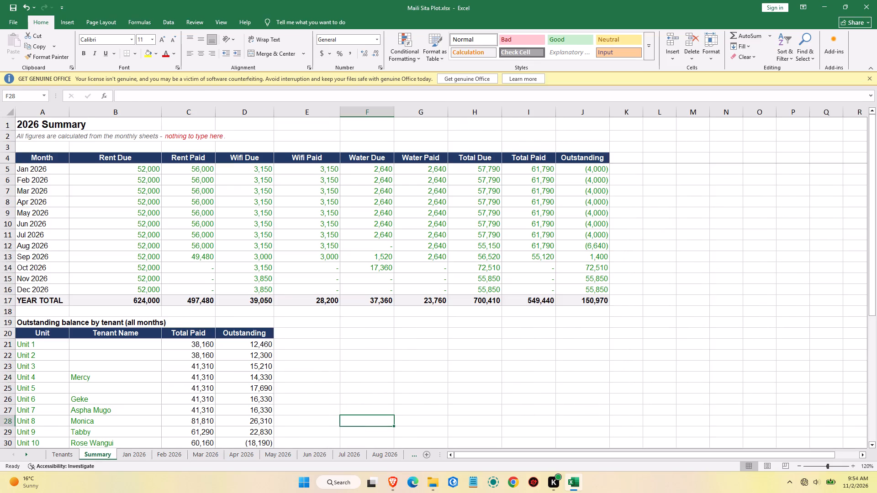
click(89, 344)
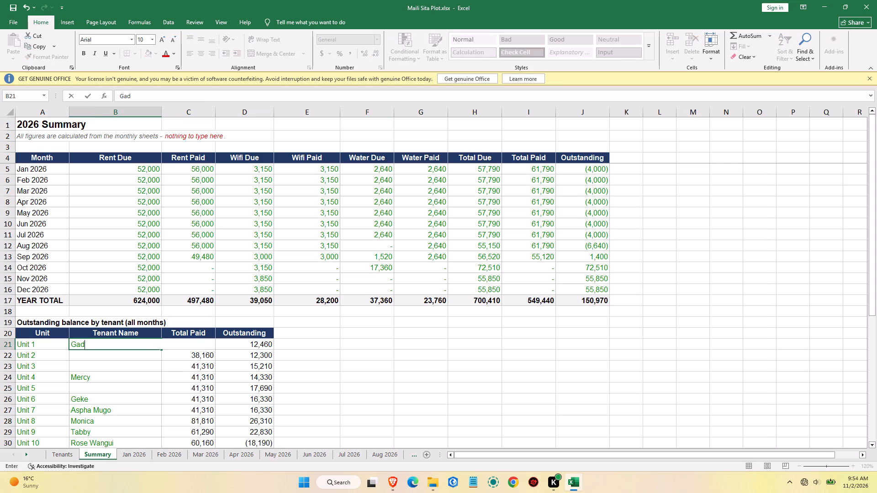
click(91, 356)
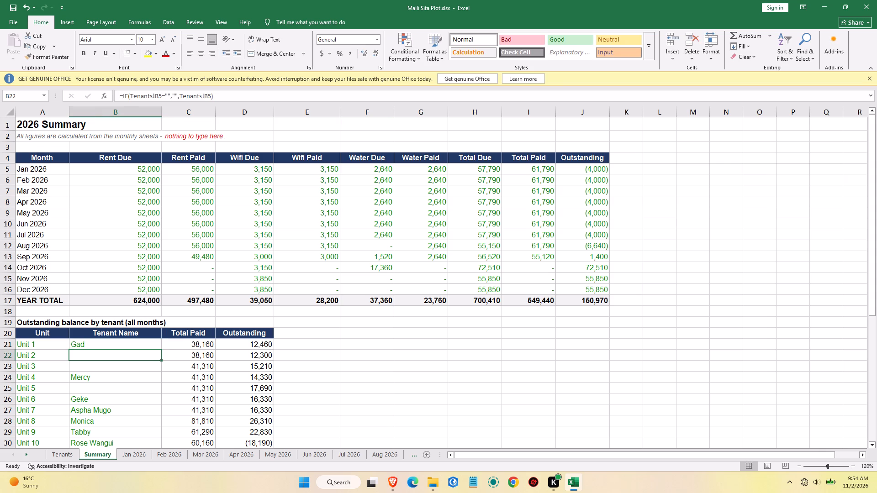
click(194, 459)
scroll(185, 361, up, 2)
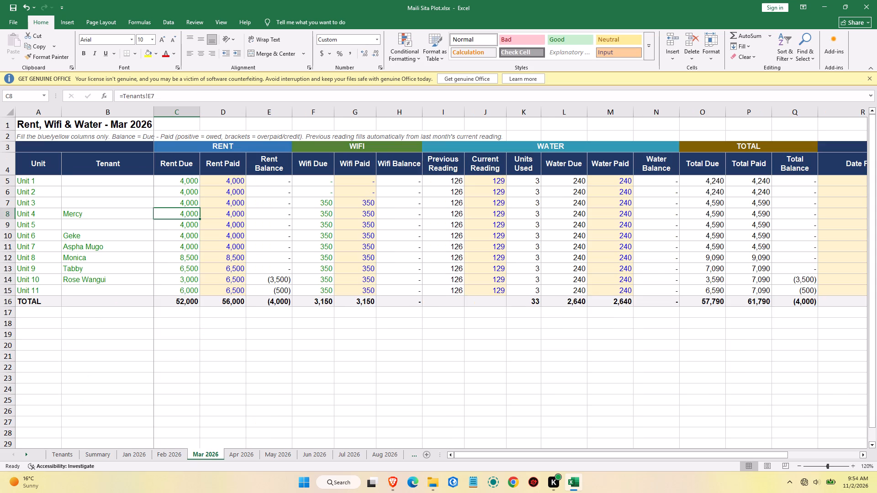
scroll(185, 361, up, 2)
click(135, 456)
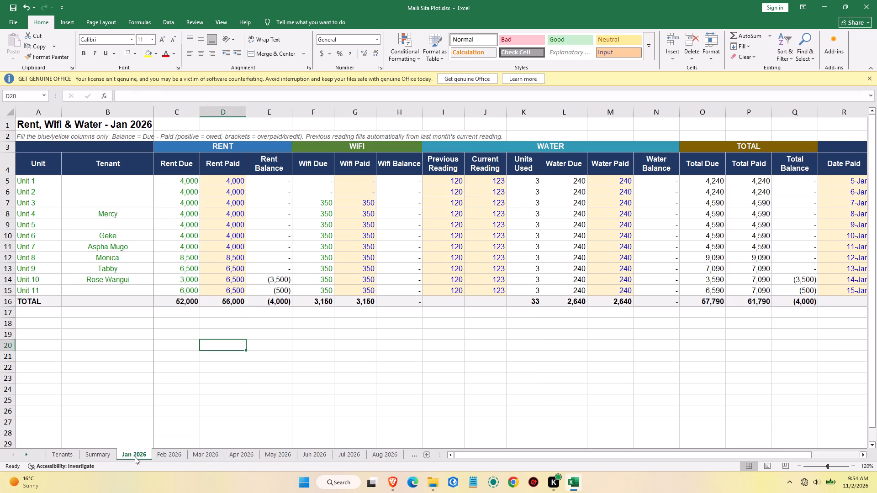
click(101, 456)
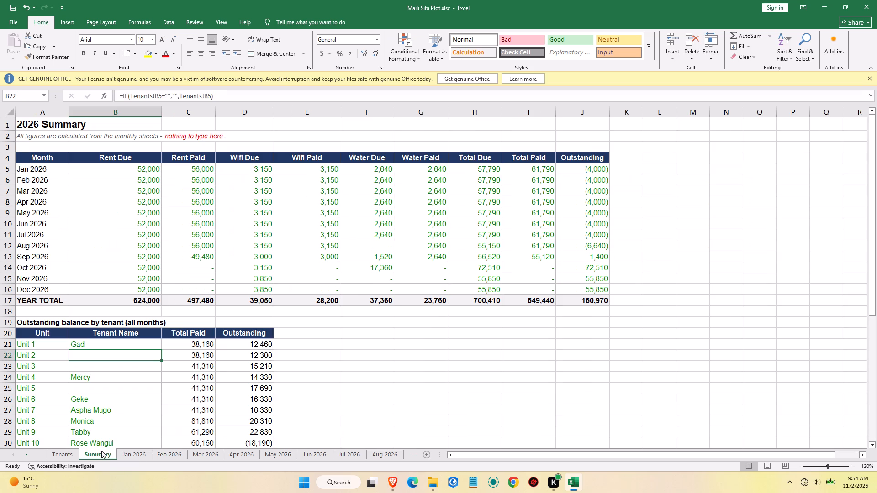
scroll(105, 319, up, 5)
click(130, 453)
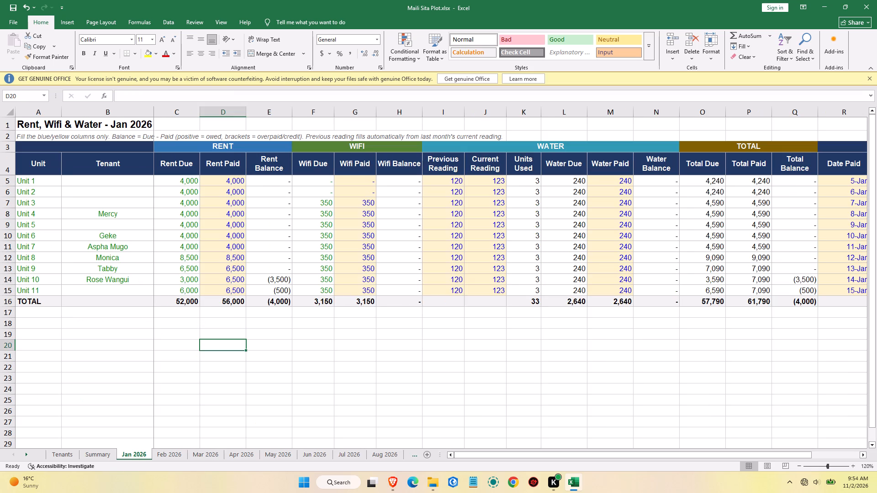
click(92, 294)
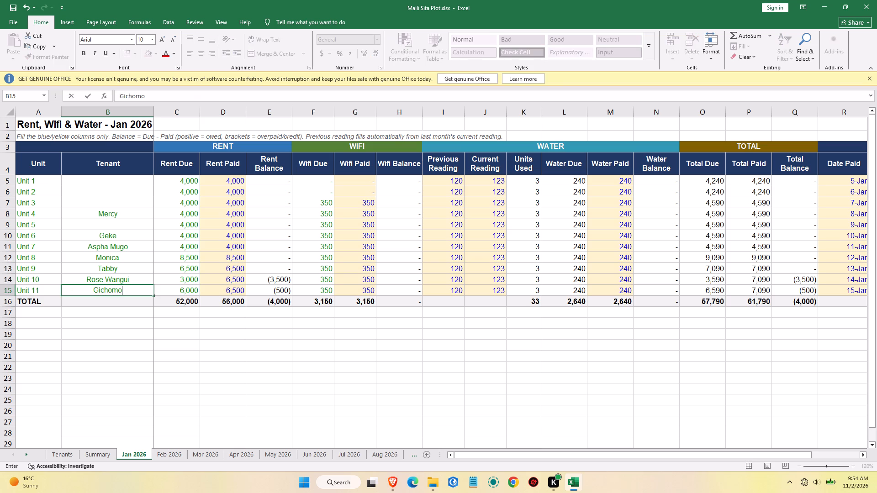
click(101, 175)
click(100, 181)
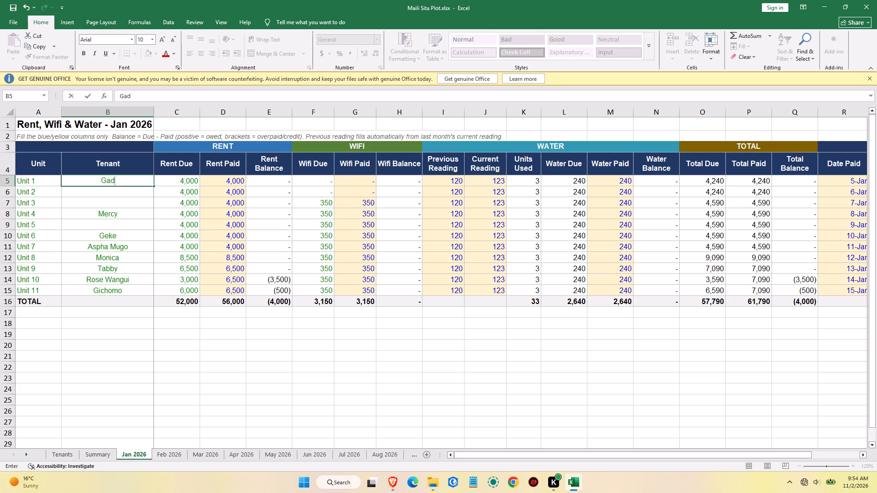
click(250, 393)
On the Feb 2026 sheet, enter Gichomo as Unit 11's tenant and Gad as Unit 1's tenant.
click(172, 454)
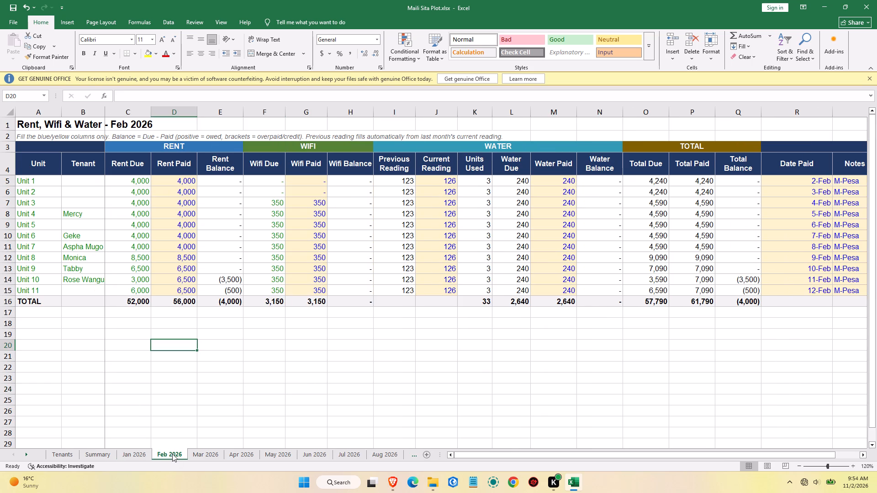
click(85, 293)
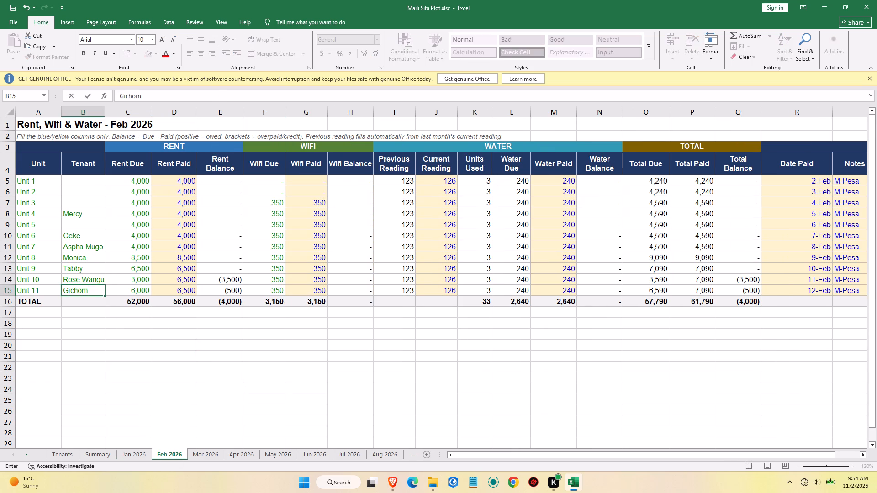
click(81, 184)
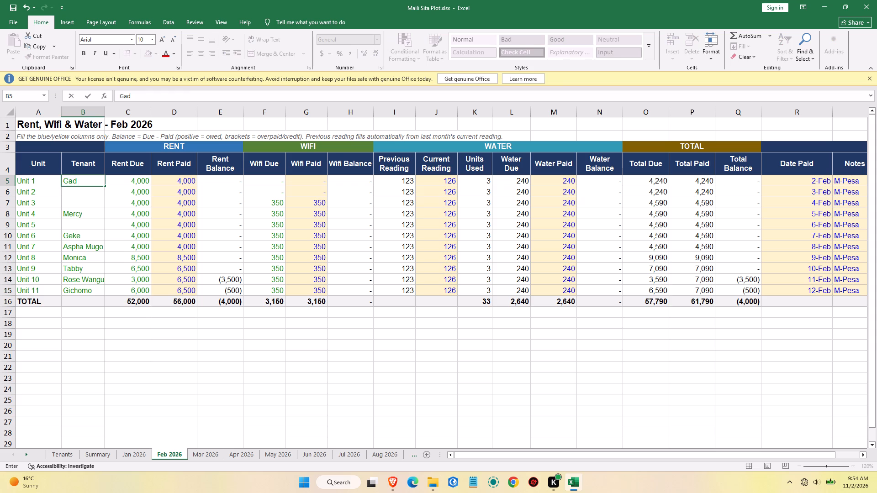
click(148, 356)
On the Mar 2026 sheet, enter Gad as Unit 1's tenant and Gichomo as Unit 11's tenant.
click(207, 451)
click(83, 183)
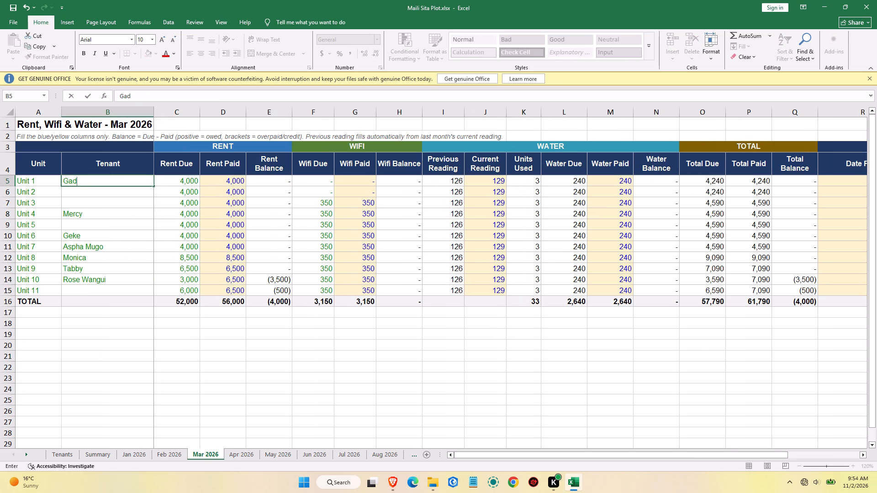
click(90, 292)
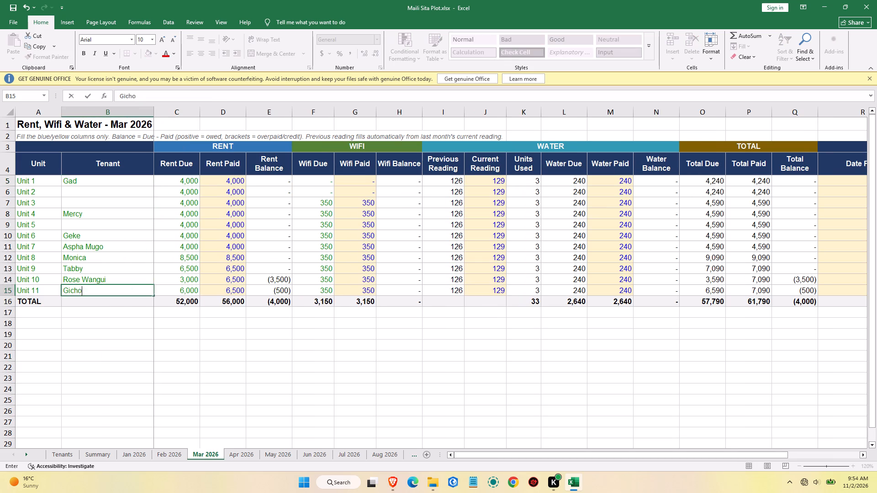
click(116, 341)
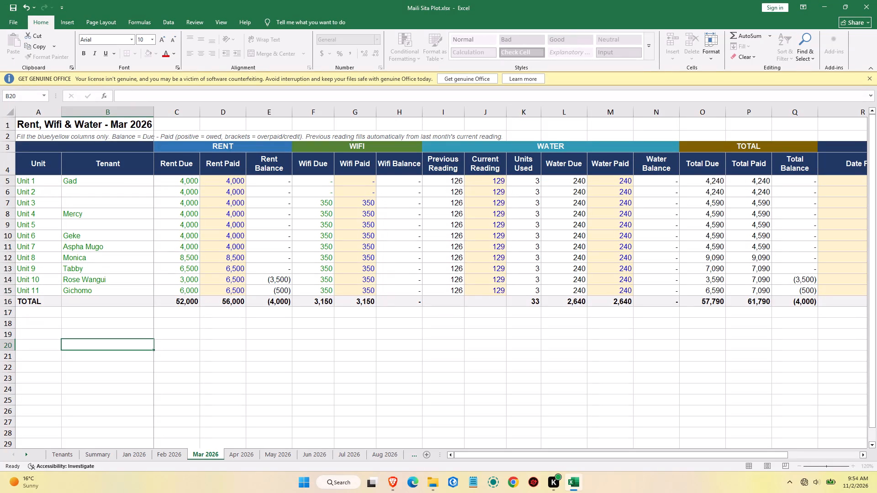
click(251, 453)
click(107, 183)
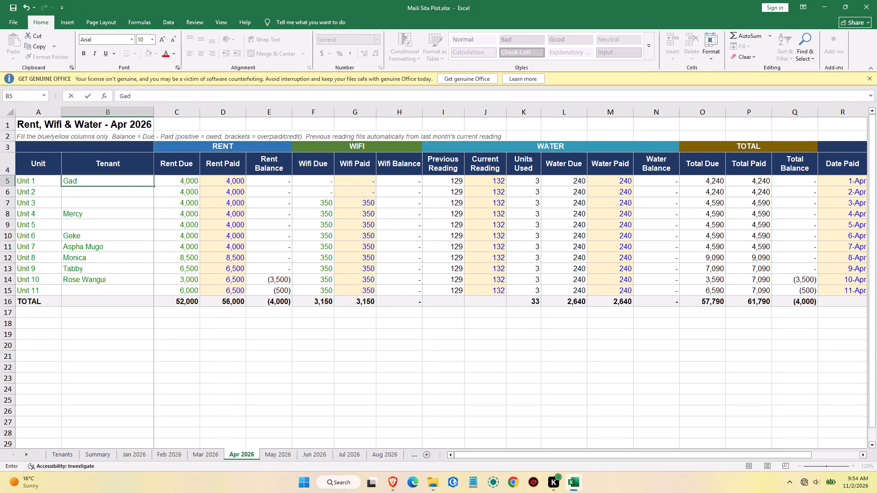
click(89, 290)
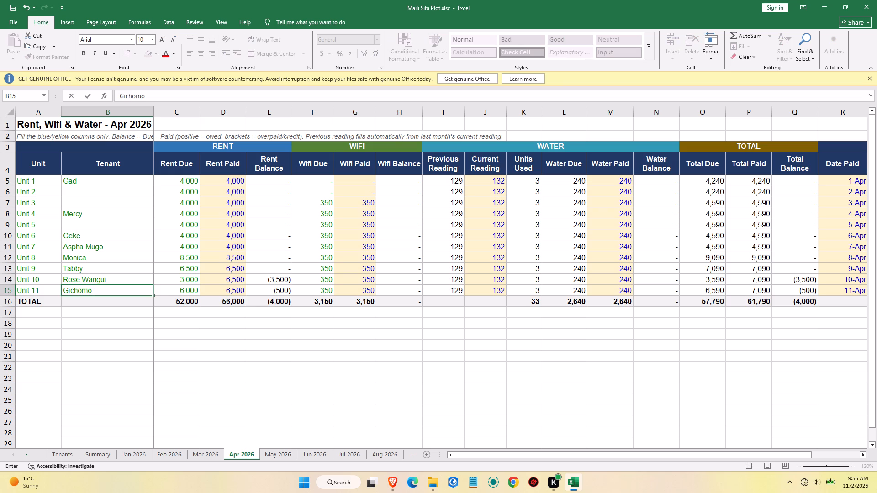
drag(96, 293, 42, 293)
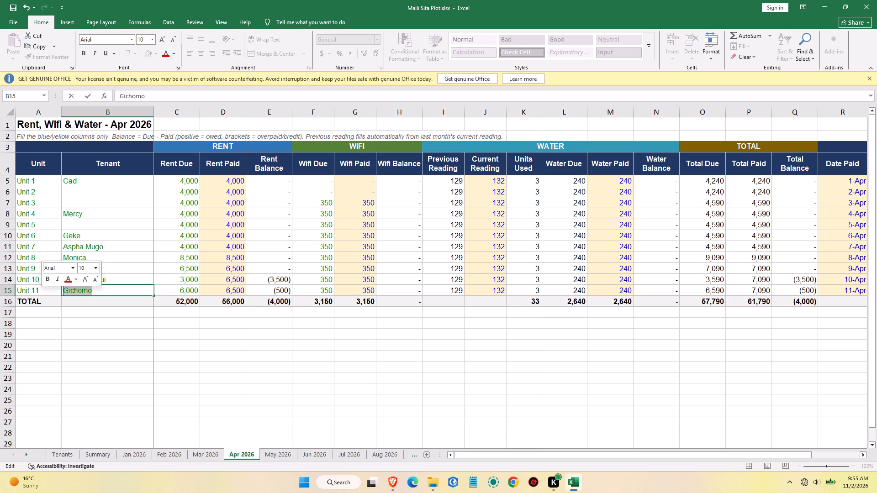
key(ctrl+c)
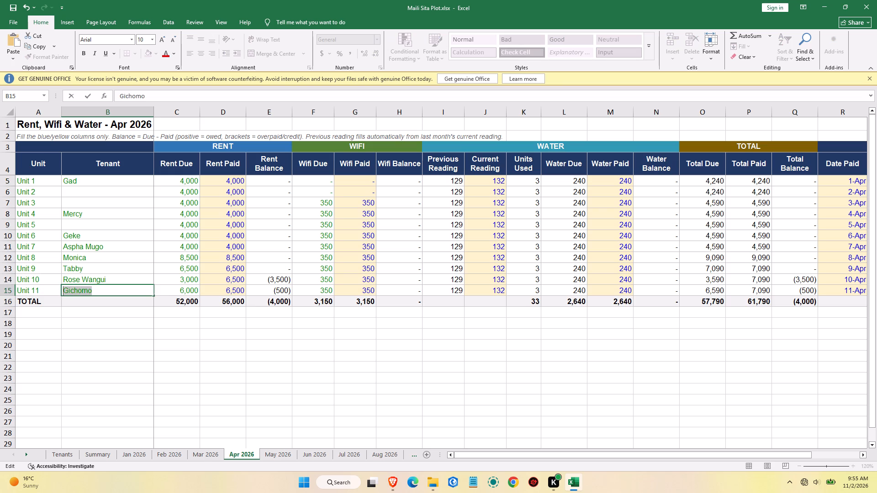
click(142, 339)
click(269, 454)
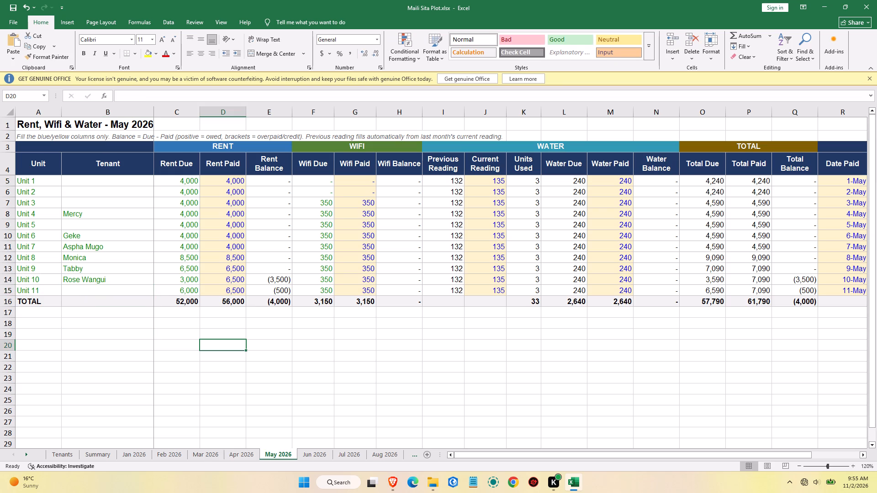
click(86, 185)
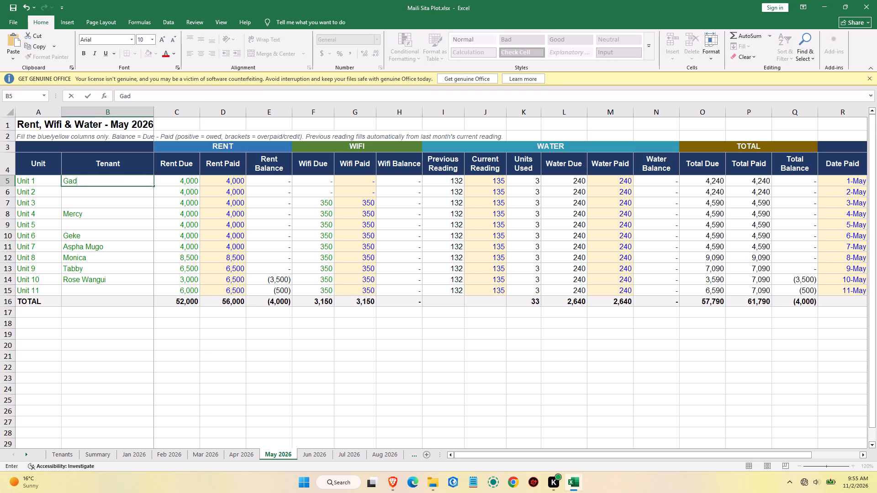
click(98, 291)
key(ctrl+v)
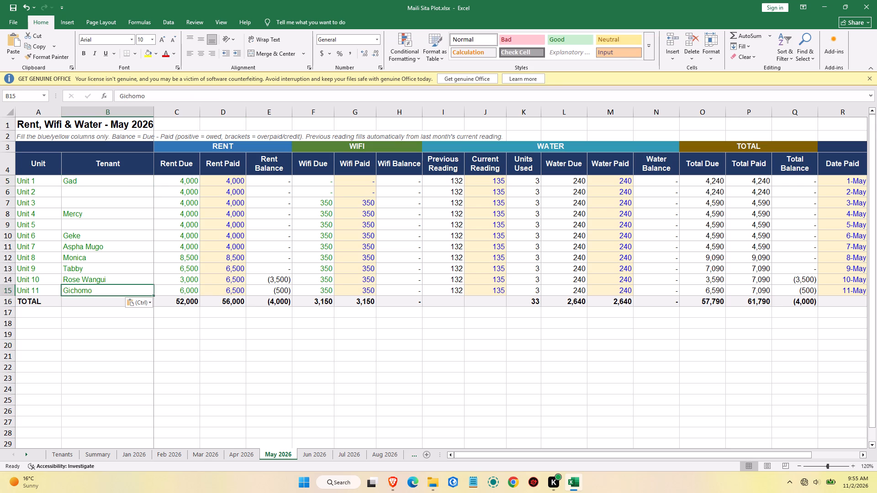
click(152, 395)
click(312, 450)
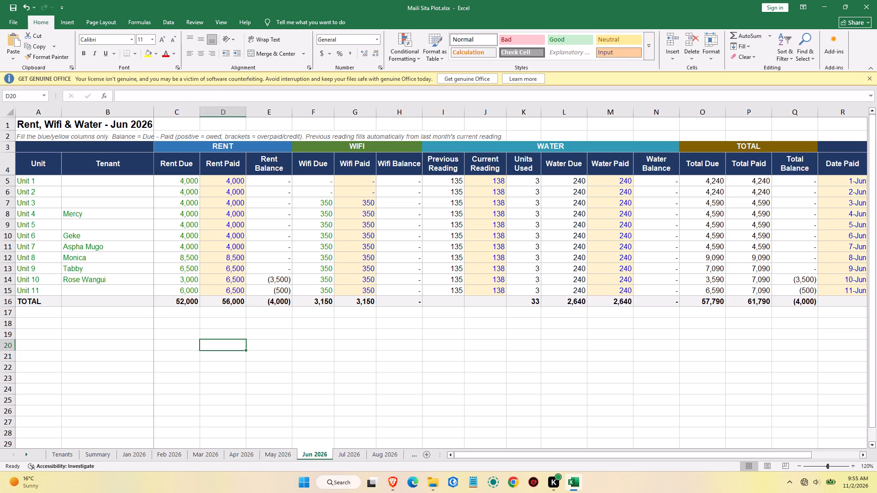
click(111, 181)
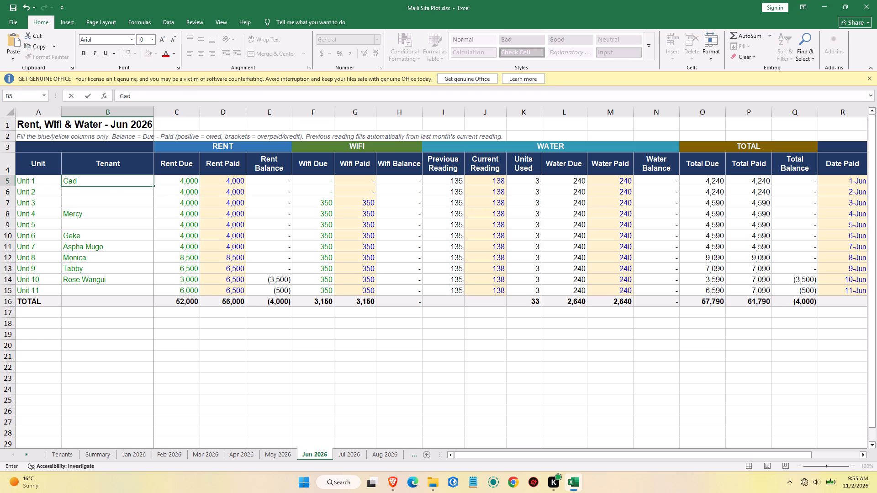
click(112, 293)
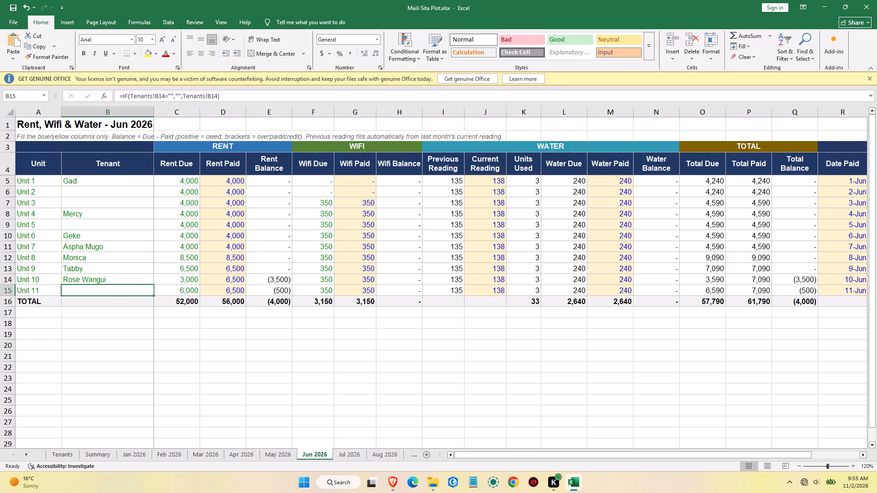
key(ctrl+v)
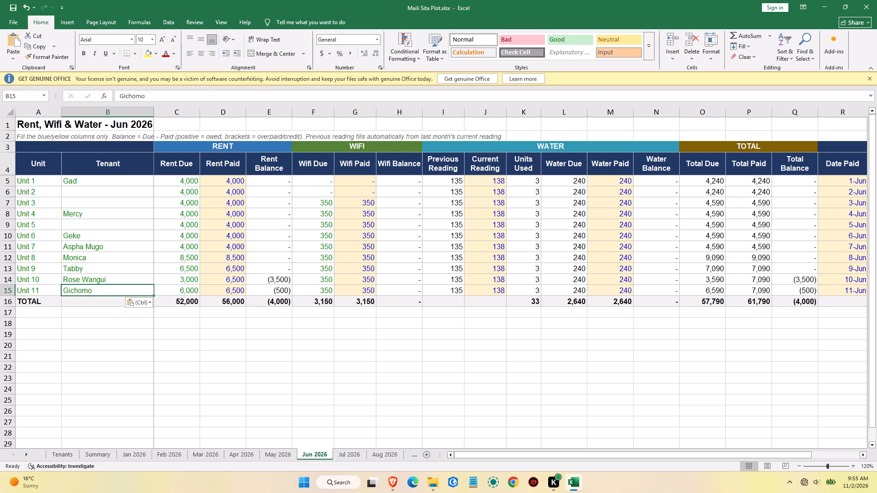
On the Jul 2026 sheet, enter Gad as Unit 1's tenant and paste Gichomo as Unit 11's tenant.
click(339, 454)
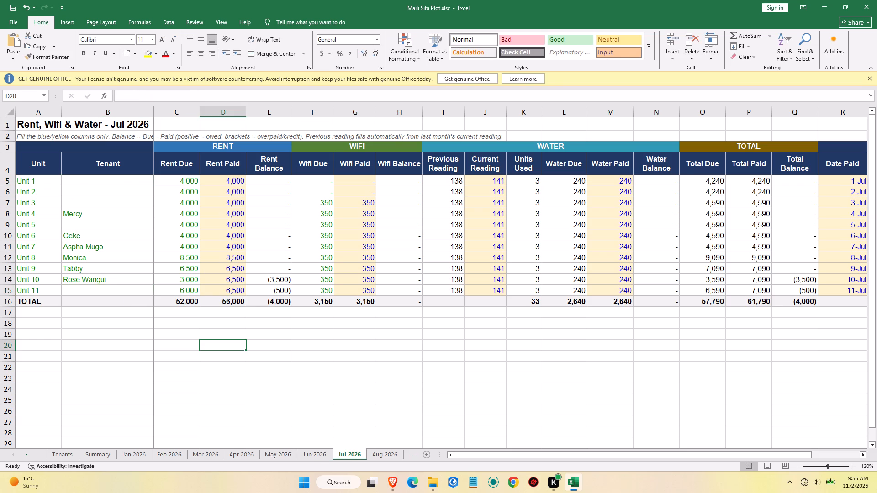
click(97, 185)
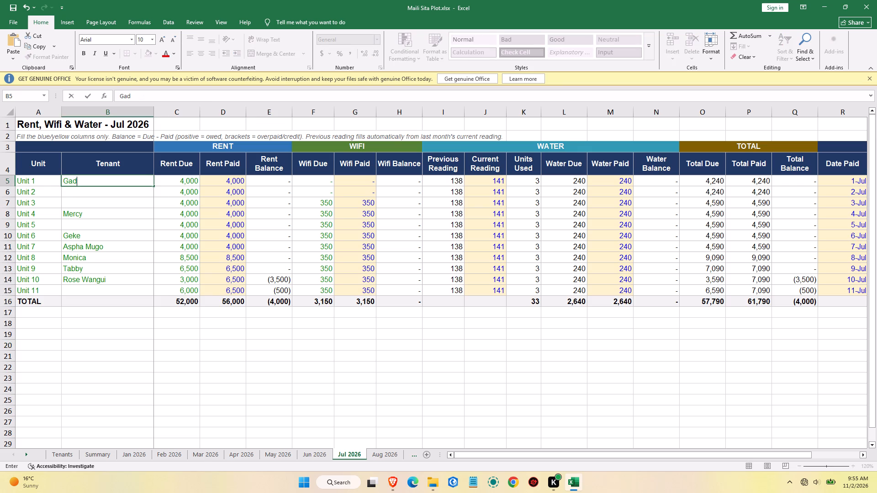
click(99, 291)
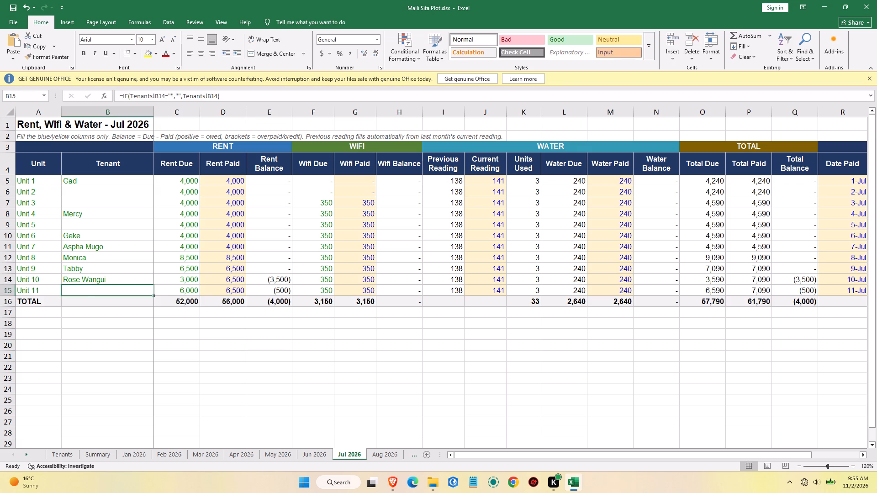
key(ctrl+v)
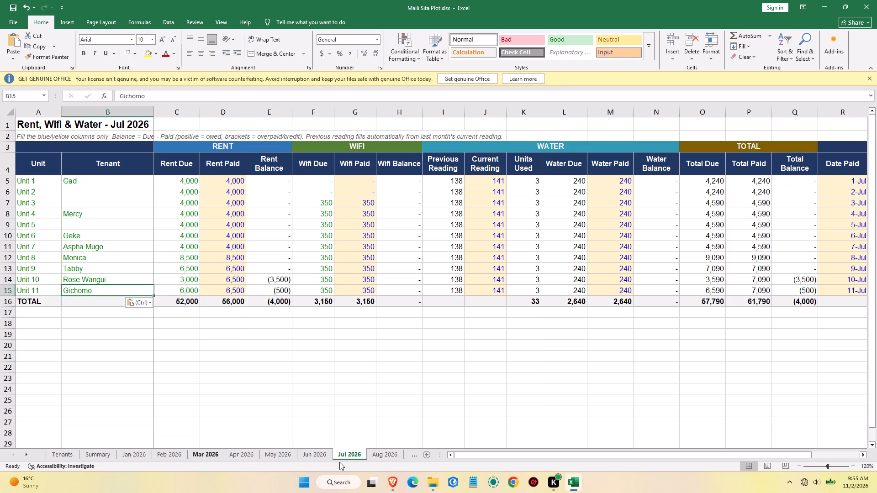
On the Aug 2026 sheet, enter Gad as Unit 1's tenant and paste Gichomo as Unit 11's tenant.
click(376, 456)
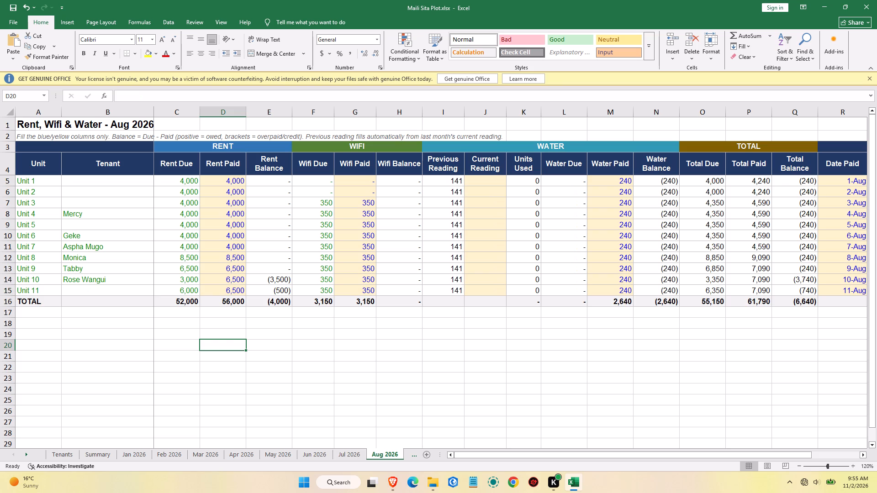
click(123, 180)
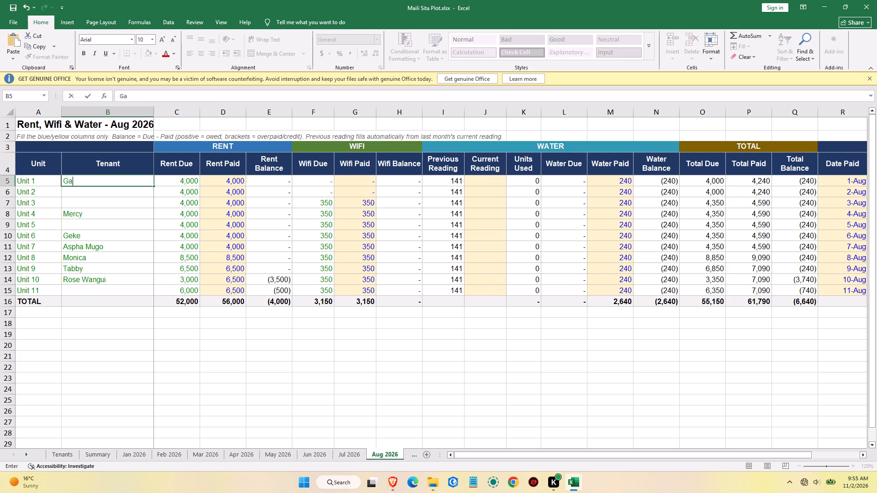
click(93, 290)
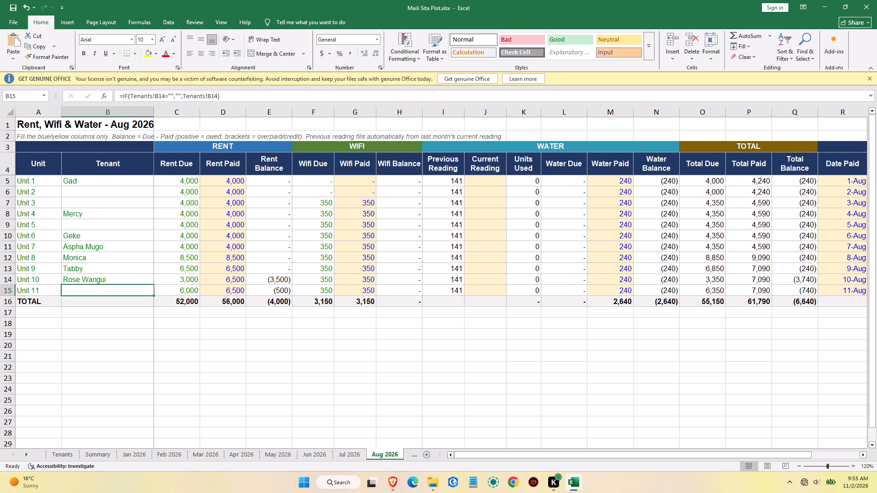
key(ctrl+v)
Check the Sep 2026 sheet, and on the Oct 2026 sheet enter Gad as Unit 1's tenant and paste Gichomo for Unit 11.
click(409, 456)
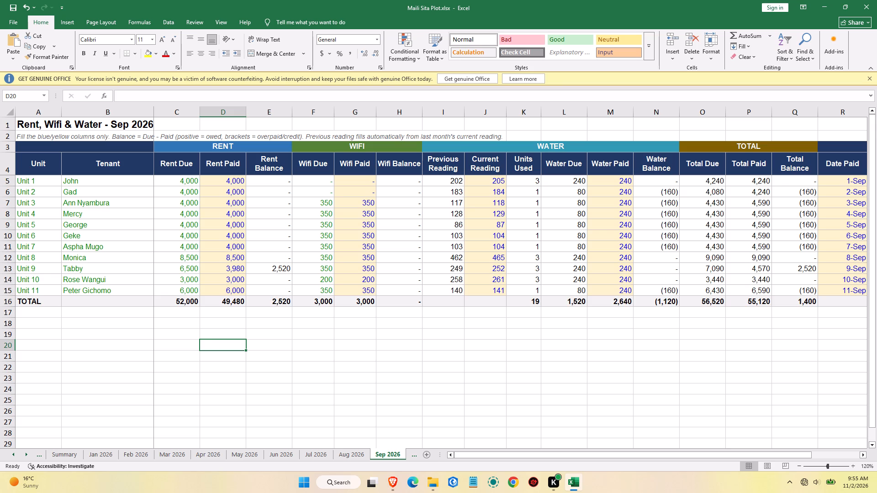
click(387, 452)
click(414, 453)
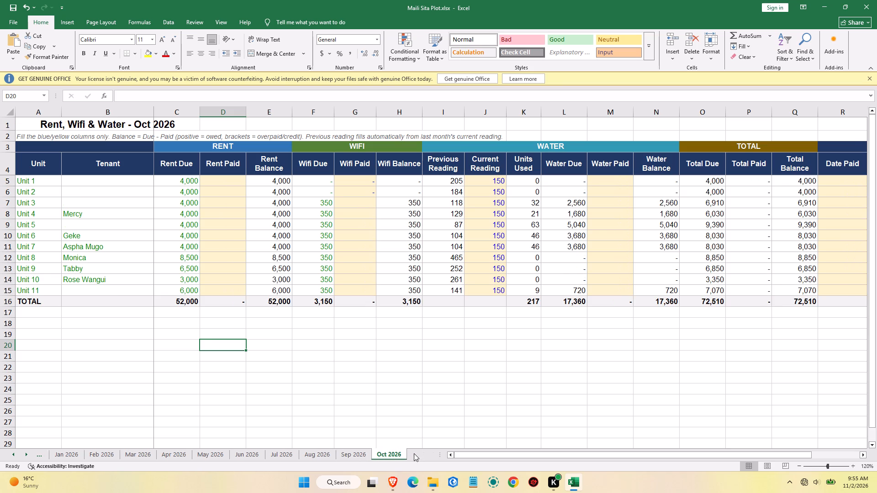
click(105, 182)
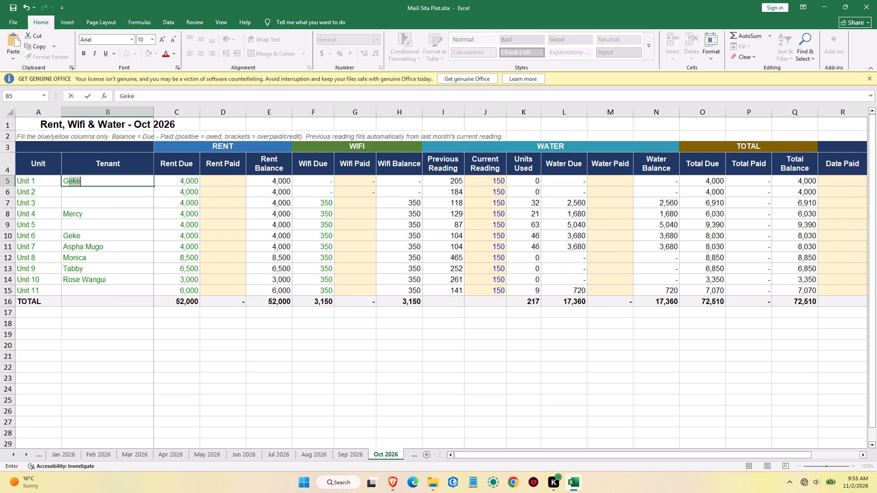
click(88, 291)
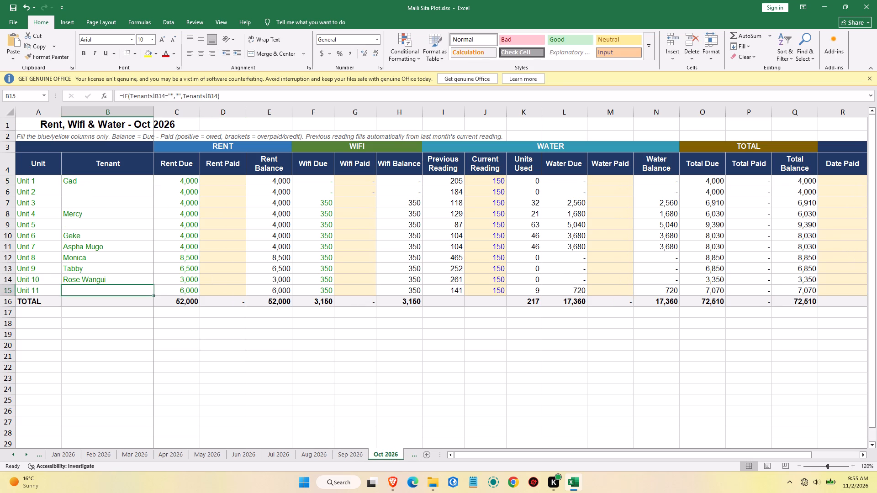
key(ctrl+v)
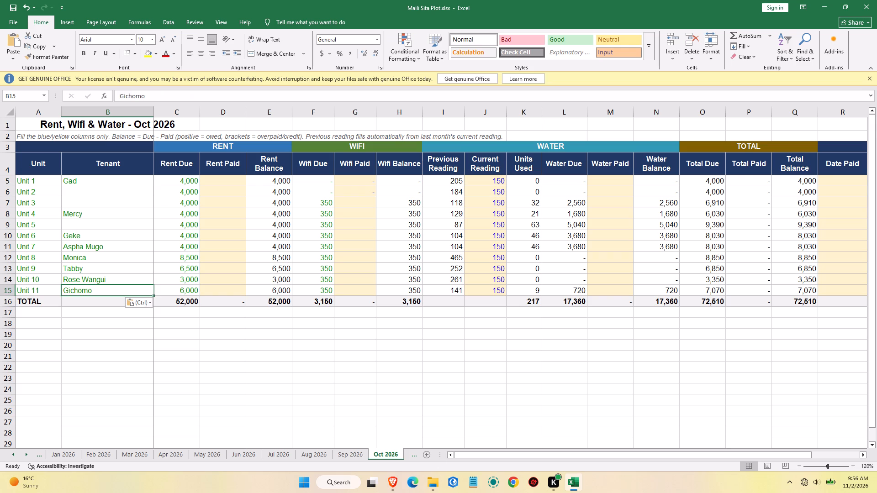
On the Nov 2026 sheet, enter Gad as Unit 1's tenant and paste Gichomo as Unit 11's tenant.
click(411, 456)
click(79, 180)
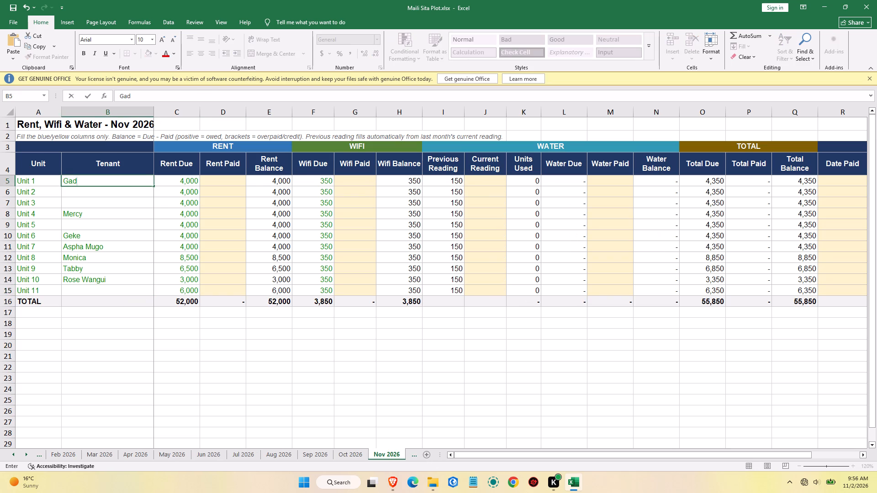
click(97, 290)
key(ctrl+v)
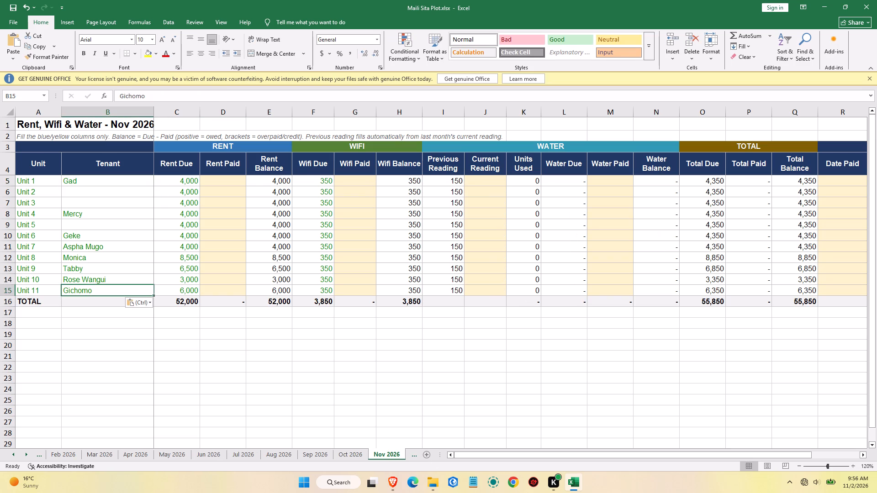
On the Dec 2026 sheet, enter Gad as Unit 1's tenant and paste Gichomo as Unit 11's tenant.
click(414, 456)
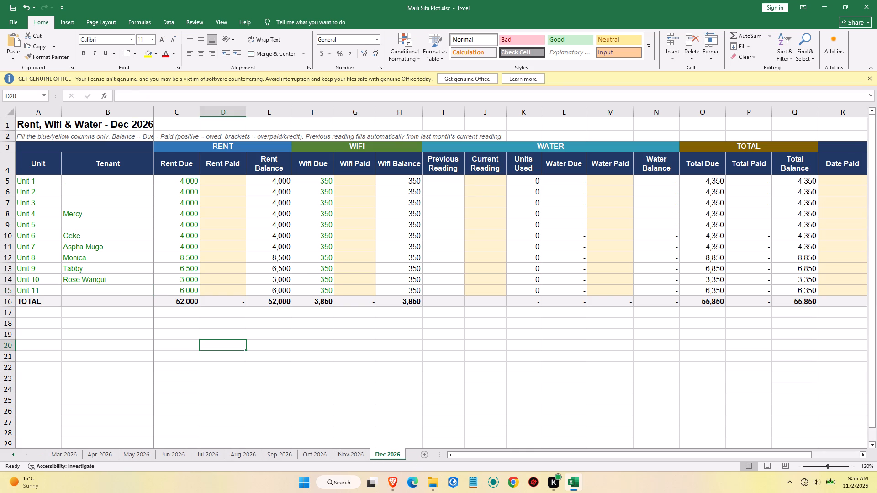
click(91, 180)
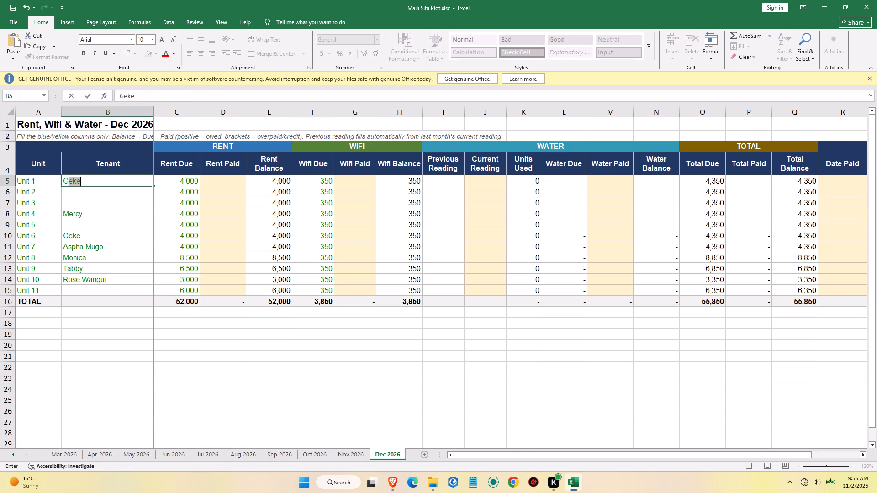
click(117, 288)
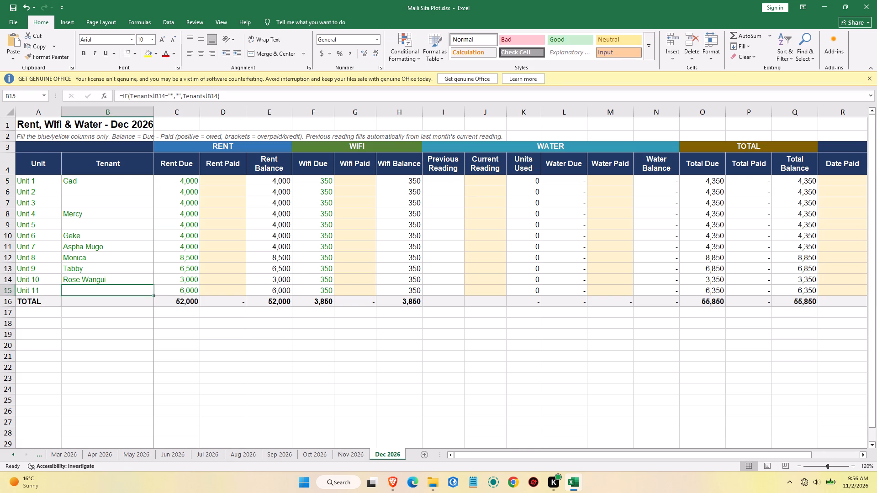
key(ctrl+v)
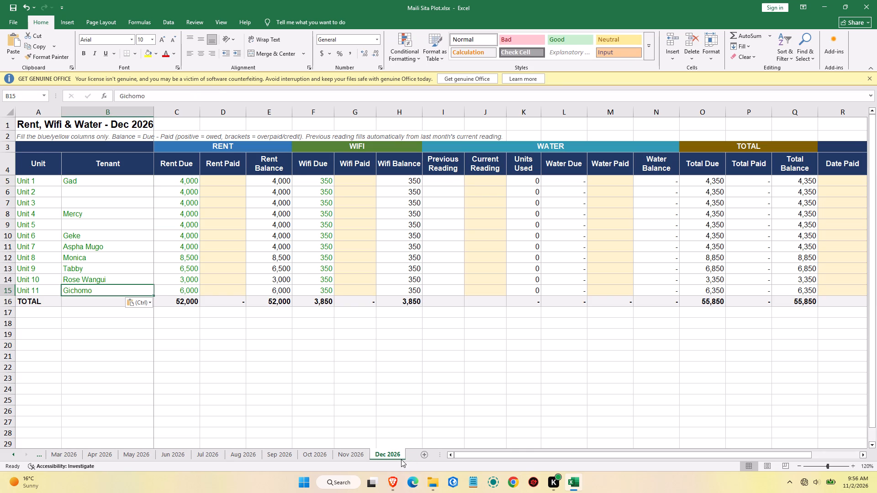
click(391, 450)
click(205, 357)
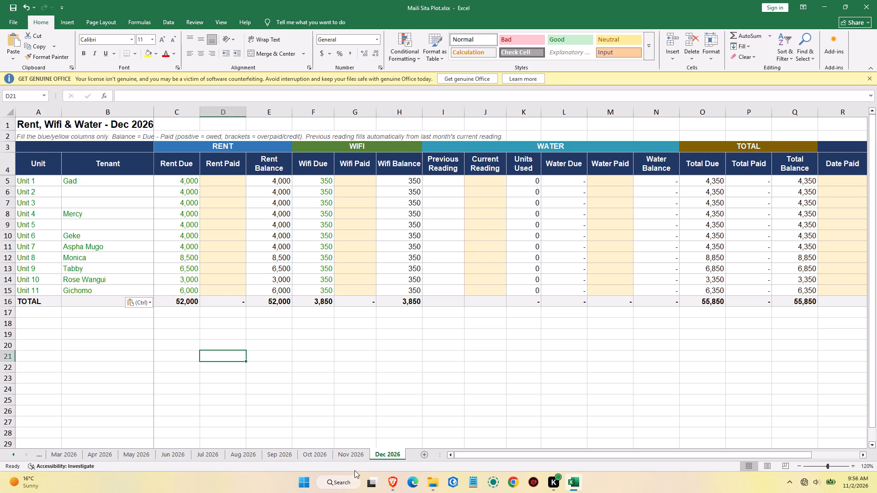
On the Oct 2026 sheet, copy the Rent Due amounts for Units 1 to 11 into the Rent Paid column as values only.
click(323, 456)
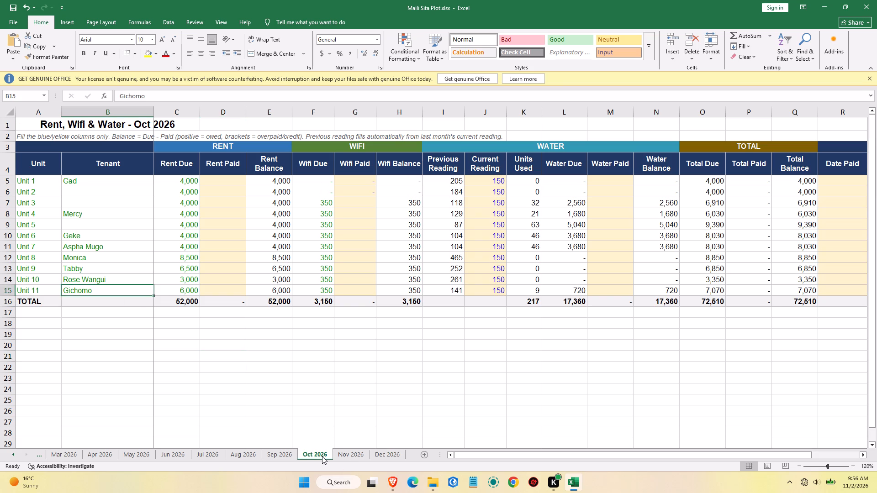
click(343, 456)
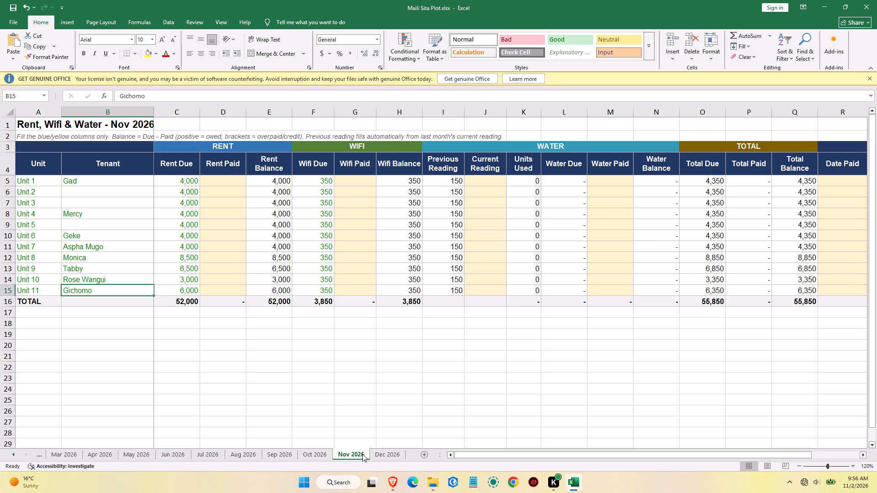
click(317, 454)
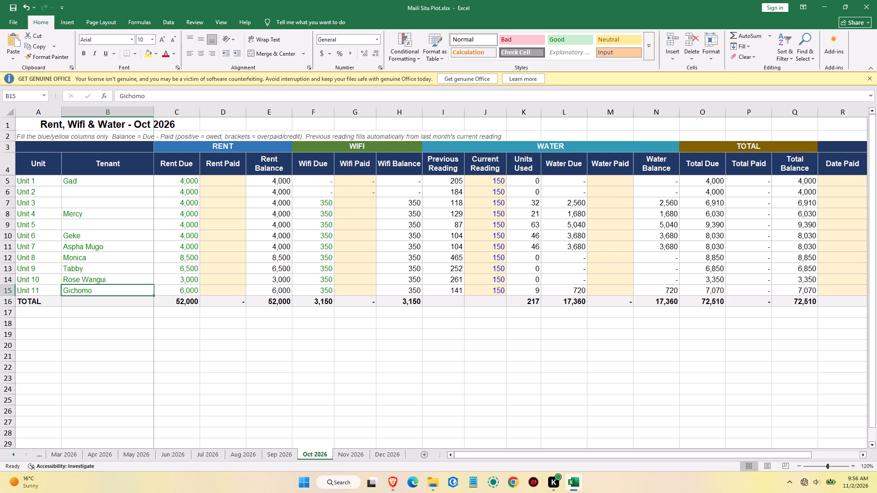
drag(179, 179, 176, 275)
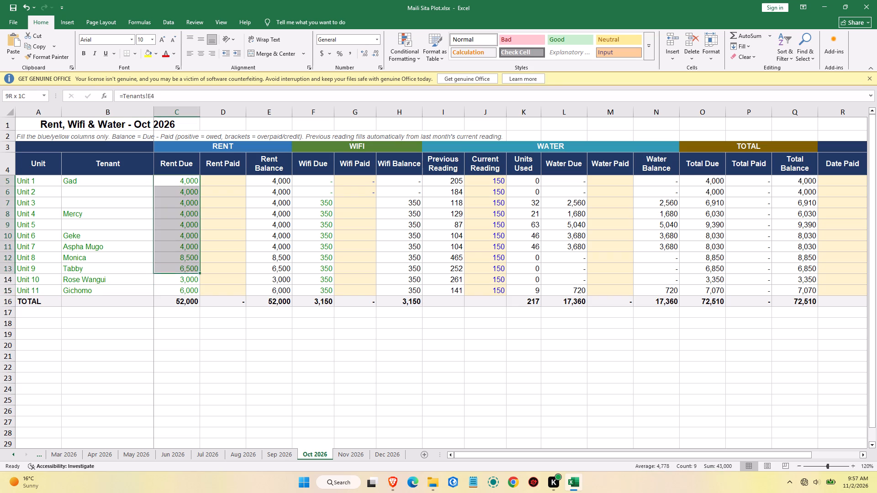
drag(176, 275, 175, 290)
right_click(173, 289)
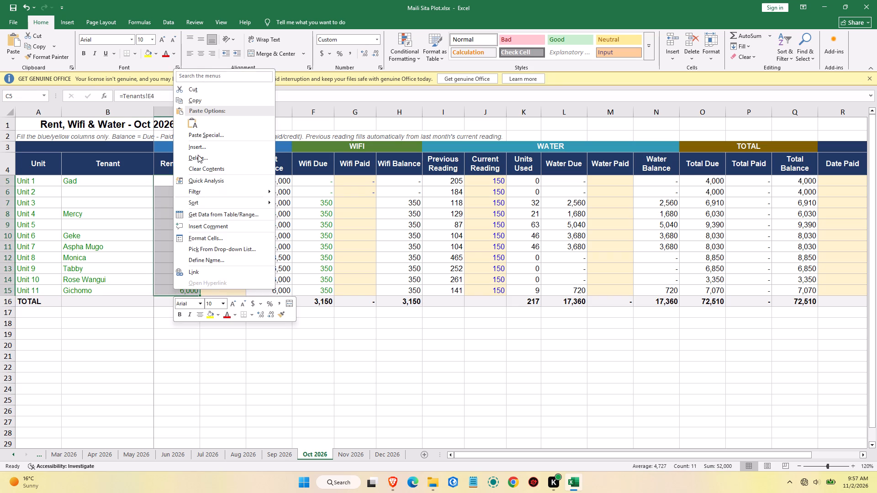
click(192, 98)
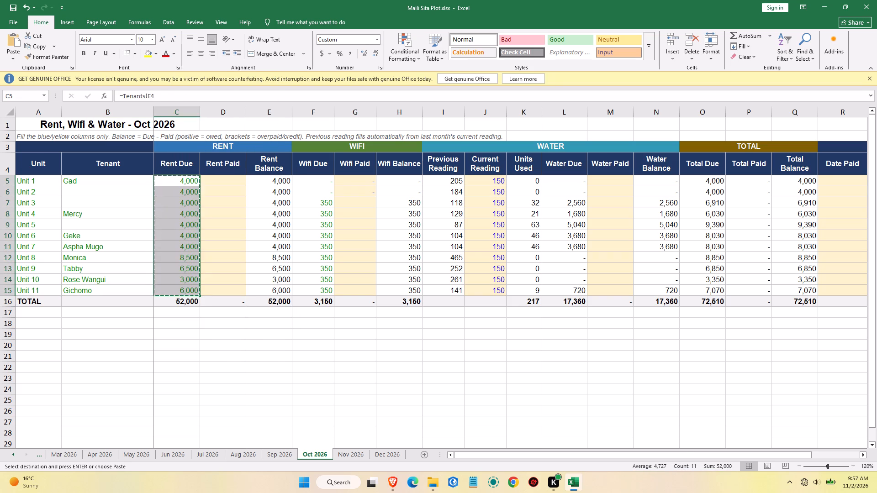
drag(211, 179, 216, 292)
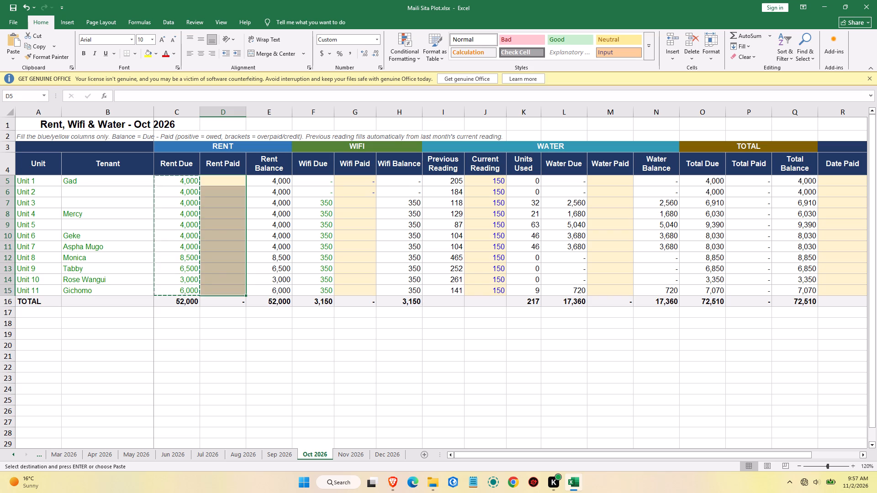
right_click(216, 290)
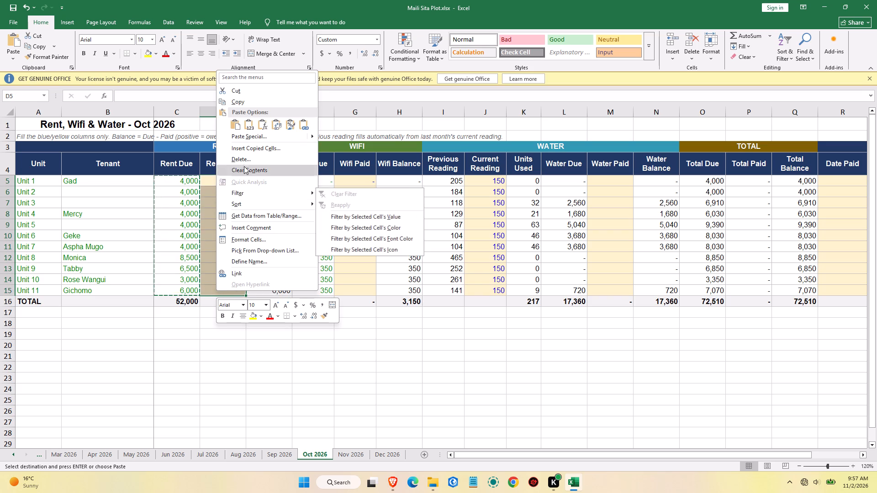
click(248, 129)
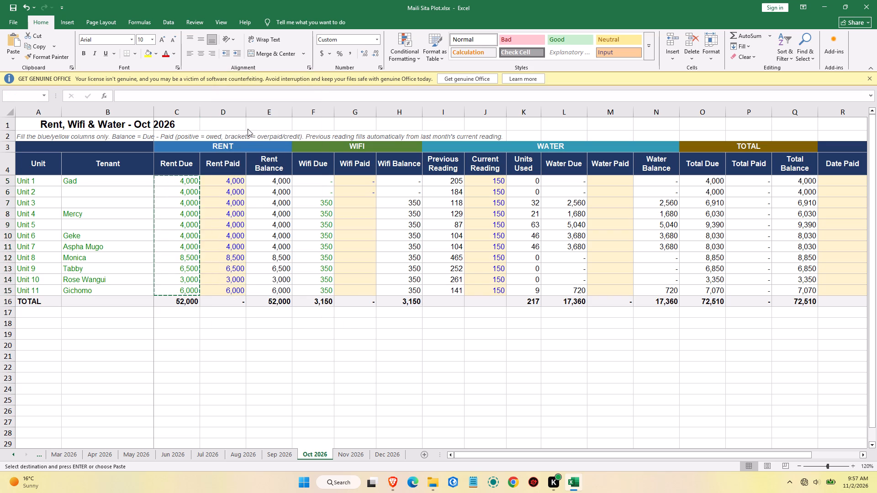
click(231, 206)
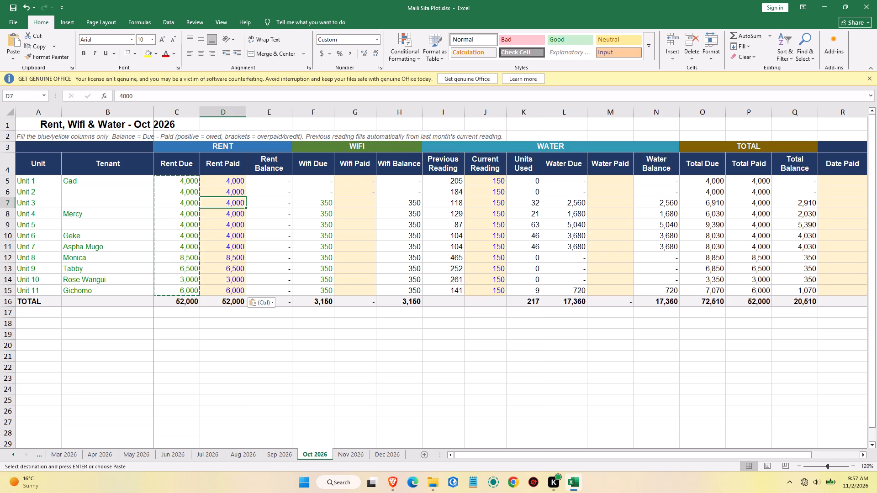
On the Oct 2026 sheet, set Unit 9's Rent Paid to 4000.
click(223, 268)
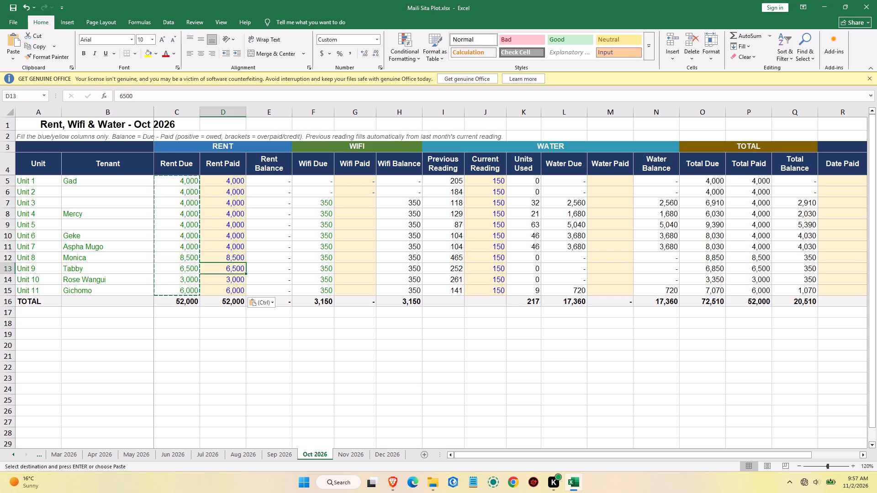
click(238, 268)
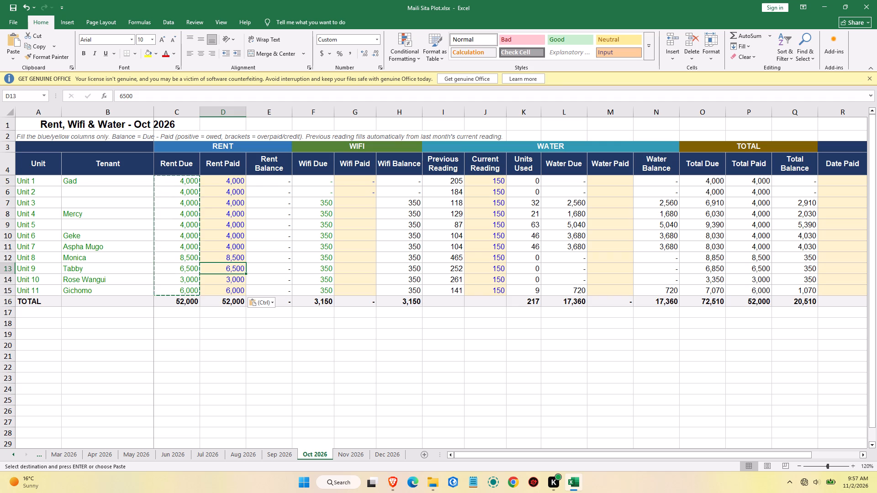
double_click(223, 270)
click(235, 269)
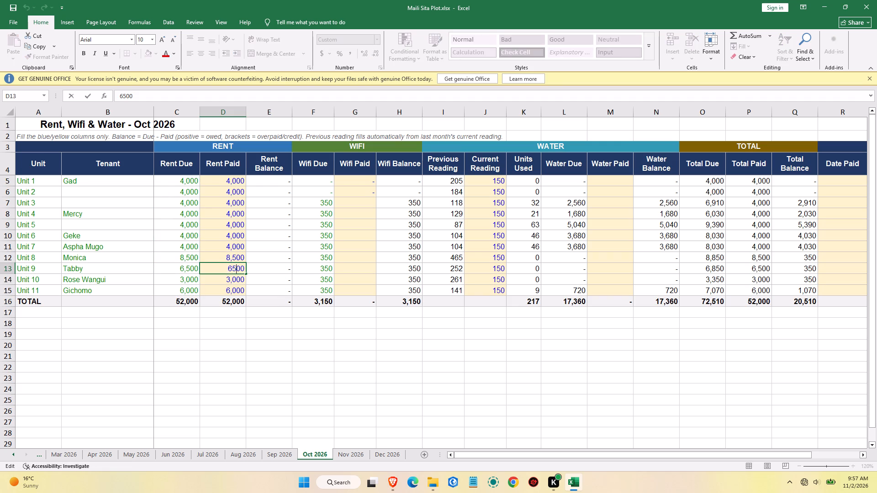
key(BackSpace)
key(BackSpace)
text(40)
click(276, 273)
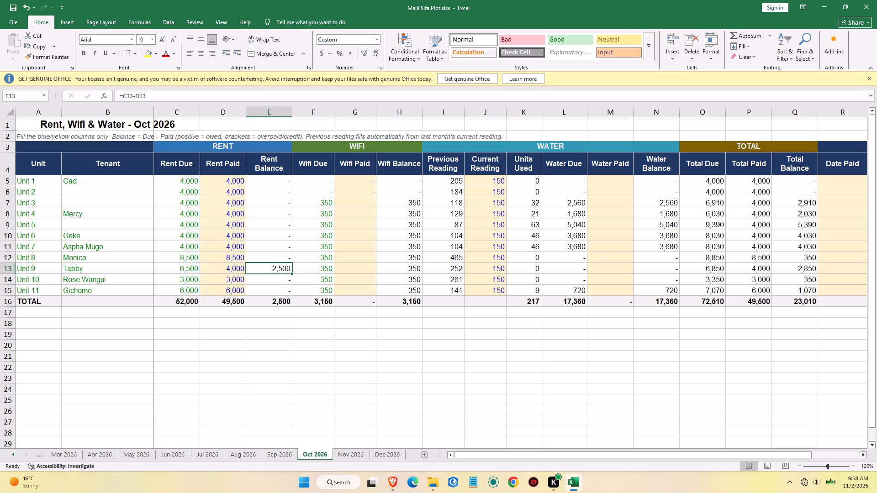
Review the tenant, rent, wifi and water entries on the monthly sheets from Jul 2026 to Dec 2026.
click(346, 454)
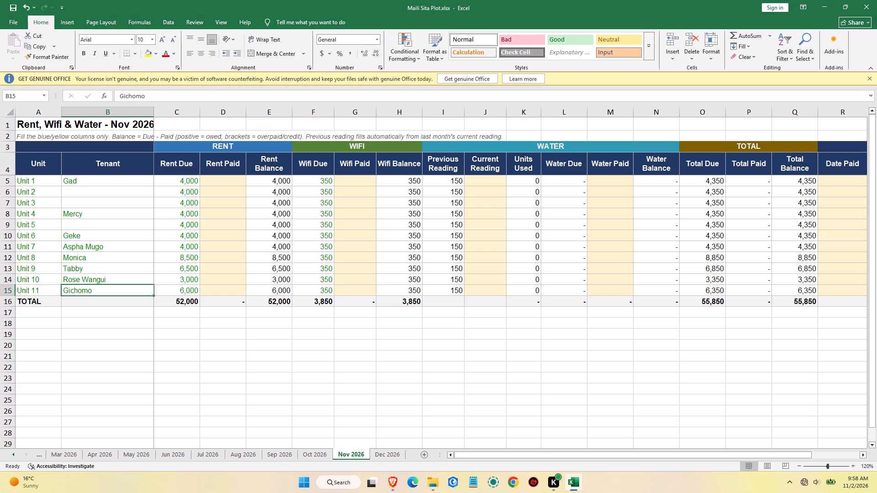
click(393, 456)
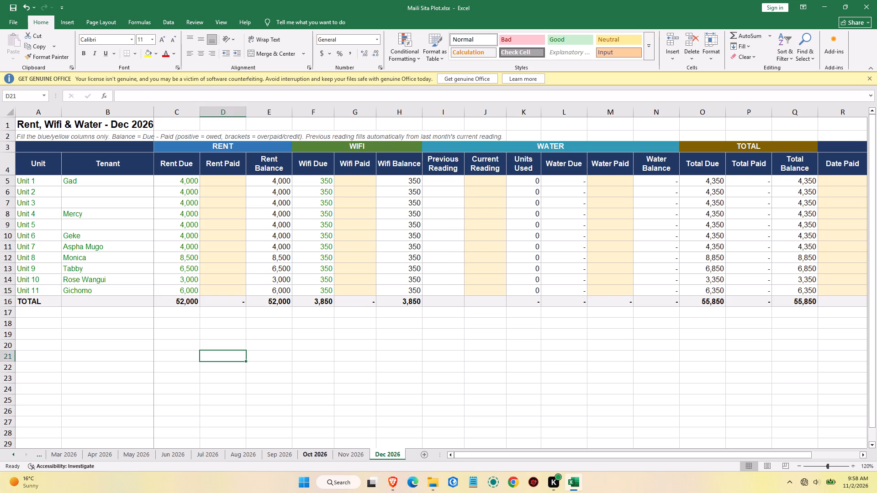
click(305, 457)
click(269, 454)
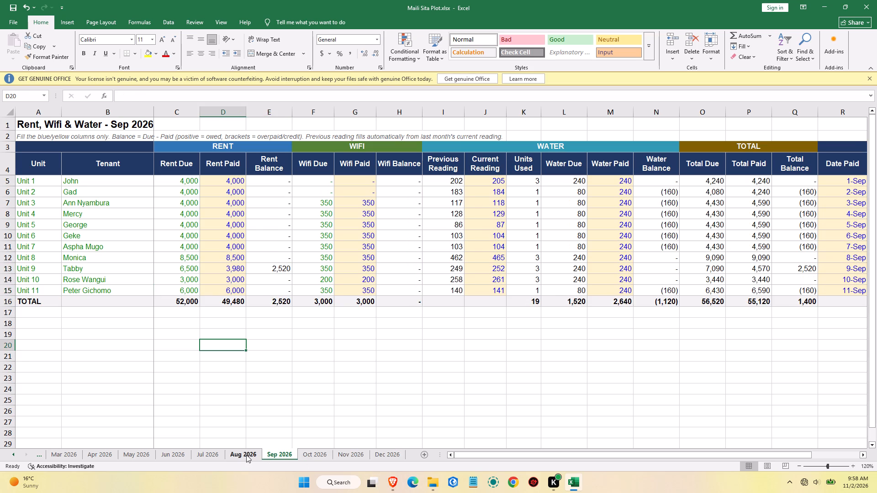
click(246, 454)
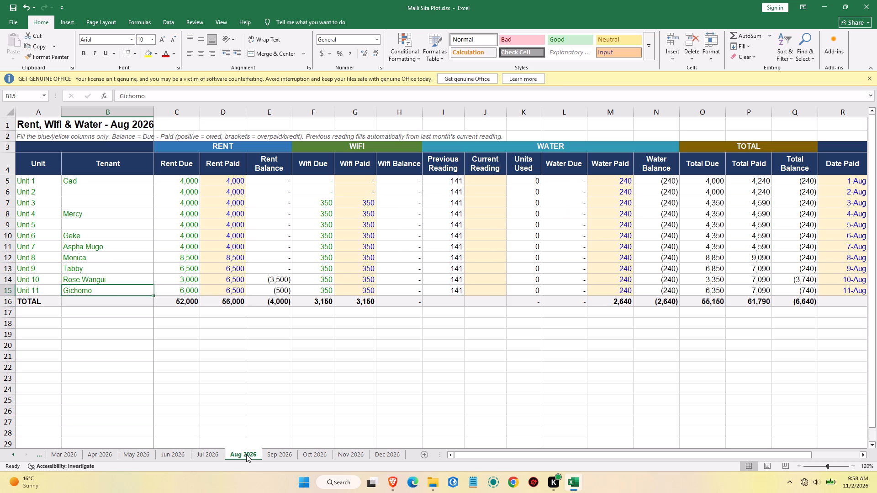
click(216, 453)
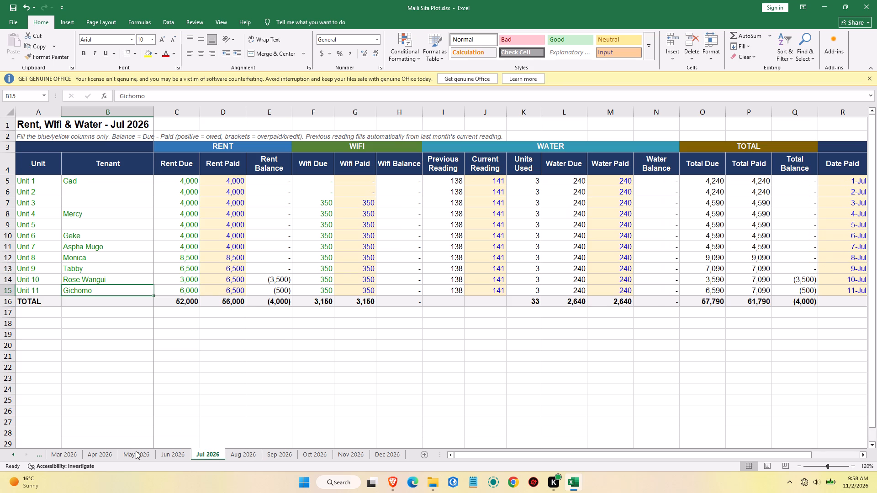
On the Jan 2026 sheet, set Rent Paid to 3000 for Unit 10 and 6000 for Unit 11.
click(67, 455)
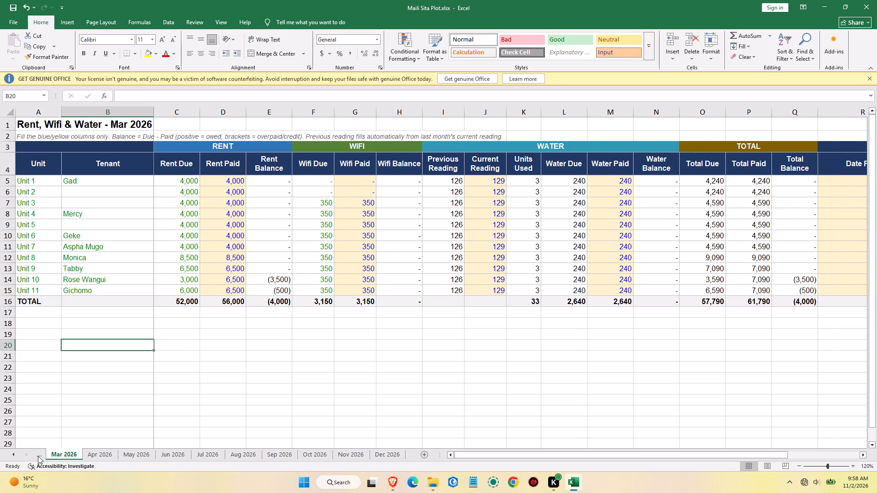
click(38, 456)
click(42, 457)
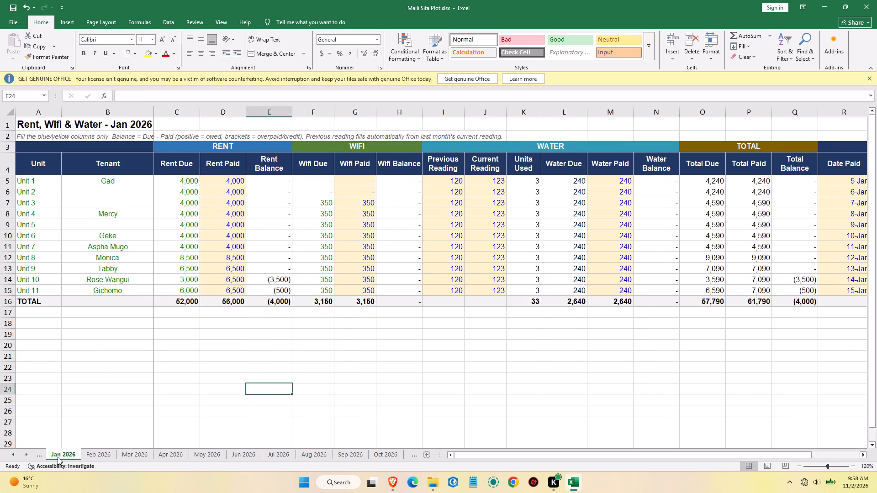
click(64, 457)
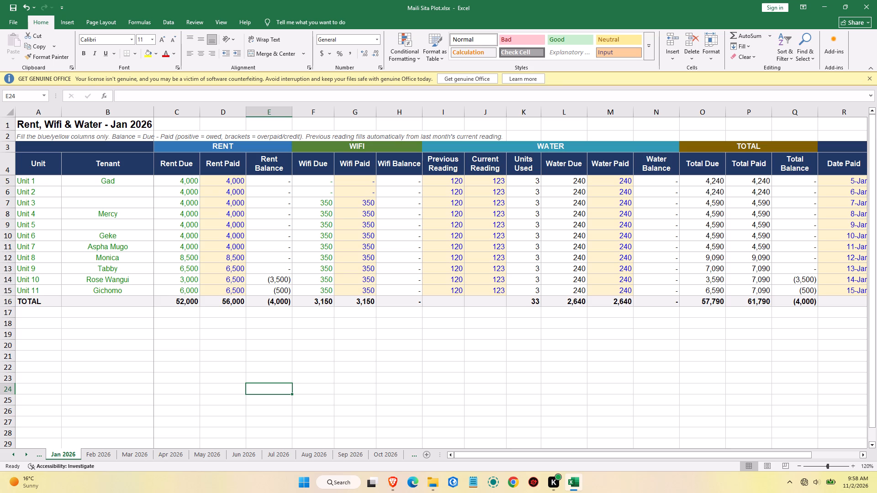
click(232, 281)
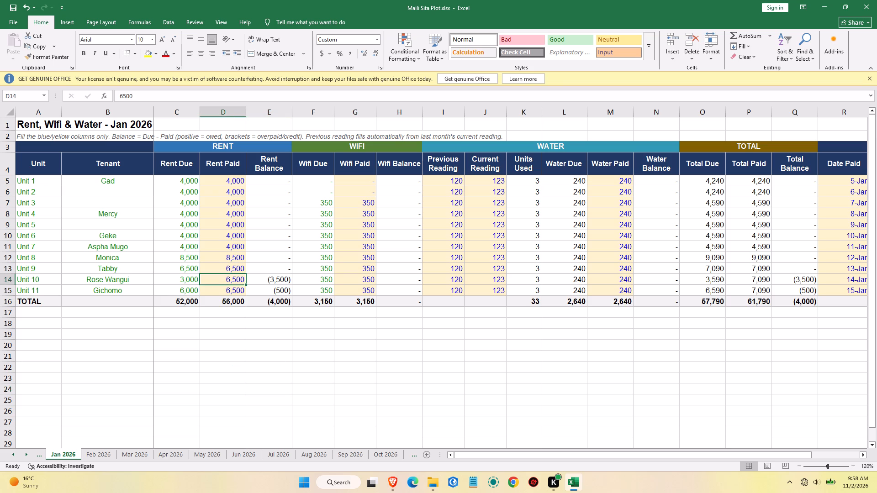
text(3000)
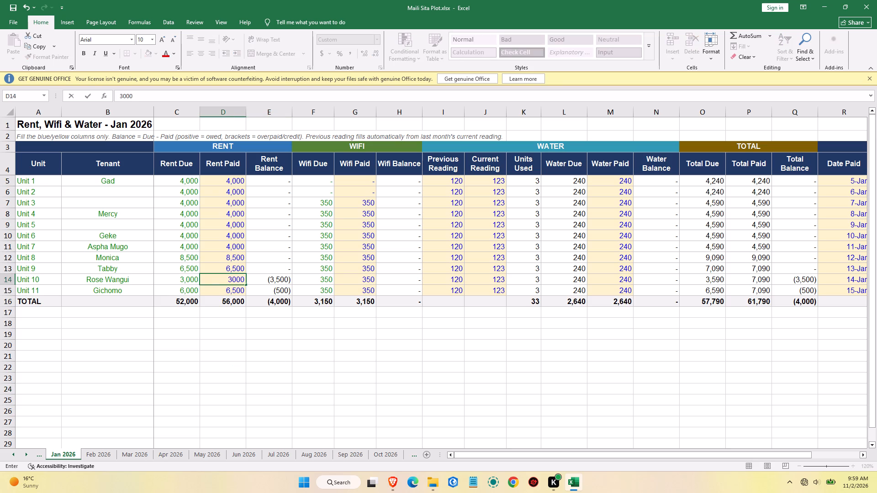
key(Return)
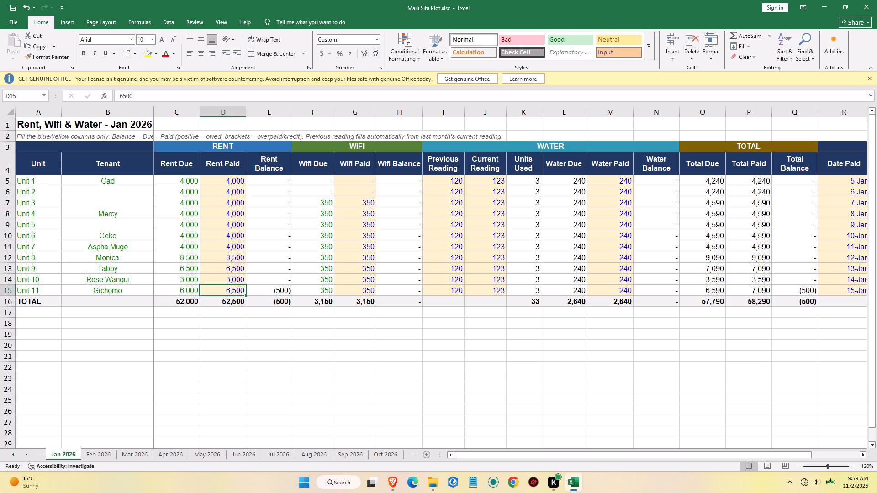
text(6000)
key(Return)
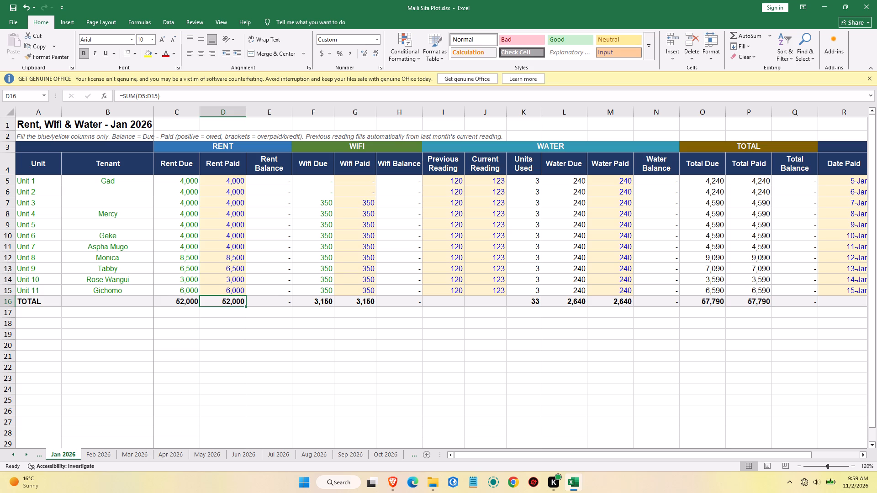
Review the Feb 2026 and Tenants sheets and the Summary sheet's monthly and per-tenant balances, then return to Jan 2026.
click(94, 453)
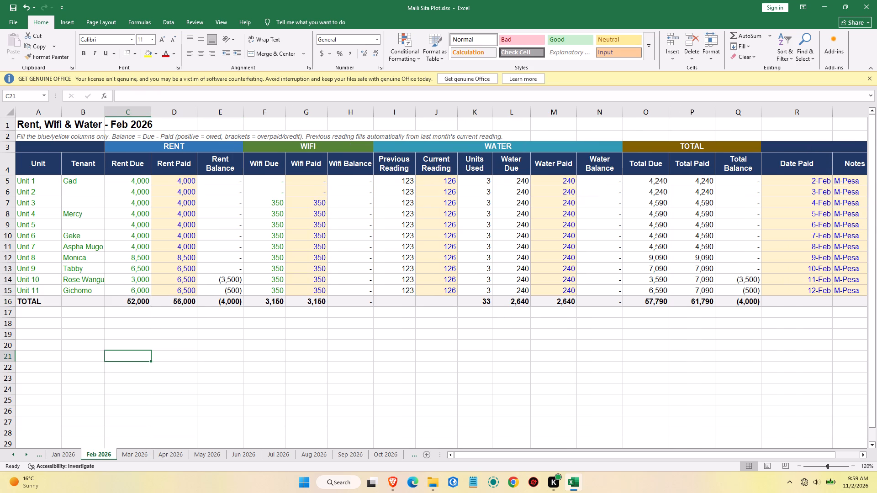
double_click(41, 457)
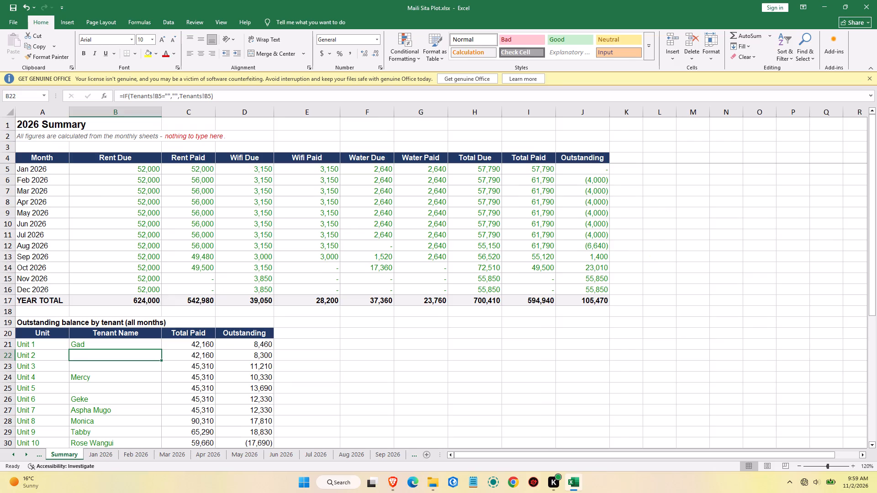
scroll(82, 280, up, 1)
scroll(120, 387, down, 1)
scroll(120, 387, up, 2)
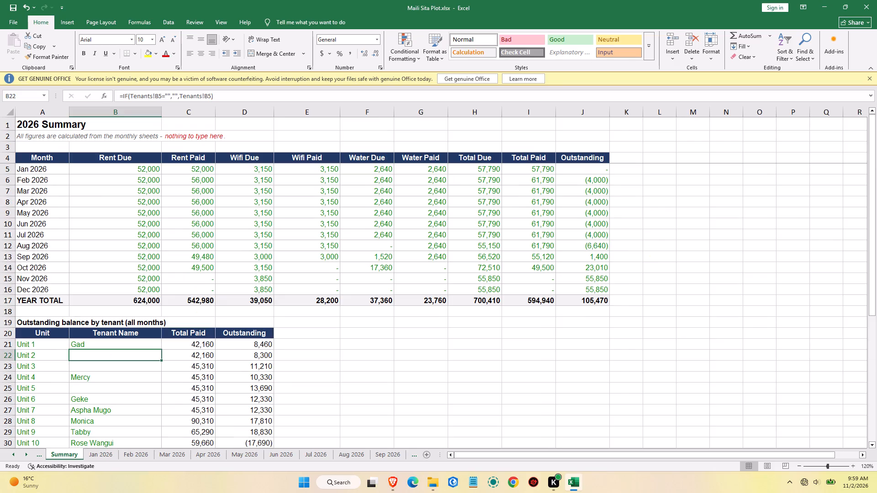
click(38, 457)
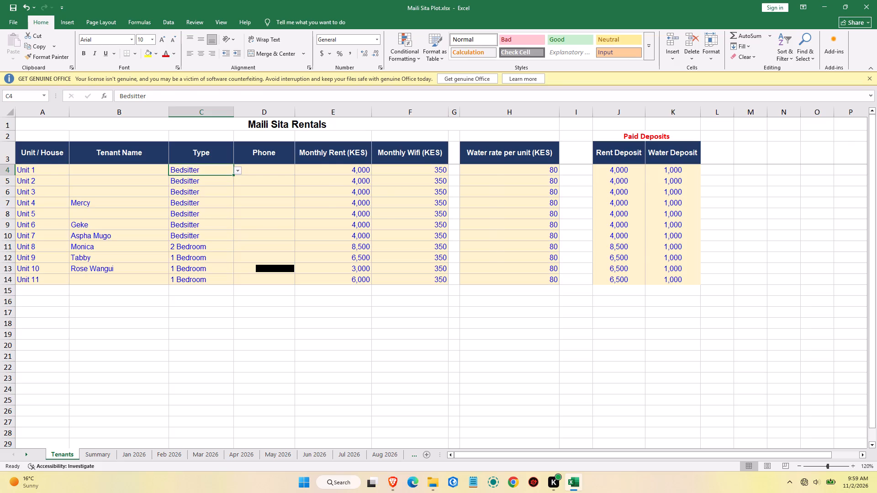
click(103, 454)
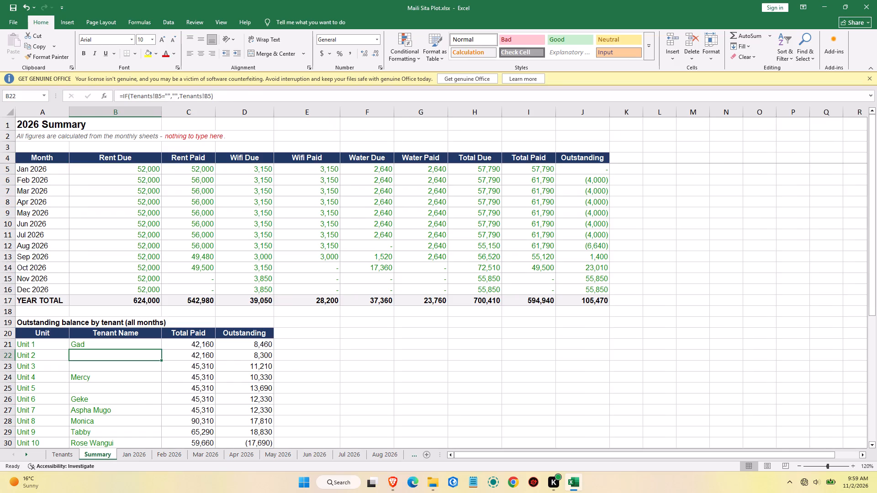
scroll(257, 353, down, 1)
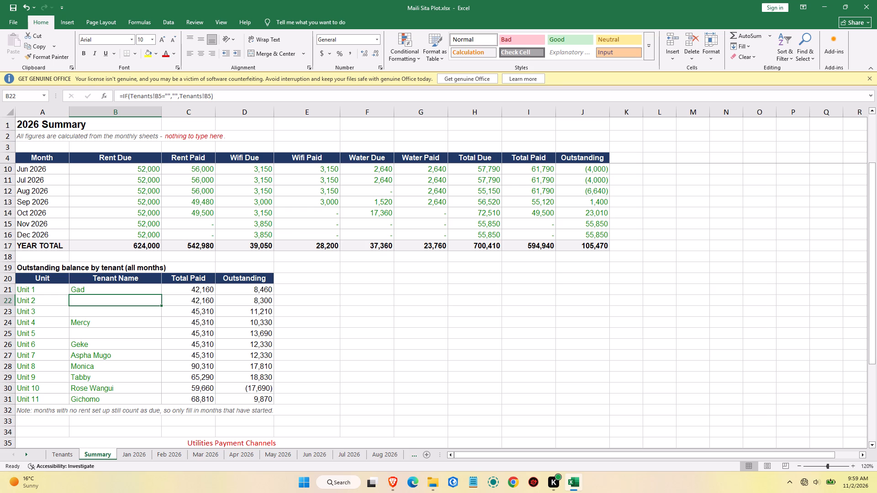
click(125, 457)
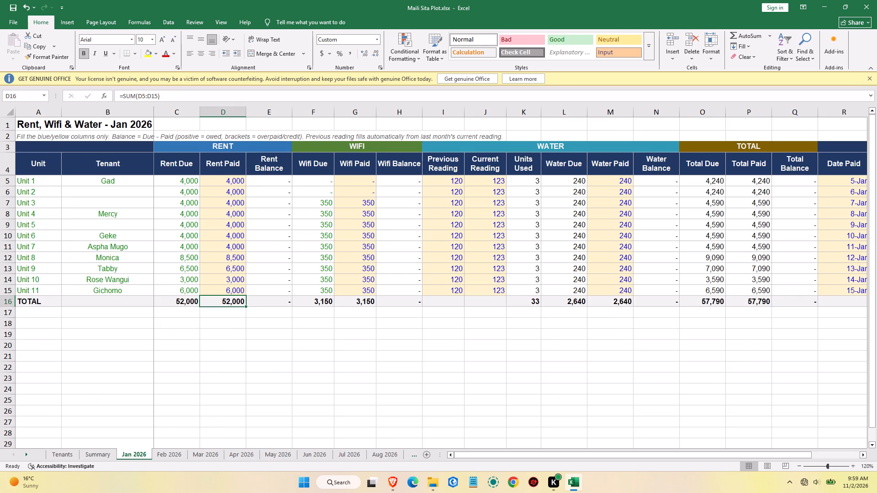
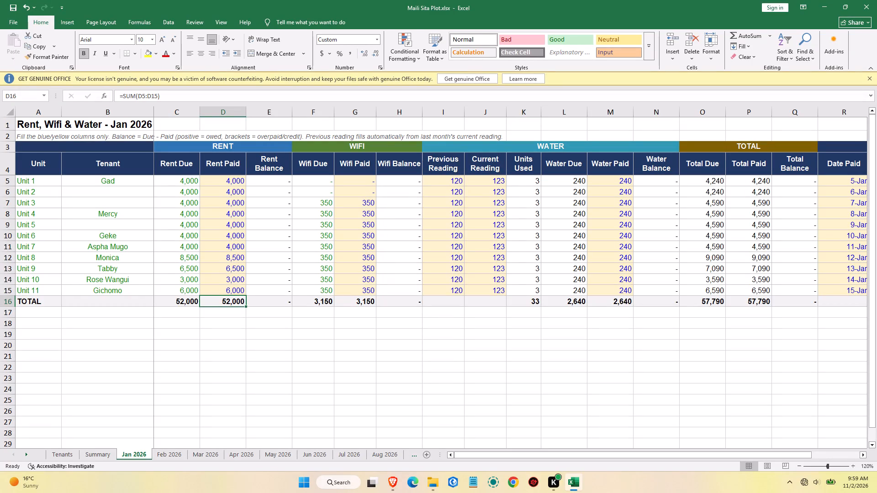
On the Feb 2026 sheet, set Rent Paid to 3000 for Unit 10 and 6000 for Unit 11.
click(161, 455)
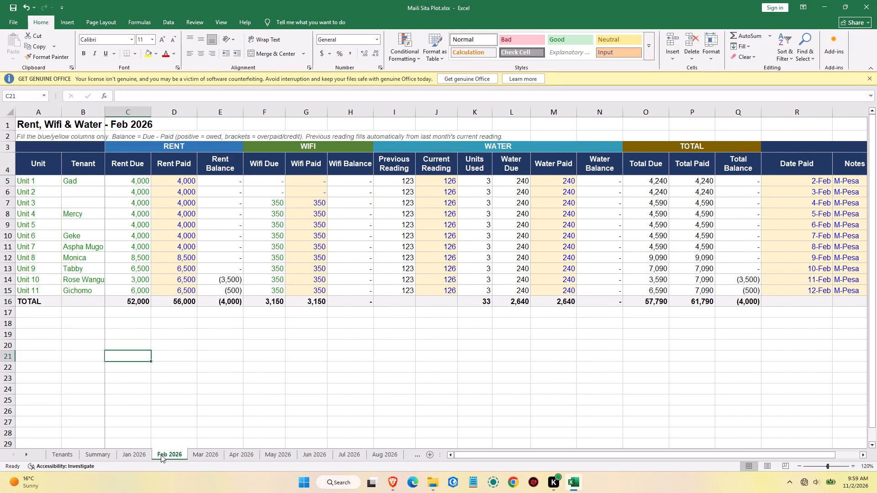
click(182, 281)
text(3000)
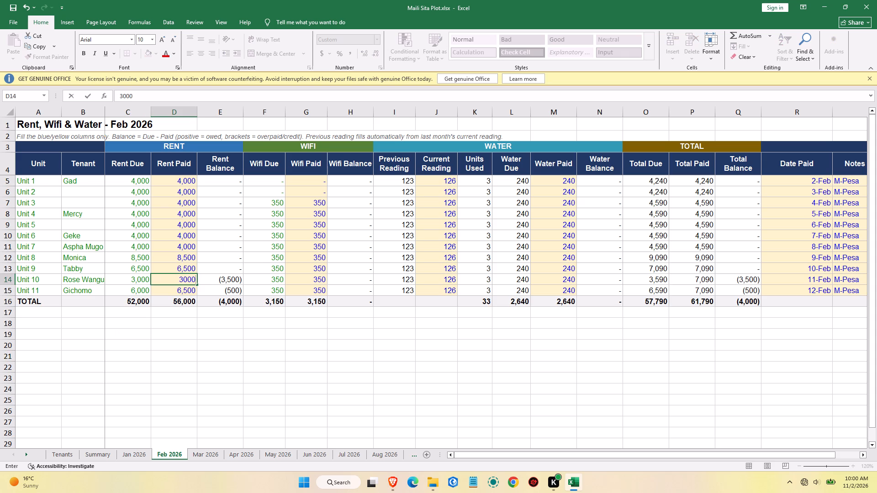
click(183, 293)
text(6000)
key(Return)
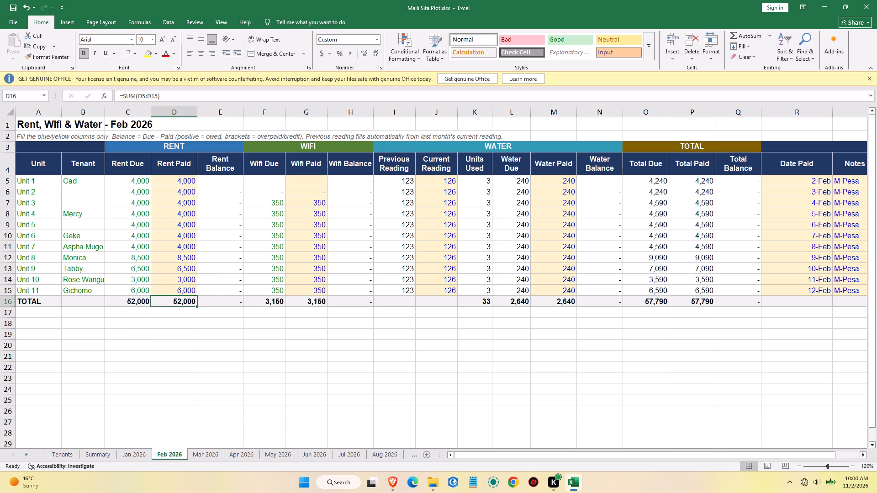
On the Mar 2026 sheet, set Rent Paid to 6000 for Unit 11 and 3000 for Unit 10.
click(212, 453)
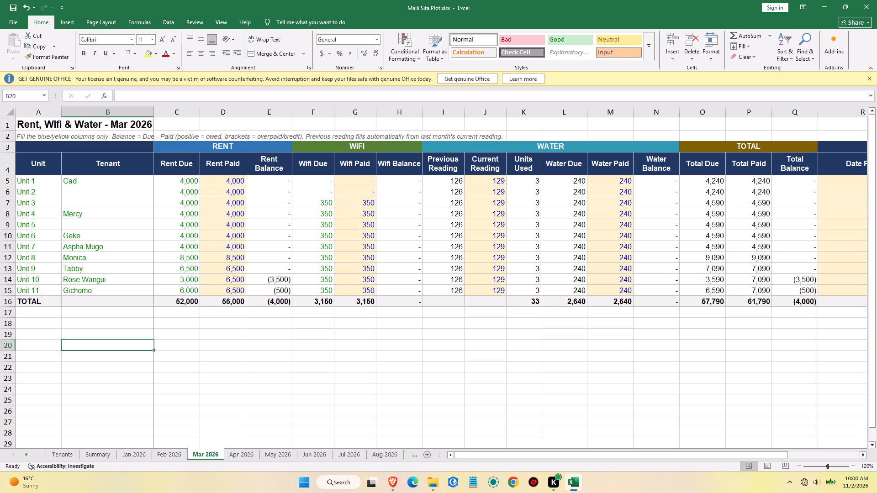
click(230, 291)
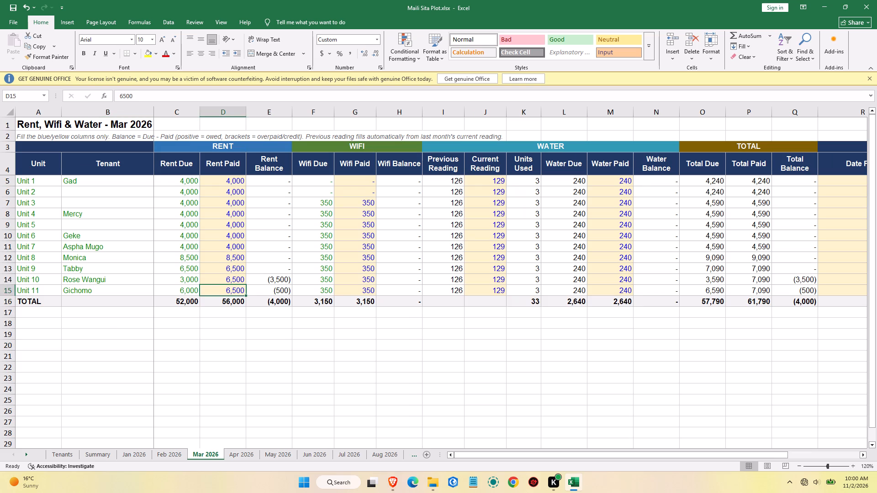
text(6000)
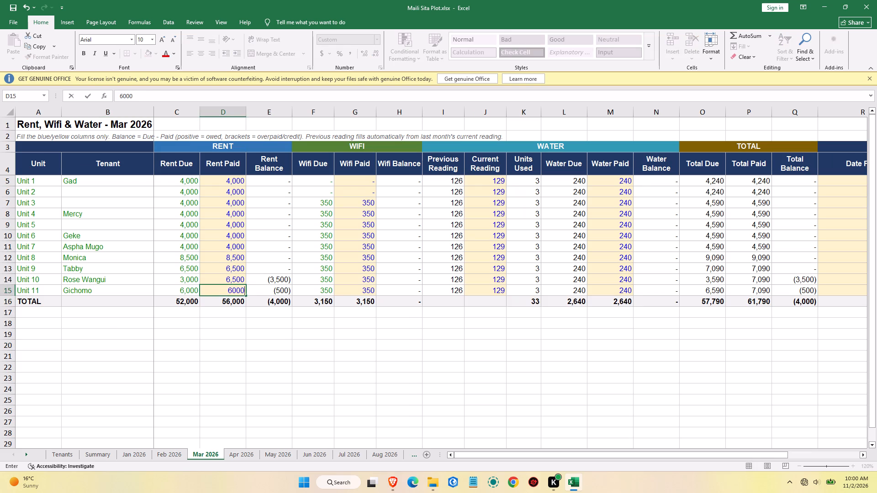
key(Return)
click(228, 280)
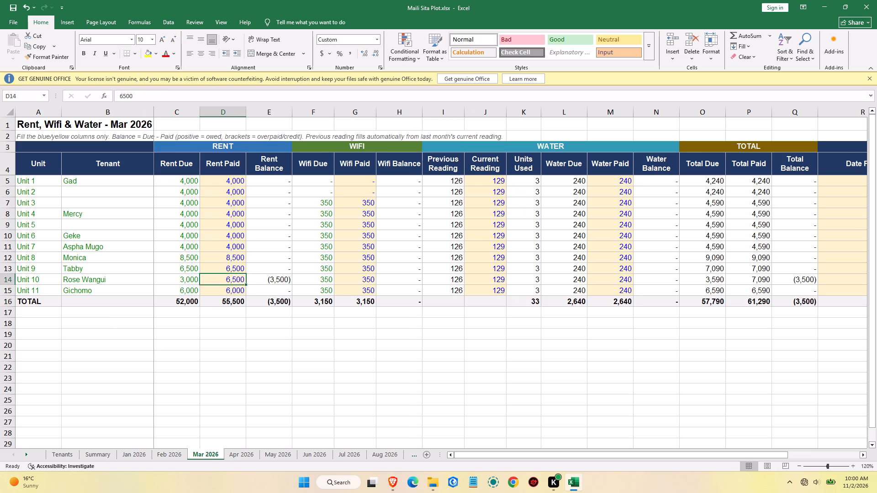
text(3000)
key(Return)
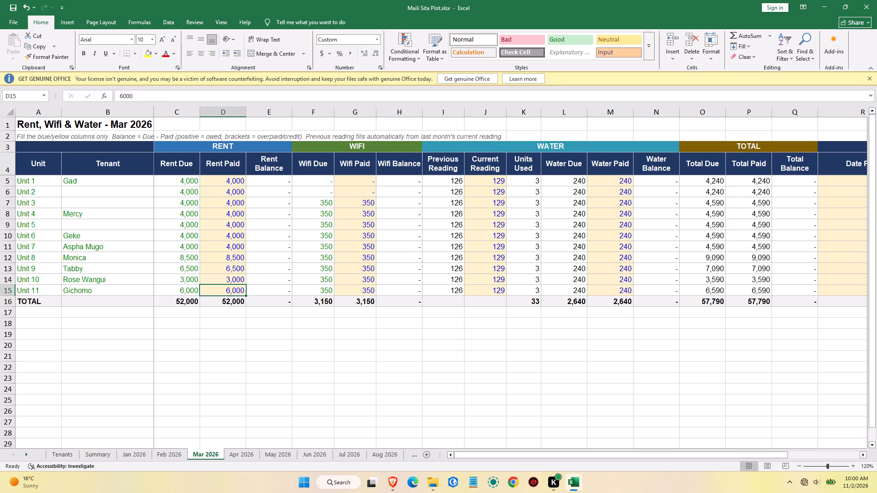
On the Apr 2026 sheet, set Rent Paid to 3000 for Unit 10 and 6000 for Unit 11.
click(232, 458)
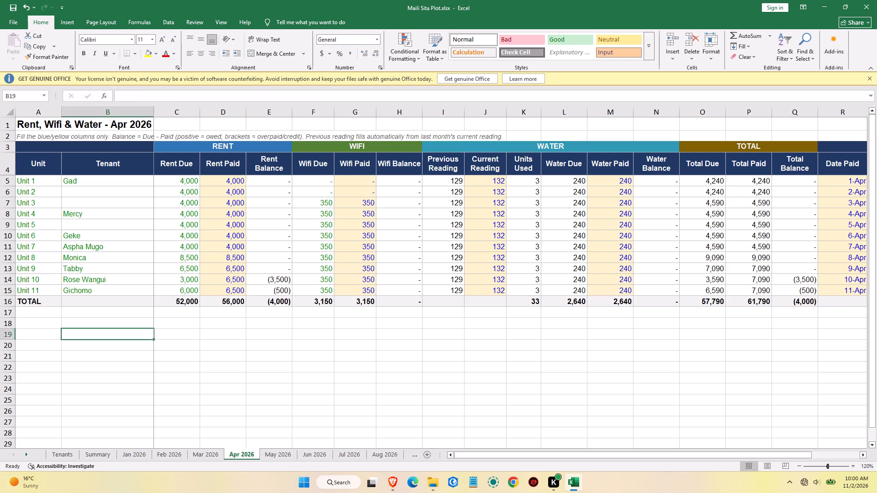
click(229, 279)
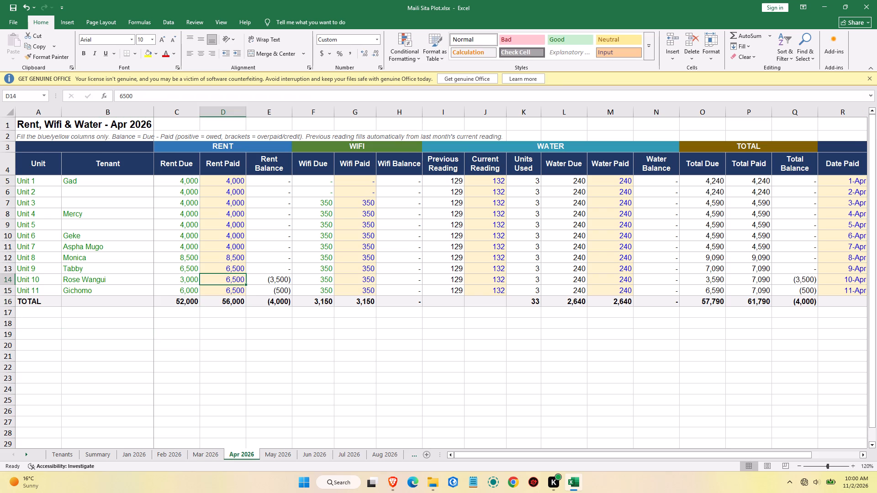
key(6)
key(BackSpace)
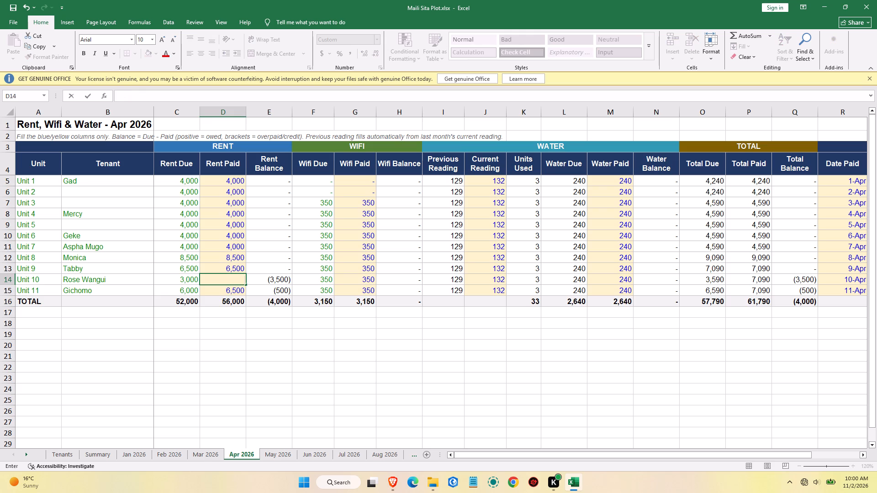
text(3000)
key(Return)
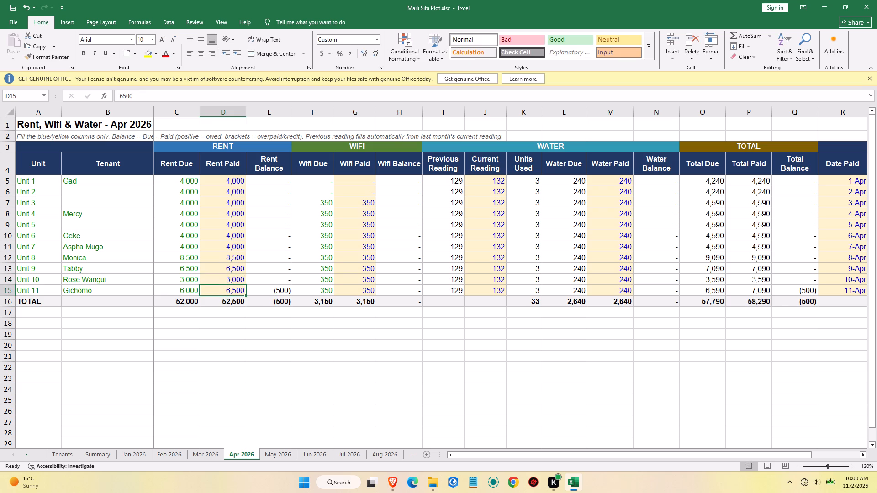
text(6000)
key(Return)
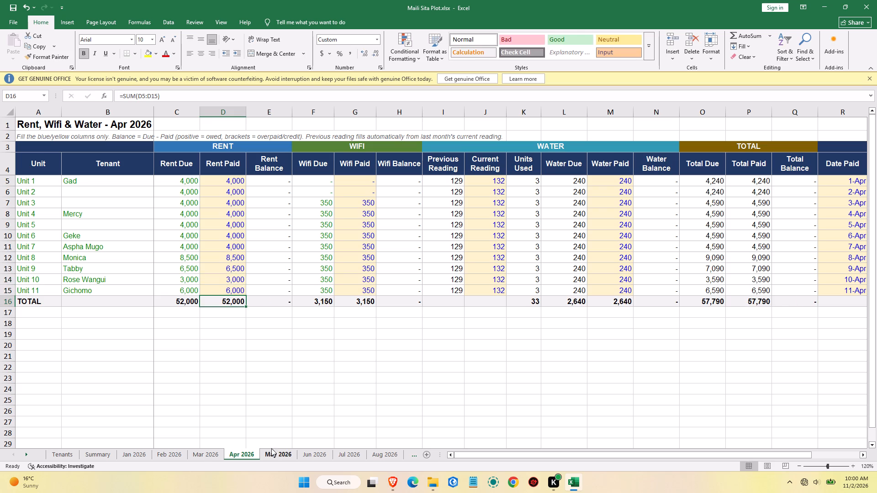
On the May 2026 sheet, set Rent Paid to 3000 for Unit 10 and 6000 for Unit 11.
click(275, 451)
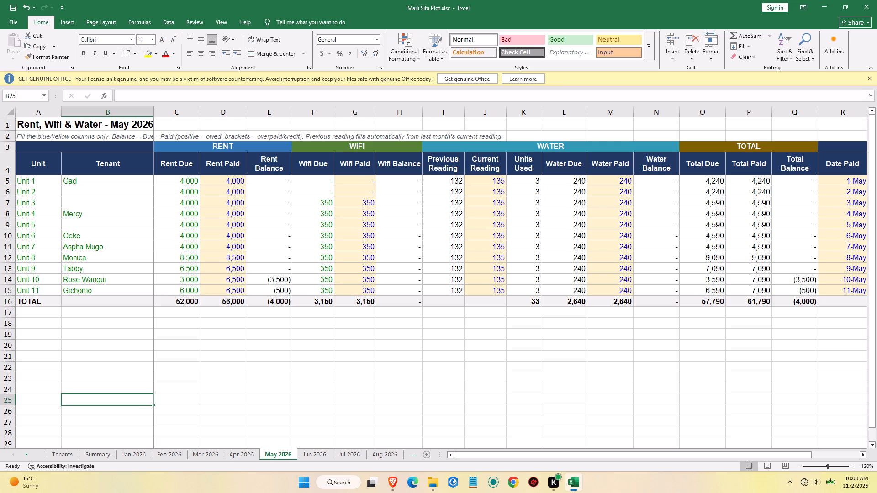
click(247, 275)
click(233, 280)
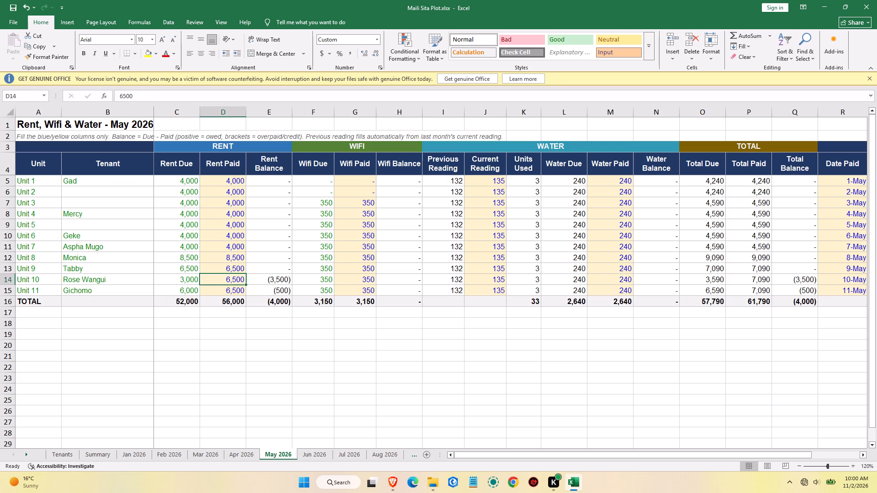
text(3000)
key(Return)
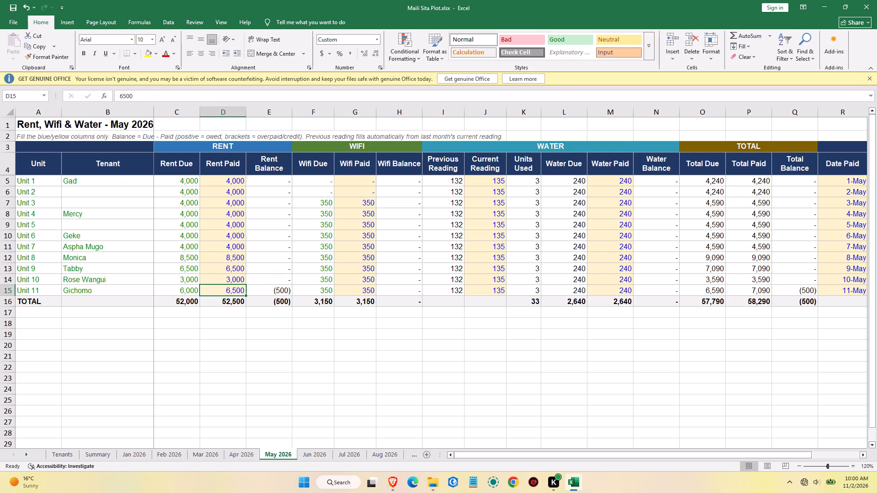
text(6000)
key(Return)
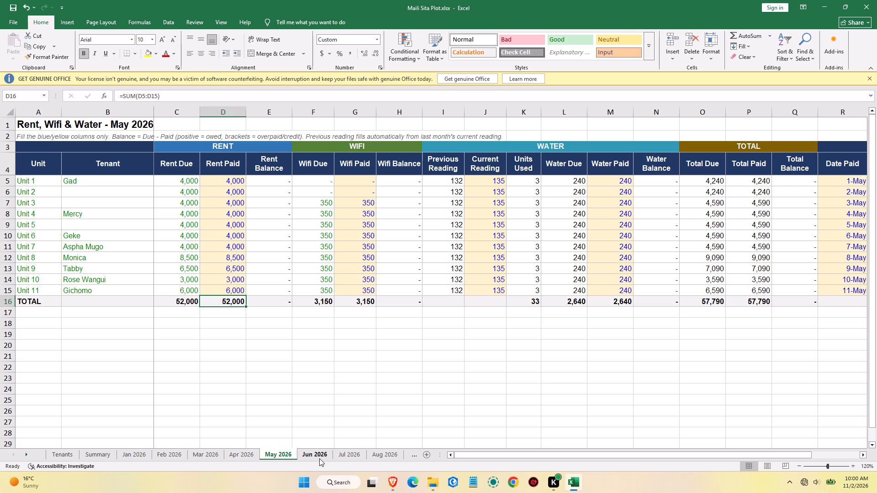
On the Jun 2026 sheet, set Rent Paid to 3000 for Unit 10 and 6000 for Unit 11.
click(318, 455)
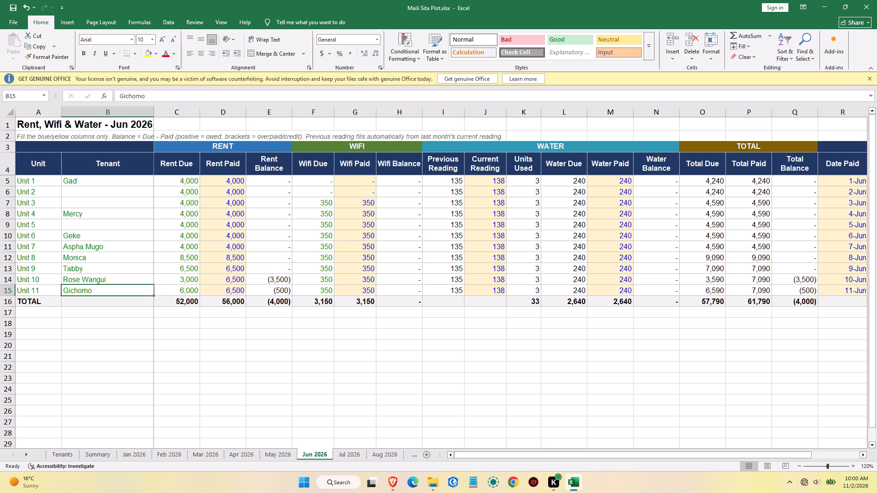
click(278, 278)
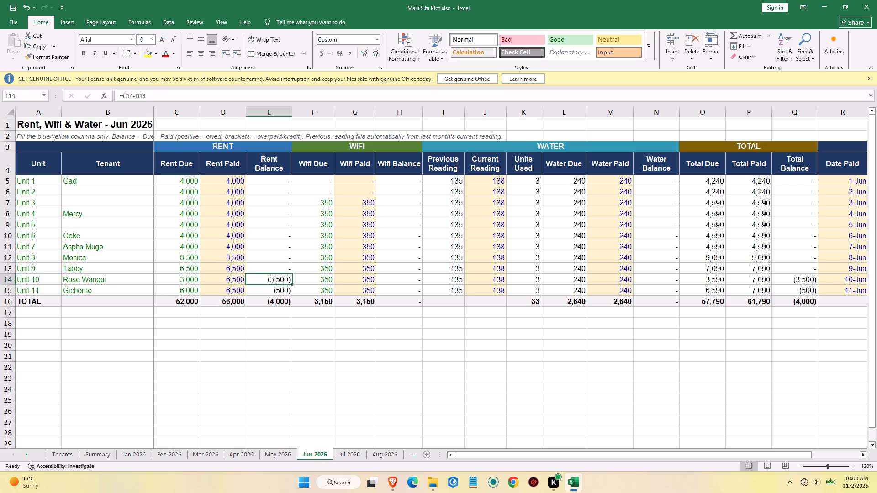
key(3)
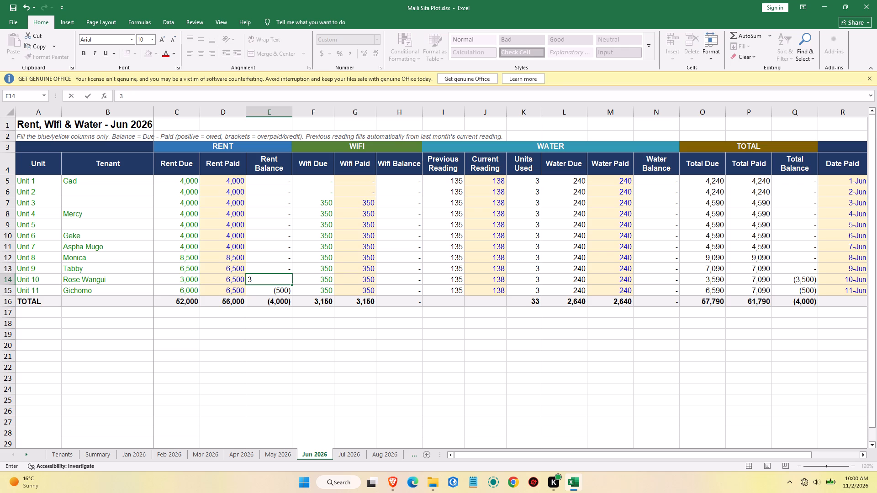
key(BackSpace)
click(227, 279)
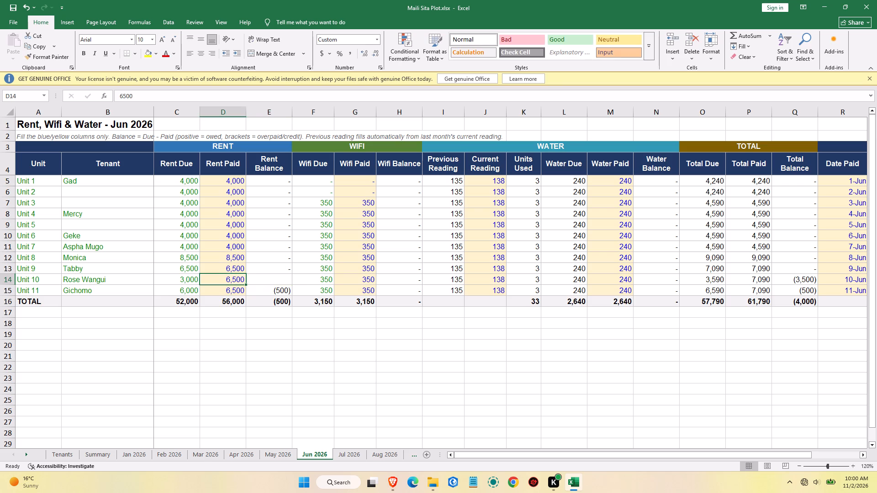
text(3000)
key(Return)
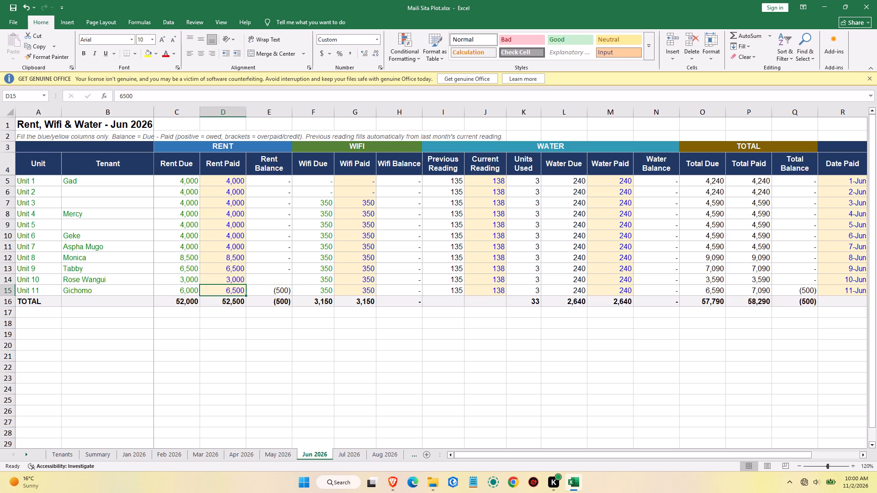
text(6000)
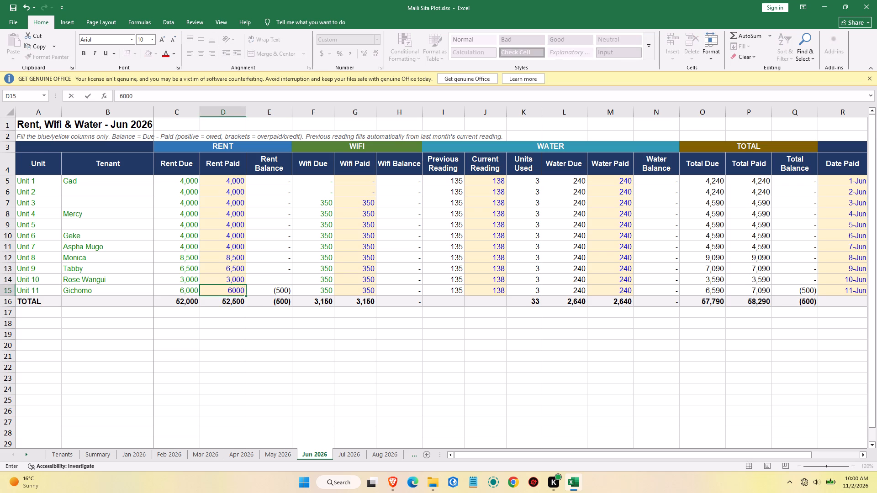
key(Return)
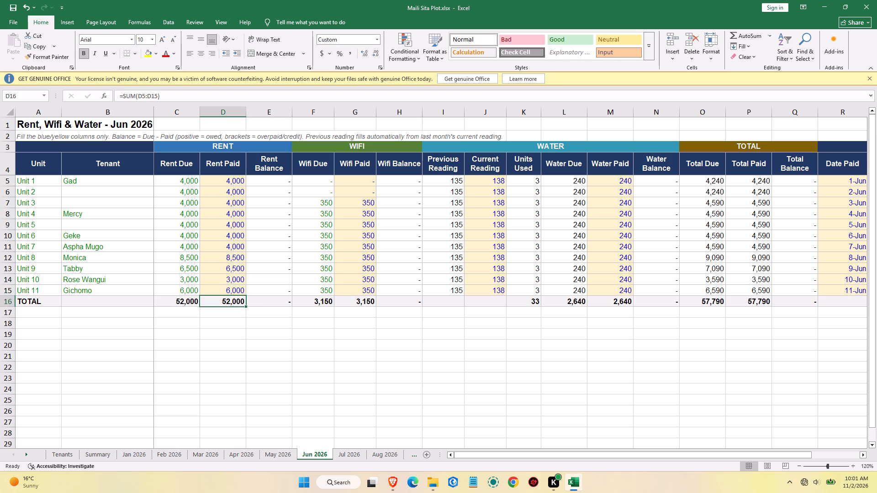
On the Jul 2026 sheet, set Rent Paid to 3000 for Unit 10 and 6000 for Unit 11.
click(354, 452)
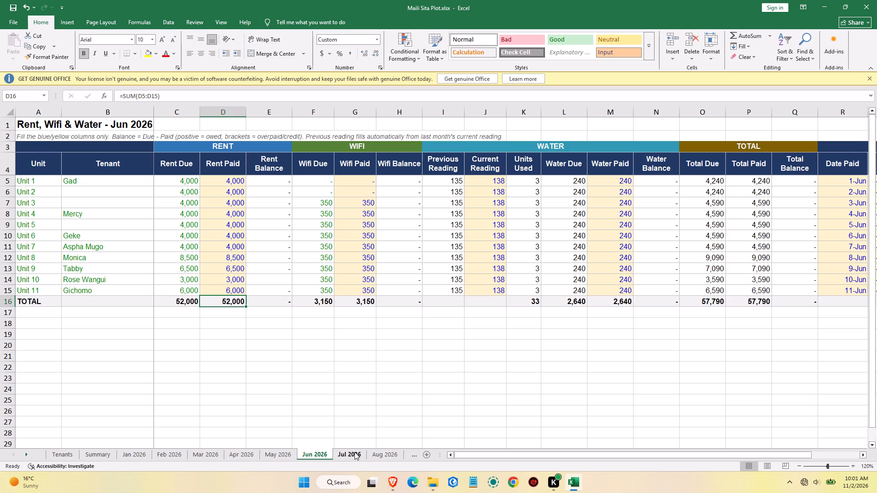
click(228, 278)
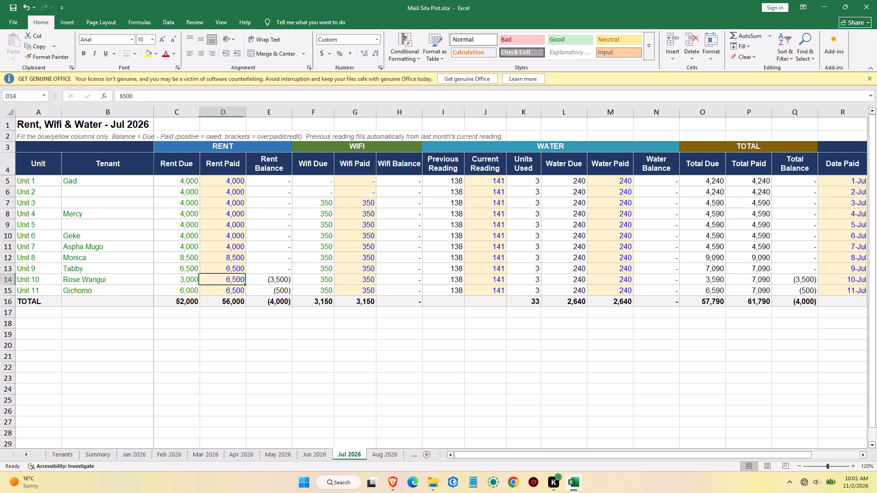
text(3000)
key(Return)
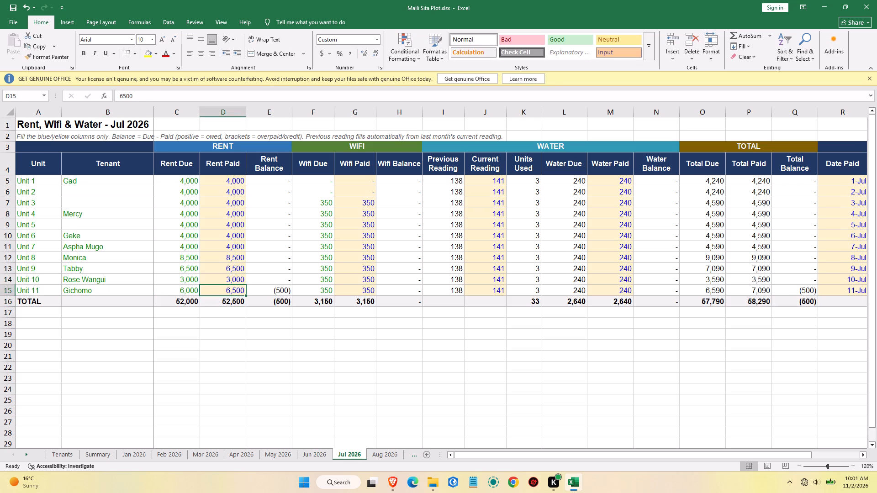
text(6000)
key(Return)
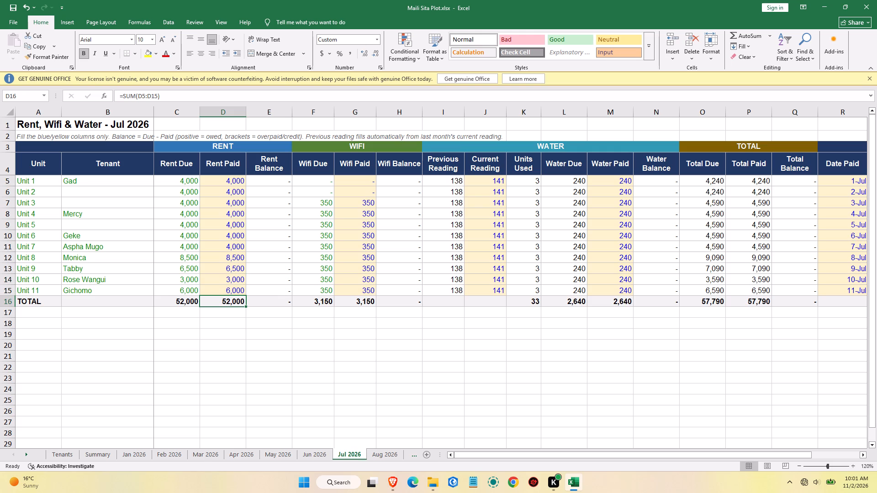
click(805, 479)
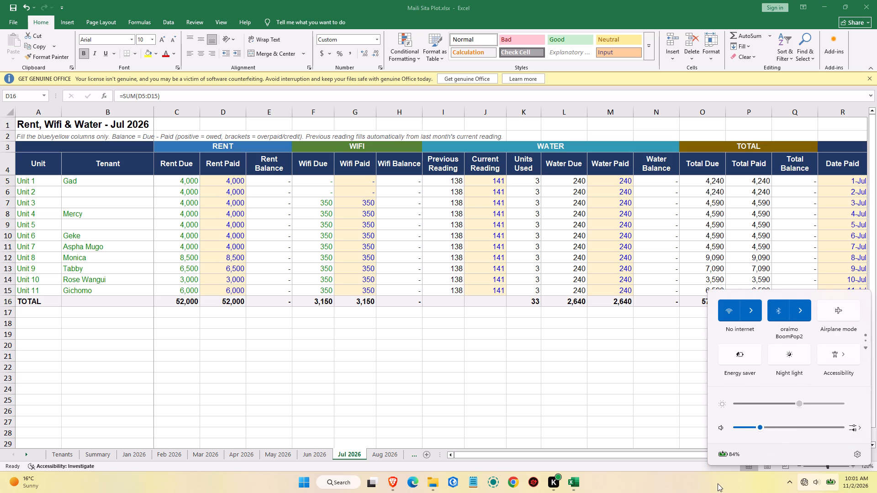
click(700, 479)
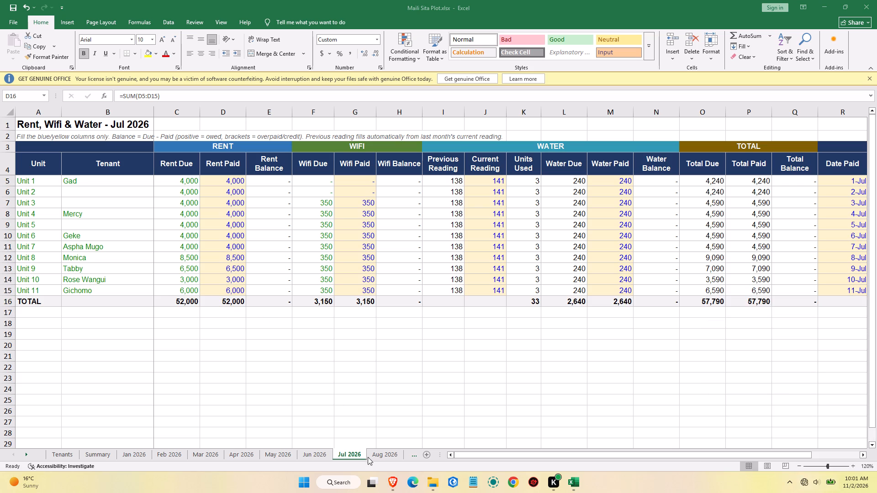
On the Aug 2026 sheet, set Rent Paid to 3000 for Unit 10 and 6000 for Unit 11.
click(376, 457)
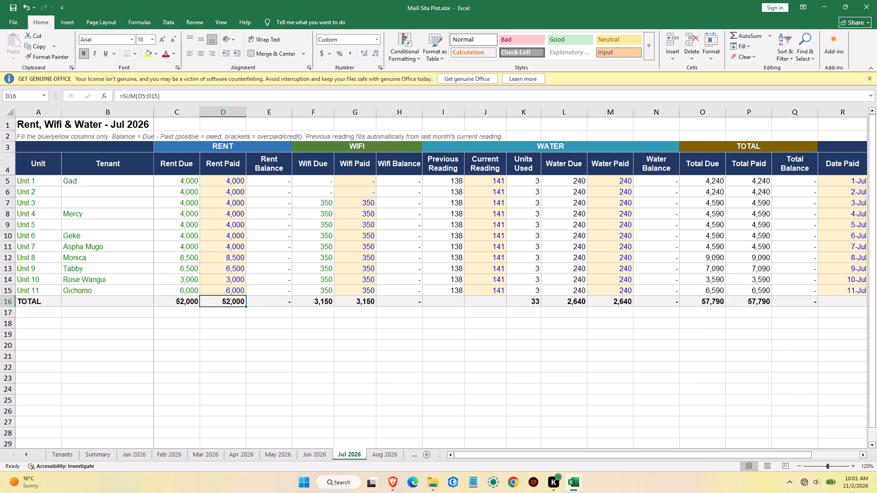
click(386, 456)
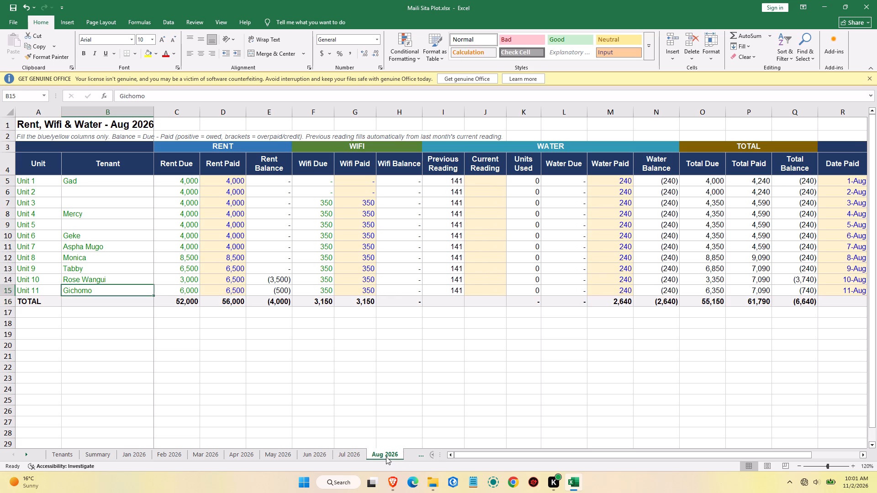
click(228, 279)
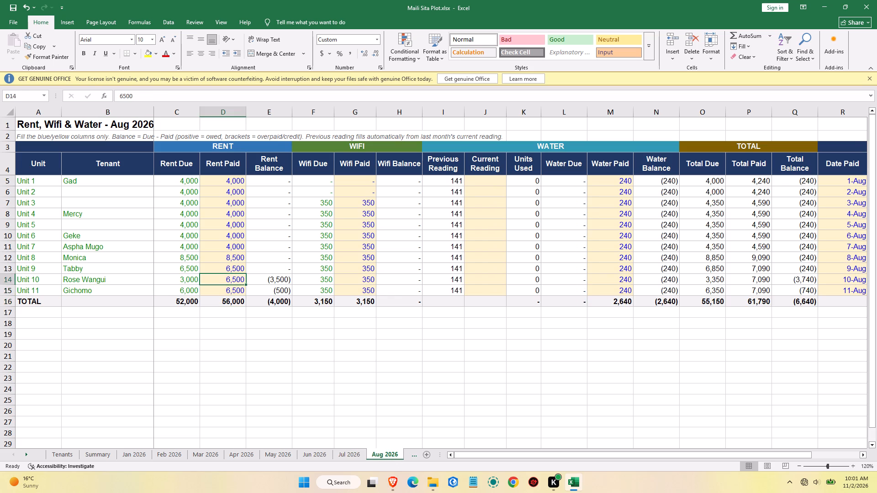
text(3000)
key(Return)
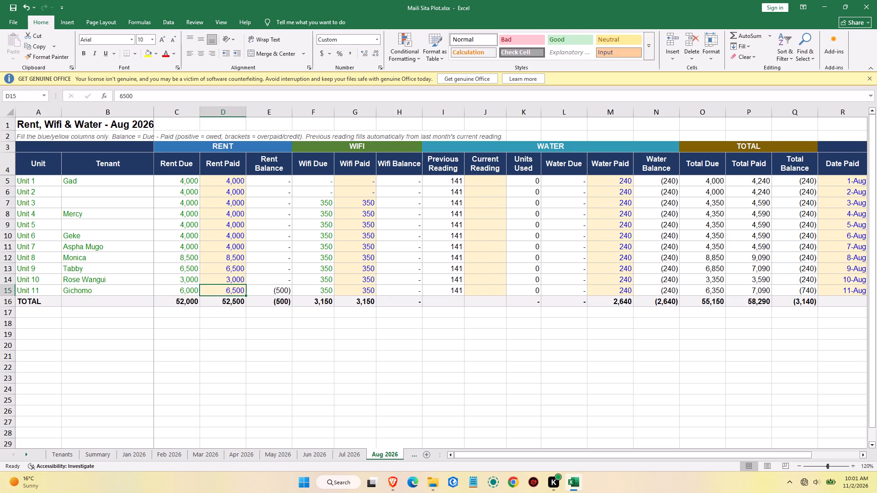
text(6000)
key(Return)
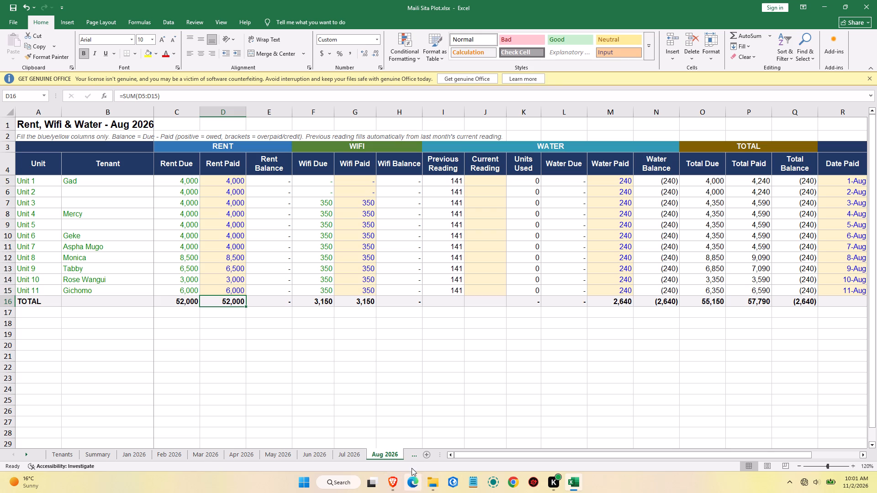
On the Oct 2026 sheet, set Rent Paid to 6500 for Unit 9.
click(411, 457)
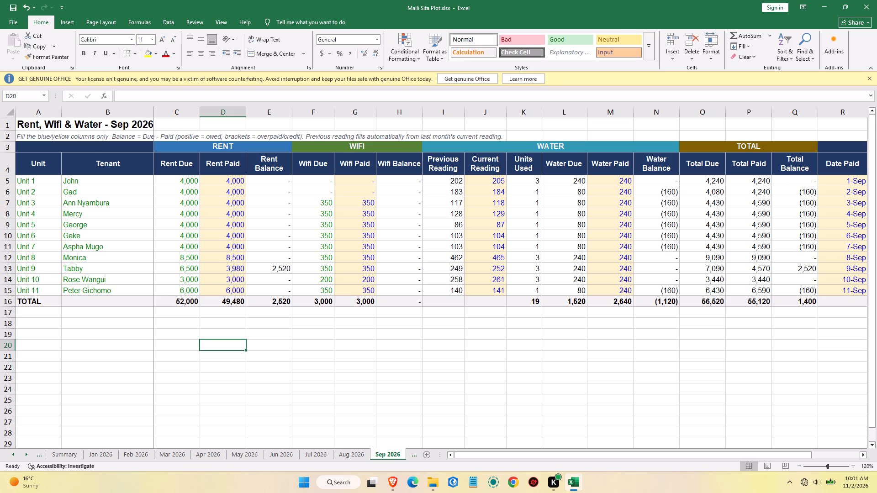
click(415, 456)
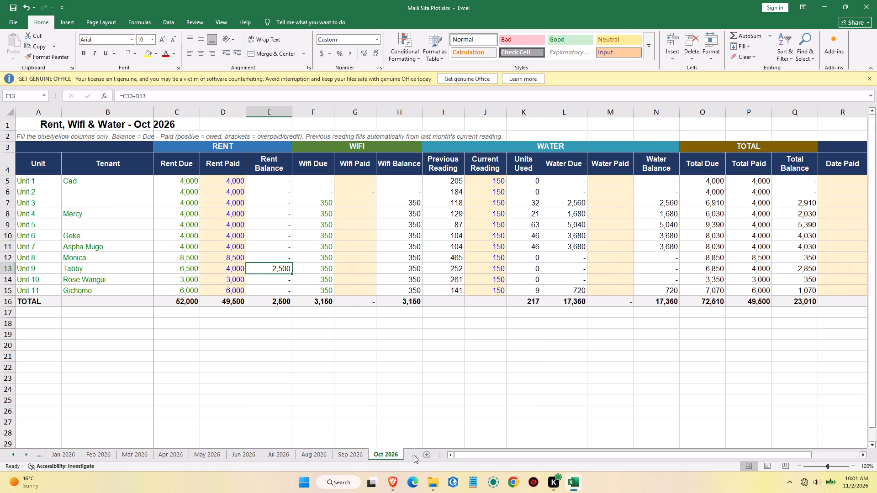
click(232, 271)
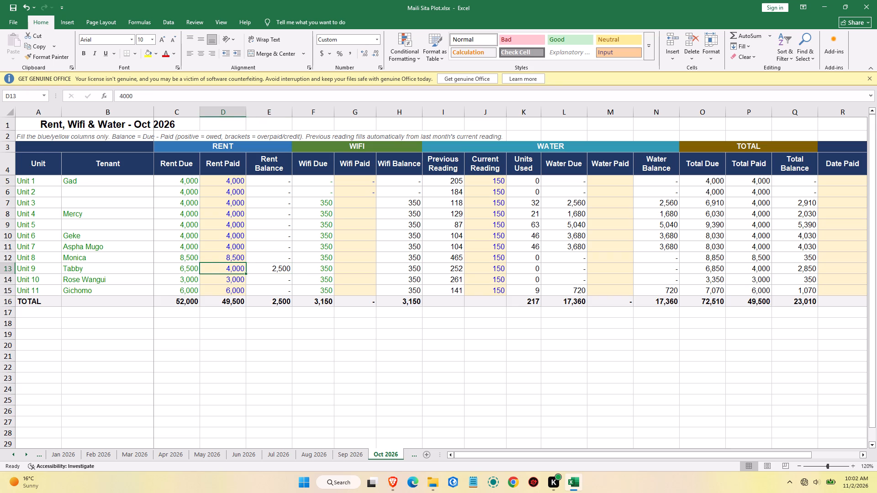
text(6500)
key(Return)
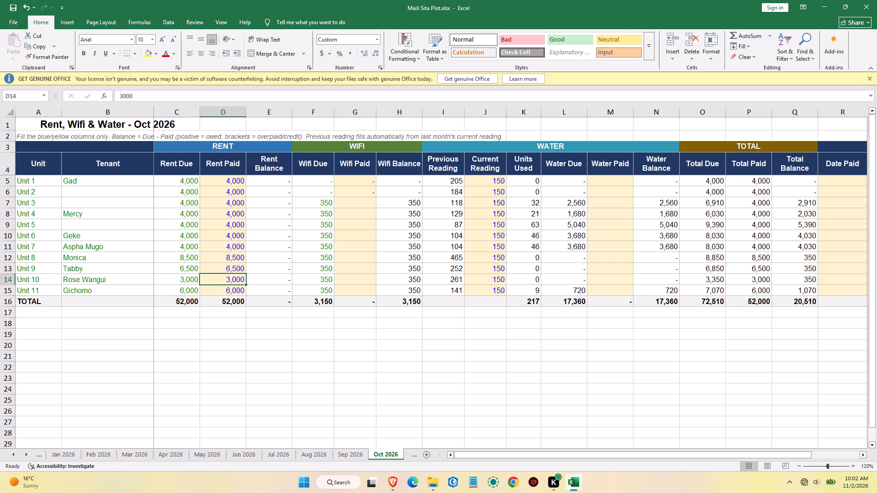
click(412, 454)
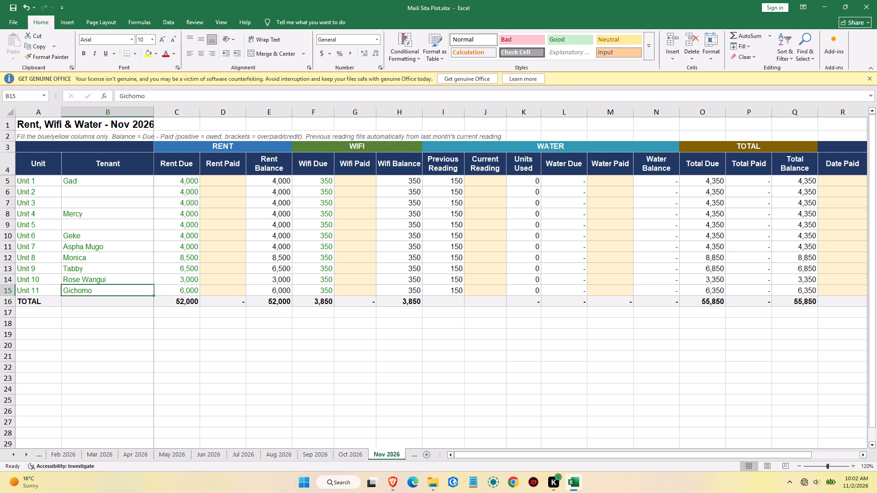
Check the Dec 2026 and Nov 2026 sheets and save the workbook.
click(413, 455)
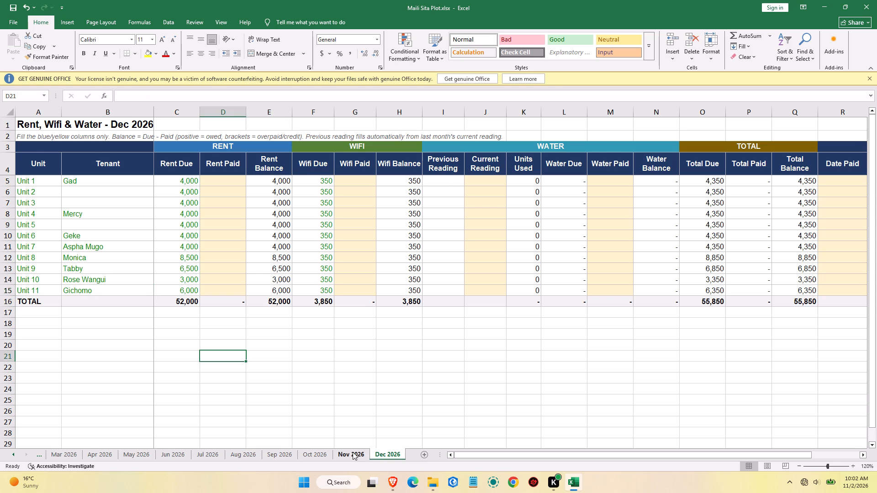
click(353, 452)
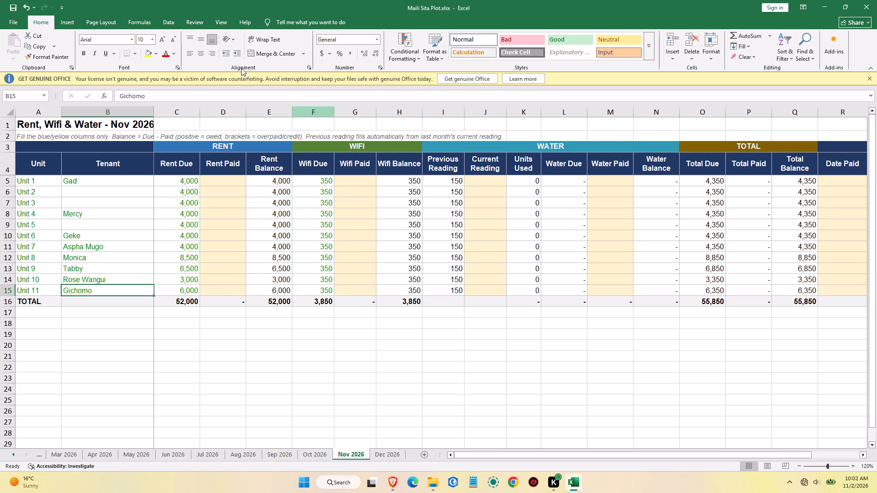
click(12, 10)
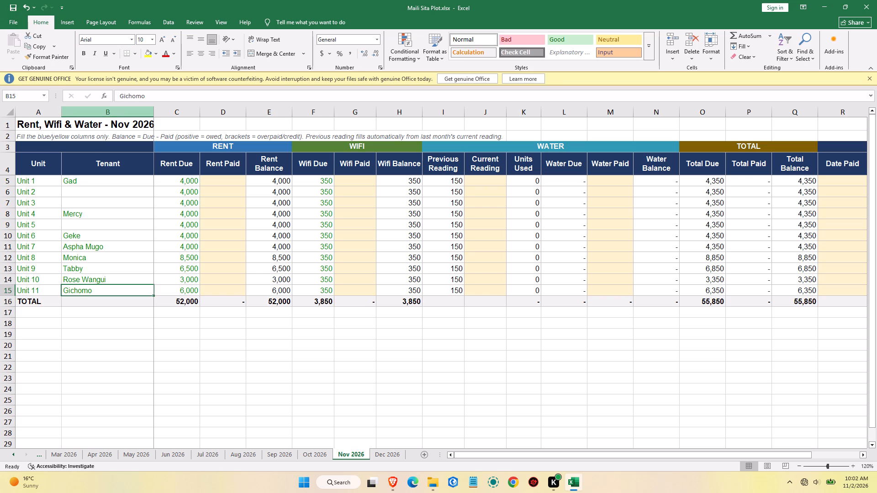
Review the month-by-month rent, wifi and water figures on the Summary sheet.
click(38, 460)
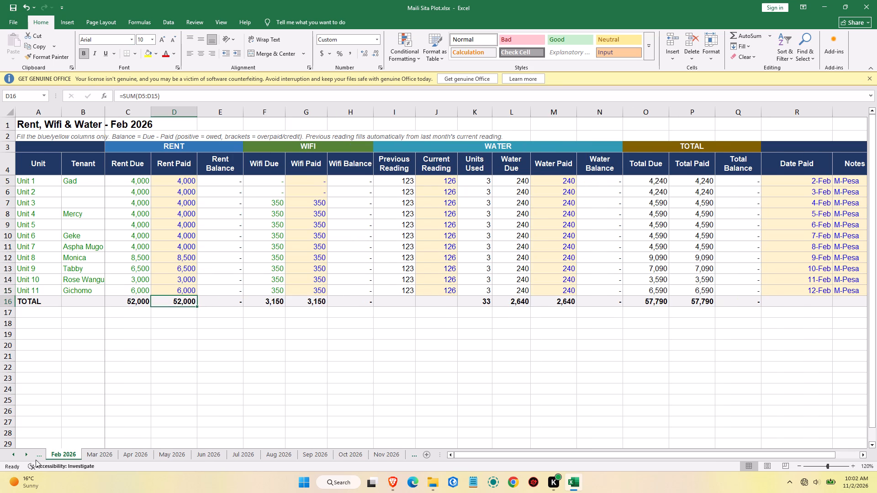
click(36, 457)
click(36, 457)
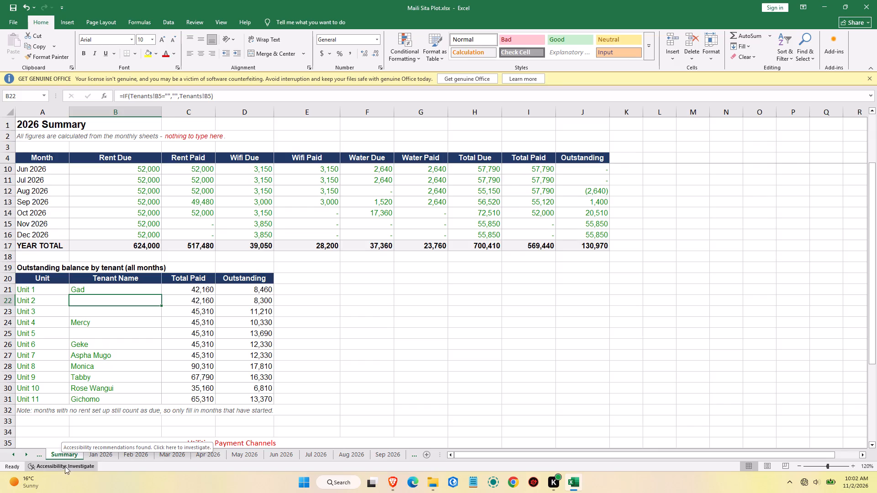
scroll(316, 314, up, 6)
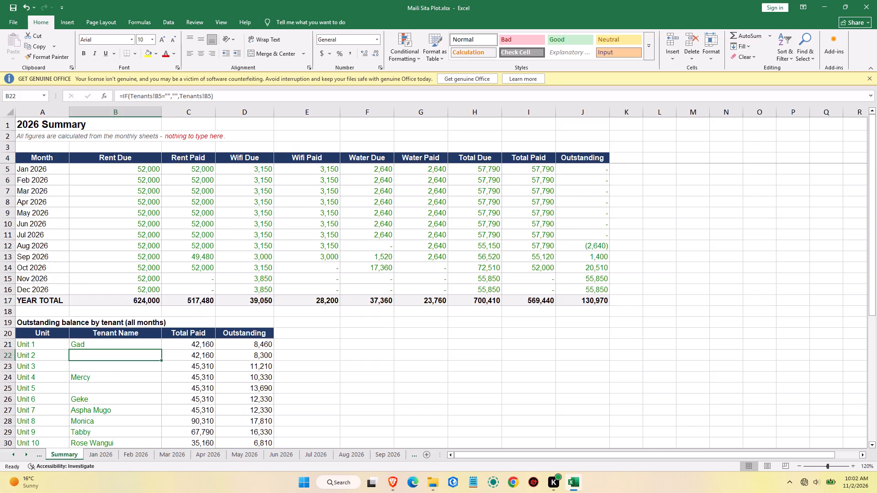
On the Tenants sheet, replace the Monthly Wifi amounts for Unit 1 and Unit 2 with a dash (-).
click(42, 457)
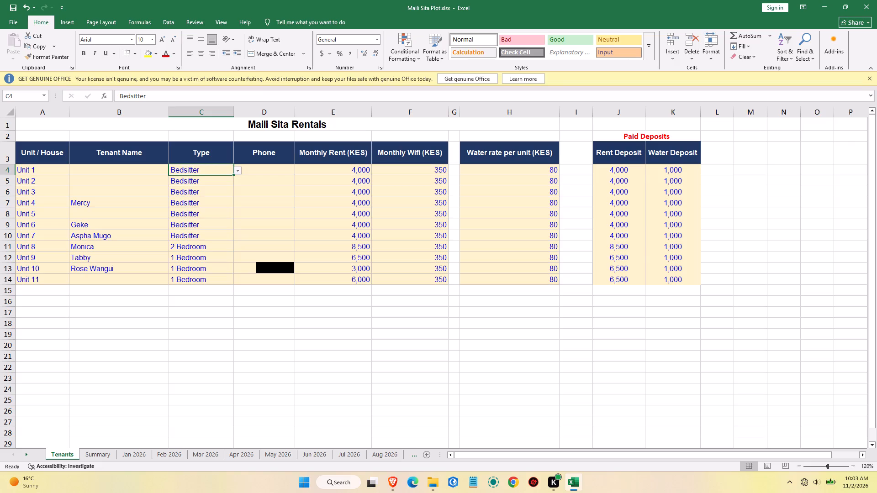
click(419, 171)
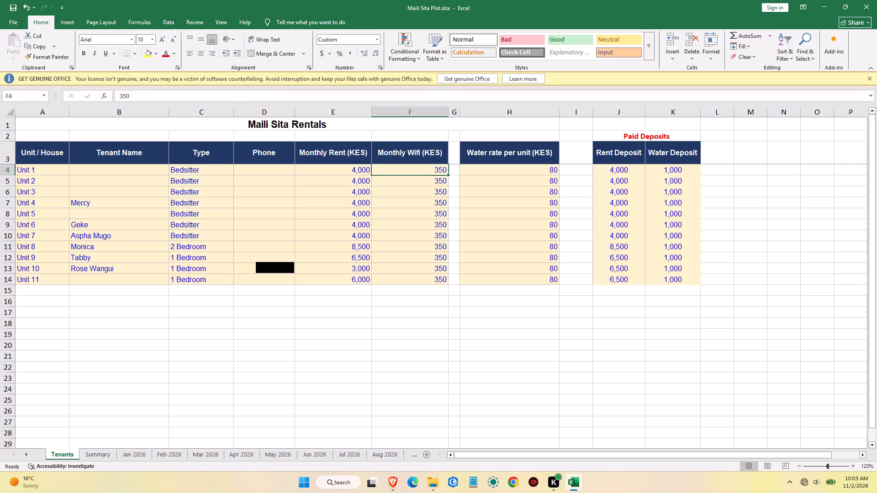
click(418, 180)
click(424, 171)
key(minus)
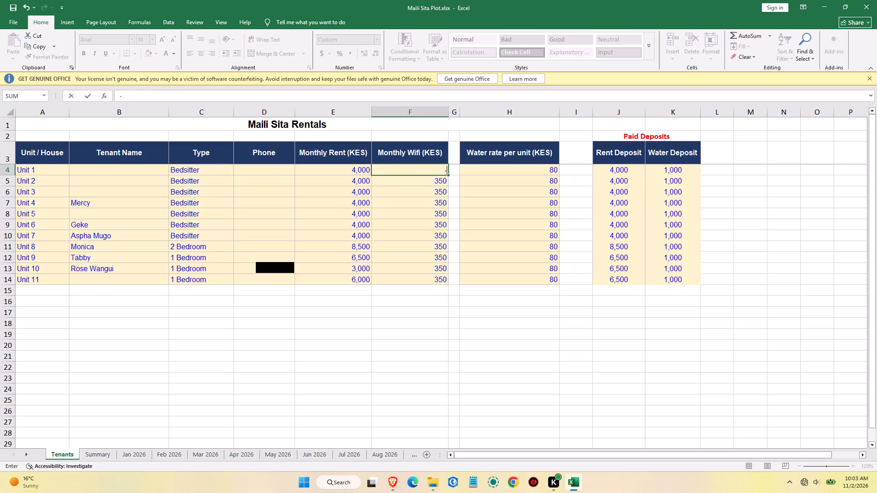
click(427, 180)
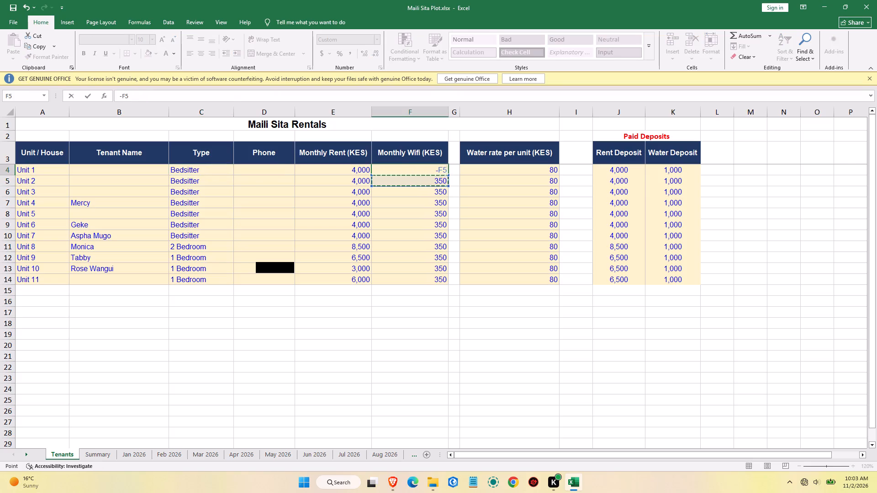
click(436, 166)
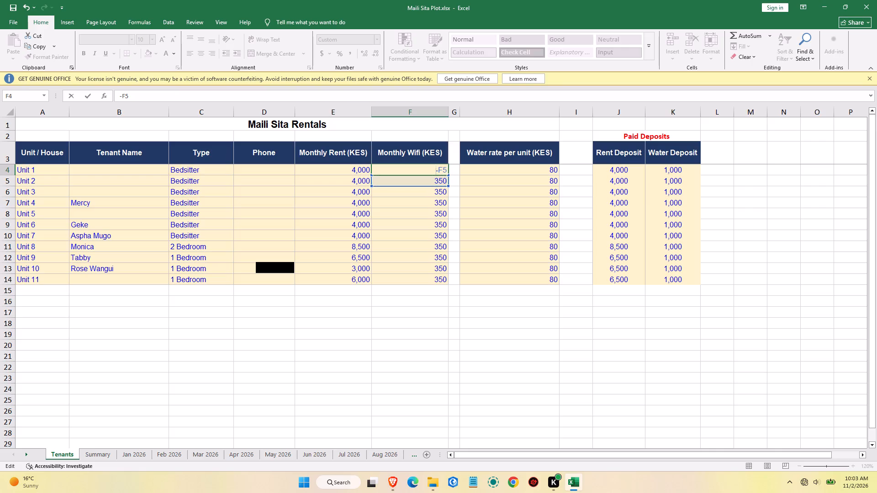
click(444, 167)
click(446, 168)
key(BackSpace)
key(BackSpace)
key(Return)
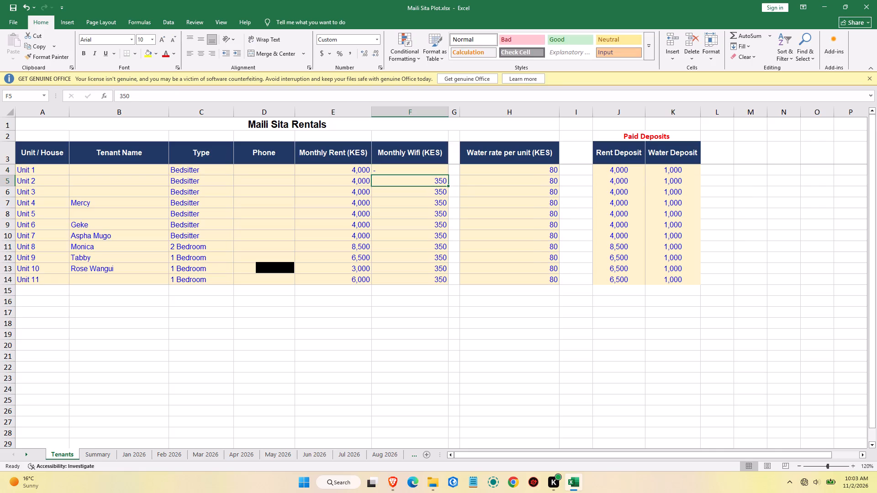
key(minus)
key(Return)
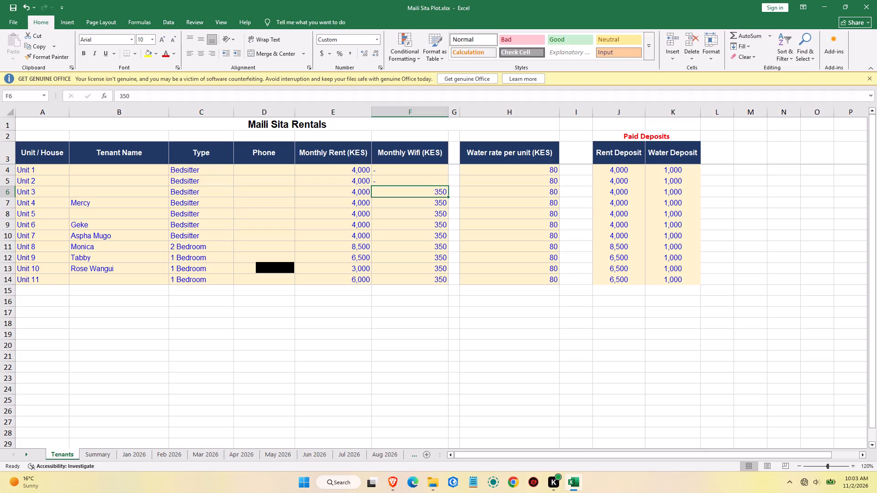
Set the Monthly Wifi for Unit 10 to 200 on the Tenants sheet.
click(428, 269)
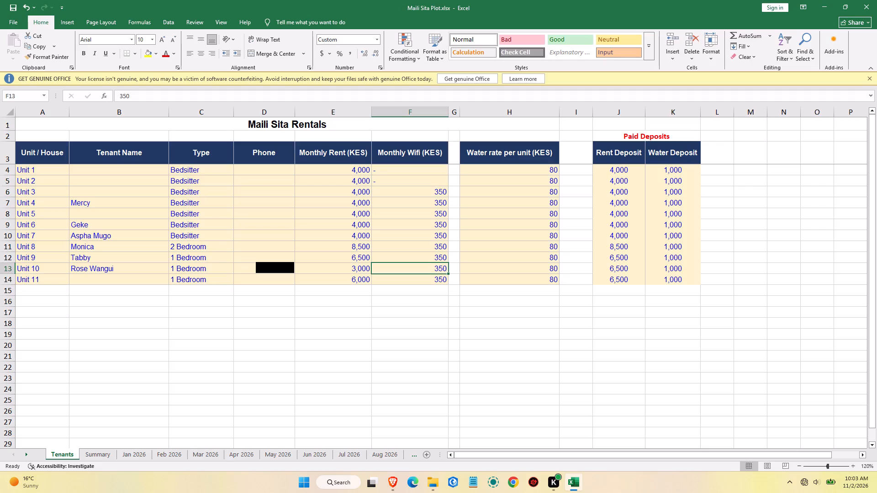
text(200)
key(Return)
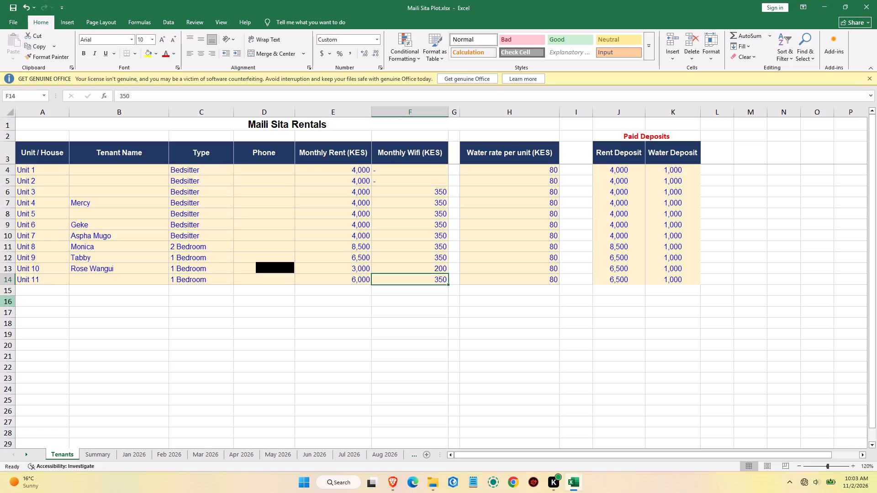
Under Paid Deposits, enter a Rent Deposit of 6500 for Unit 10 and 6000 for Unit 11.
click(9, 268)
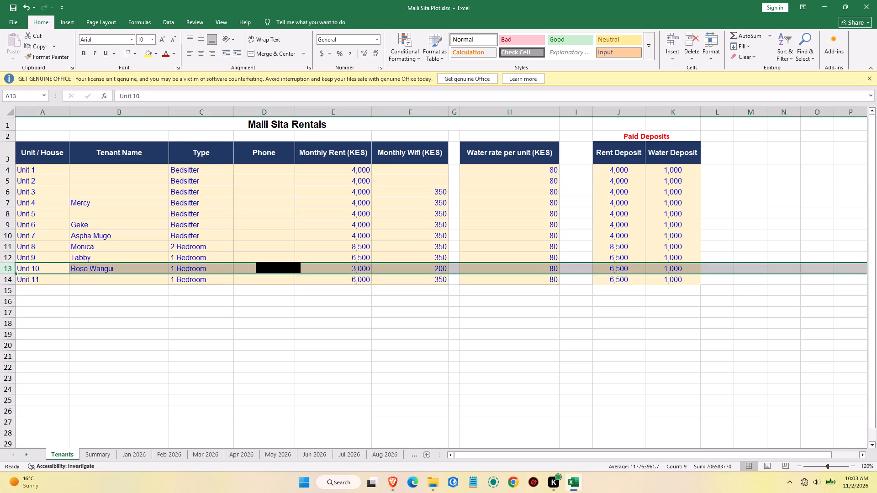
click(628, 270)
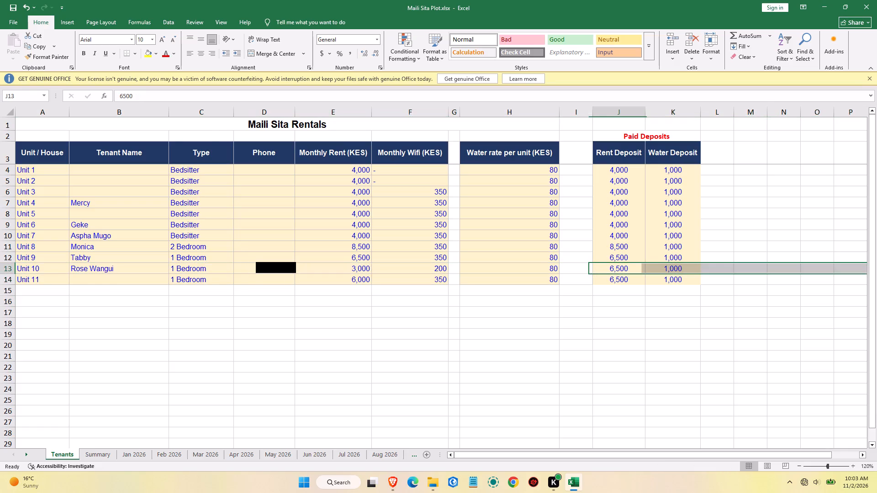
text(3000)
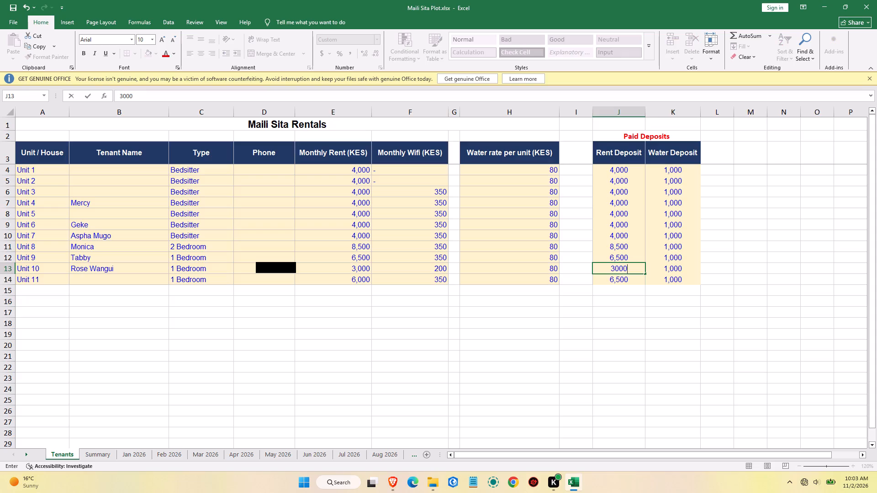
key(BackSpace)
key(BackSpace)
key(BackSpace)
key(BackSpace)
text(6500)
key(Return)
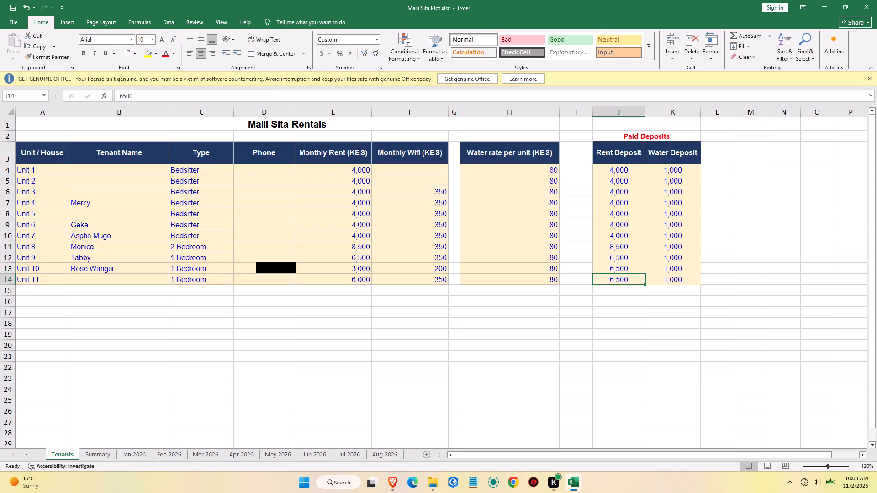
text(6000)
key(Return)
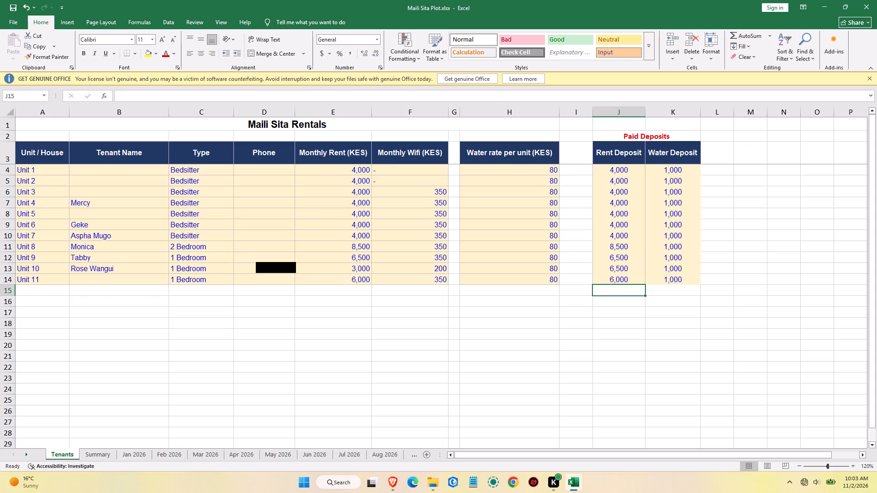
click(85, 168)
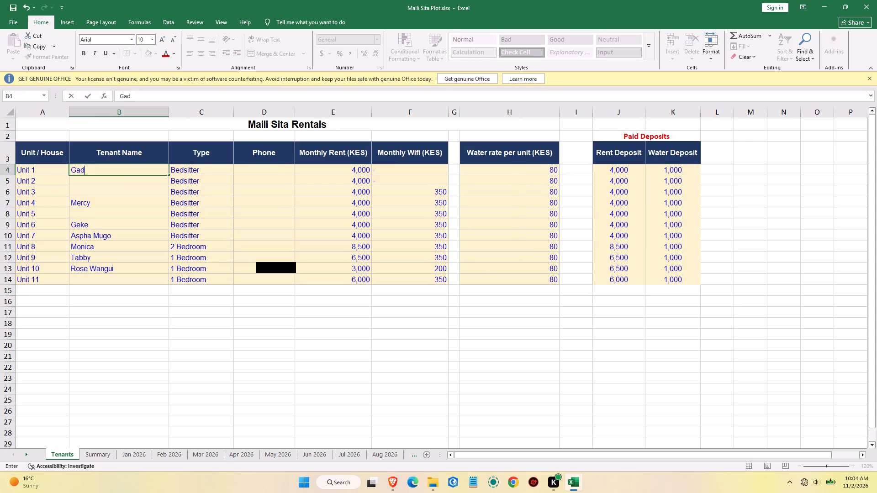
click(80, 284)
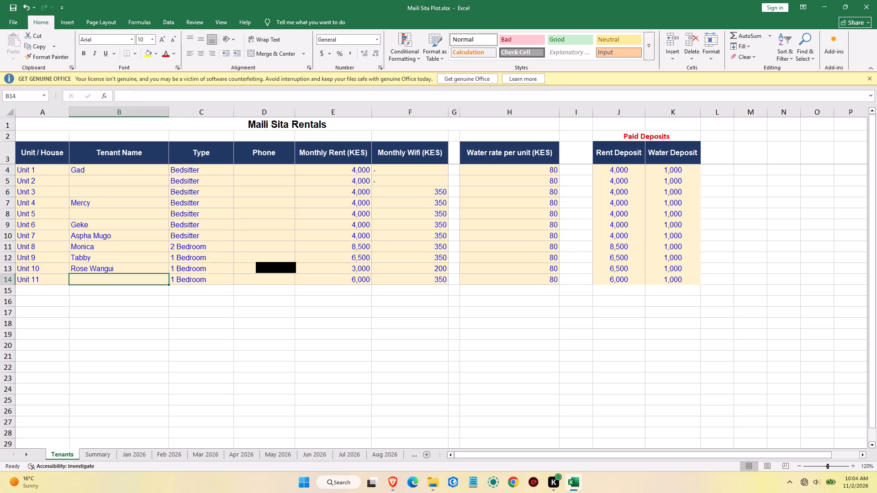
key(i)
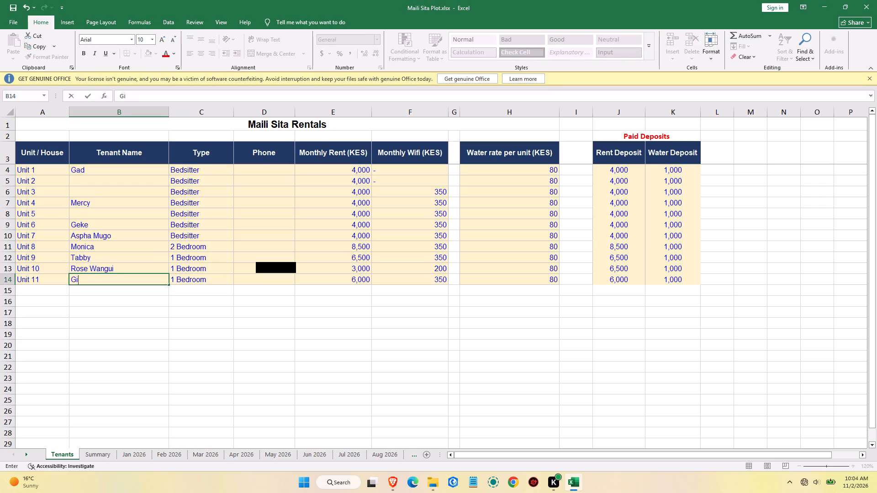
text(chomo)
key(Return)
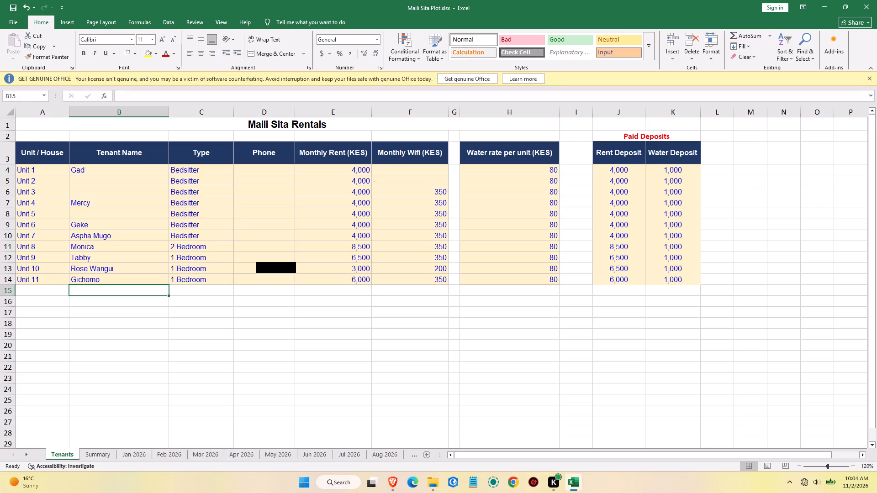
Centre the Monthly Wifi dashes for Unit 1 and Unit 2 horizontally in their cells.
drag(395, 170, 396, 181)
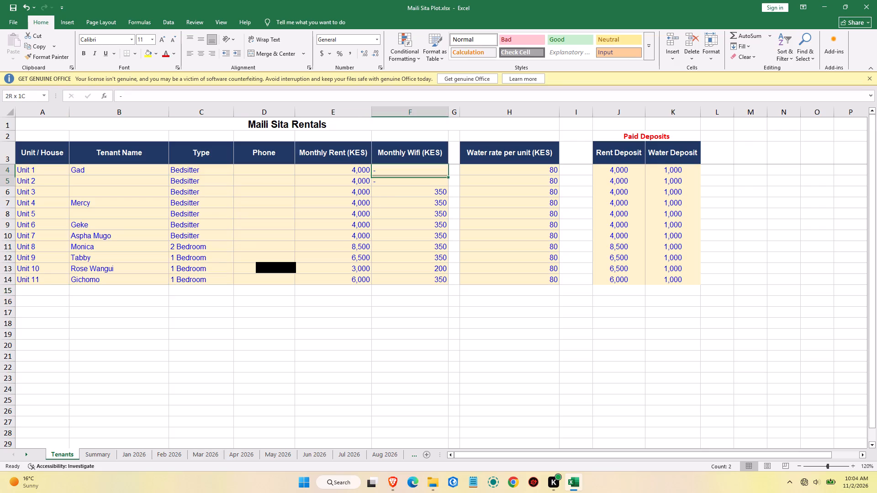
drag(396, 181, 396, 184)
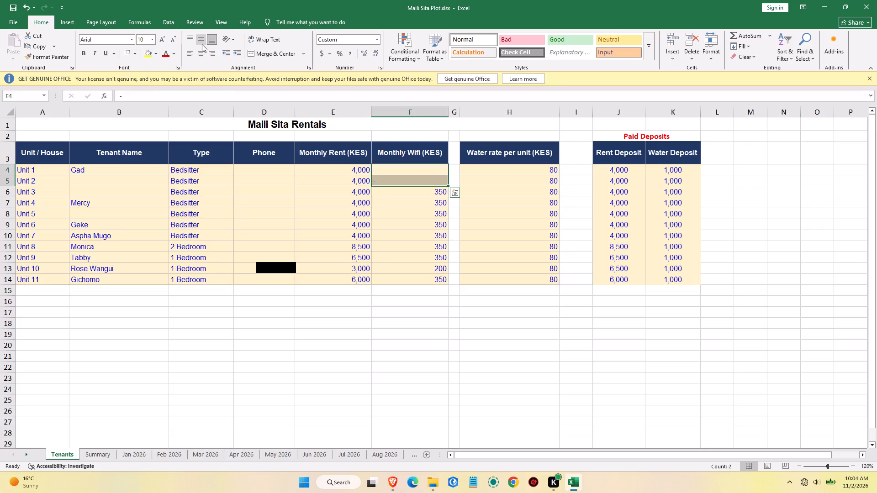
click(199, 52)
click(480, 326)
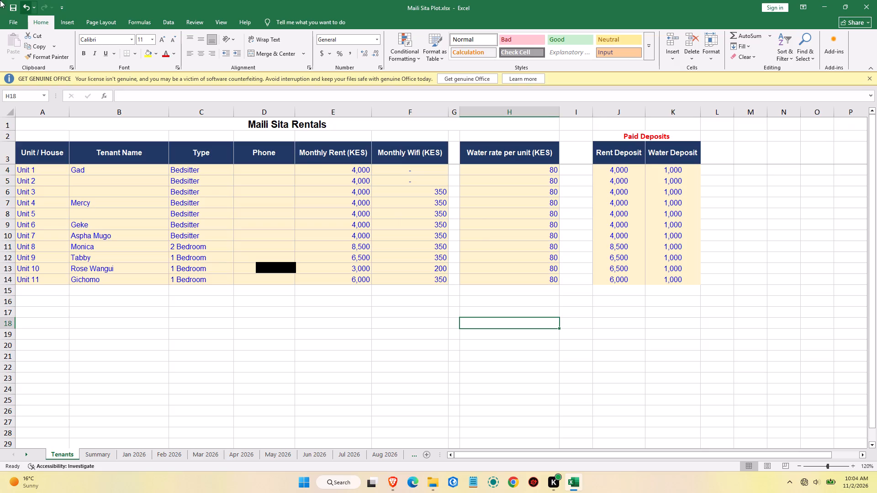
Save the rental workbook.
click(13, 8)
scroll(373, 355, down, 1)
scroll(373, 355, up, 1)
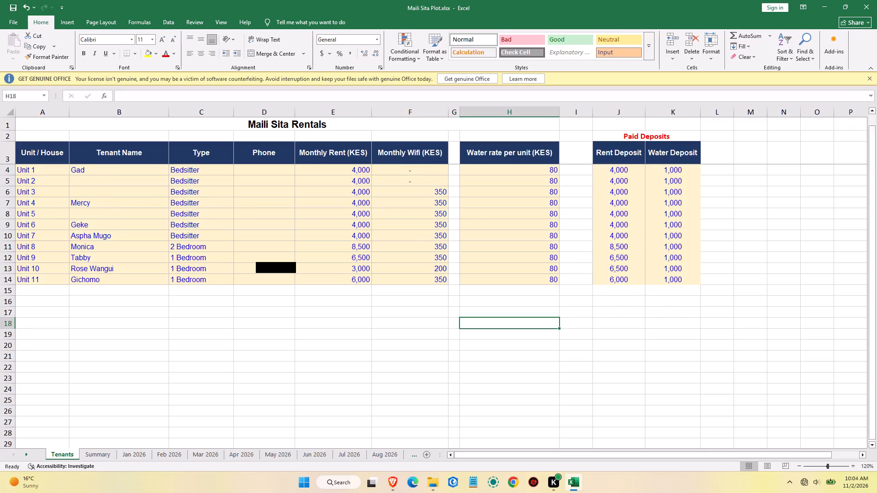
On the Summary sheet, widen the Total Due column slightly.
click(97, 451)
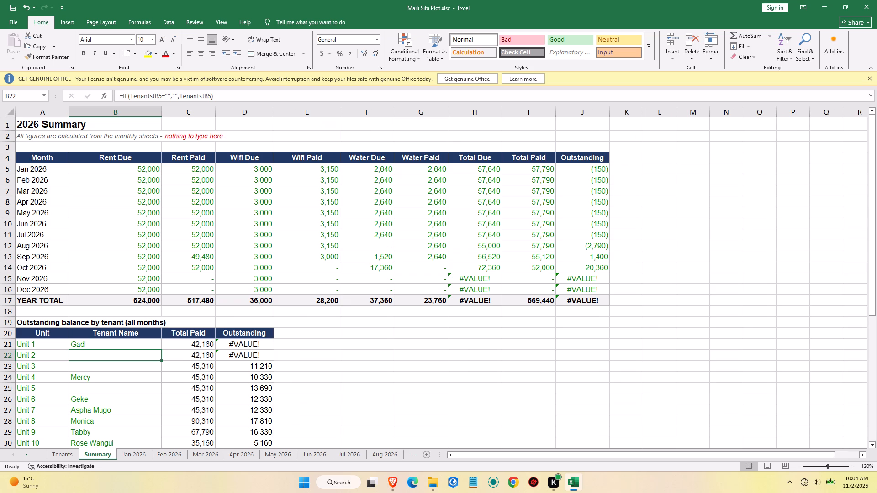
drag(502, 111, 511, 113)
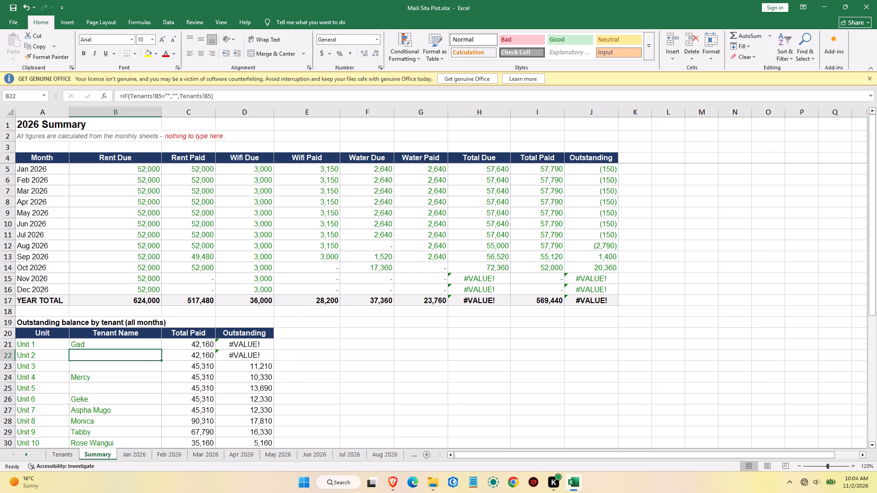
Inspect the Nov 2026 Total Due cell's formula and error on the Summary sheet.
click(481, 279)
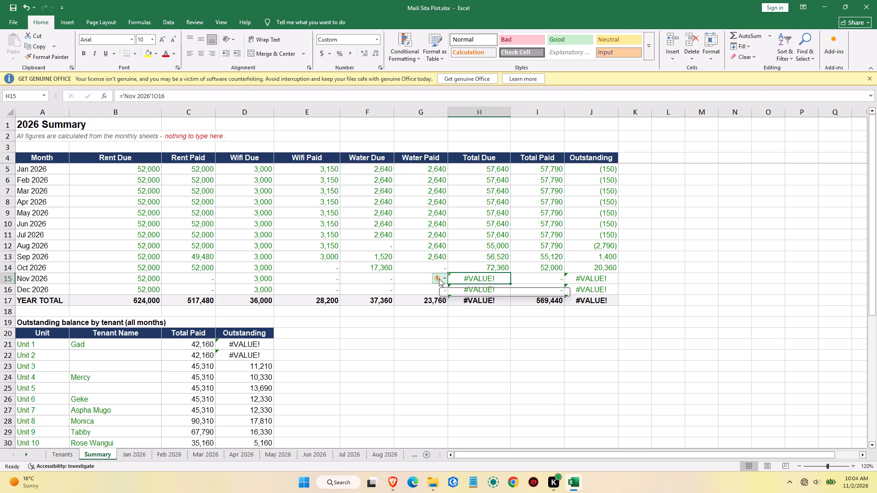
click(731, 309)
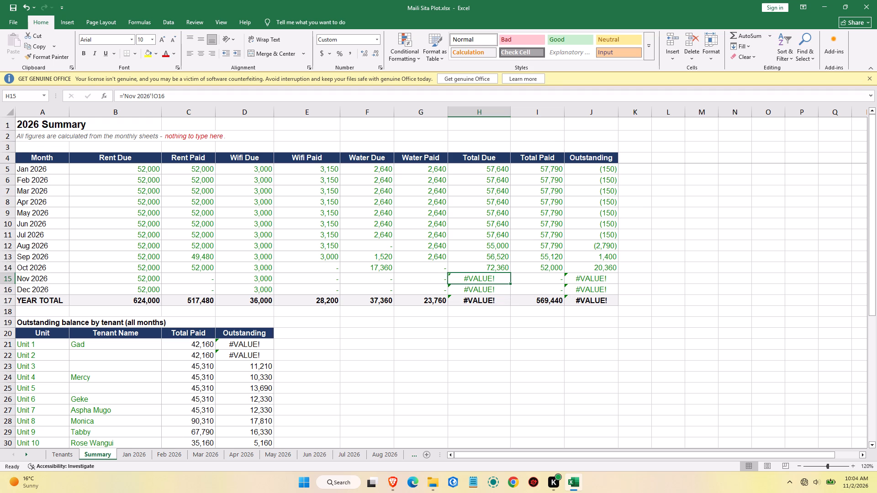
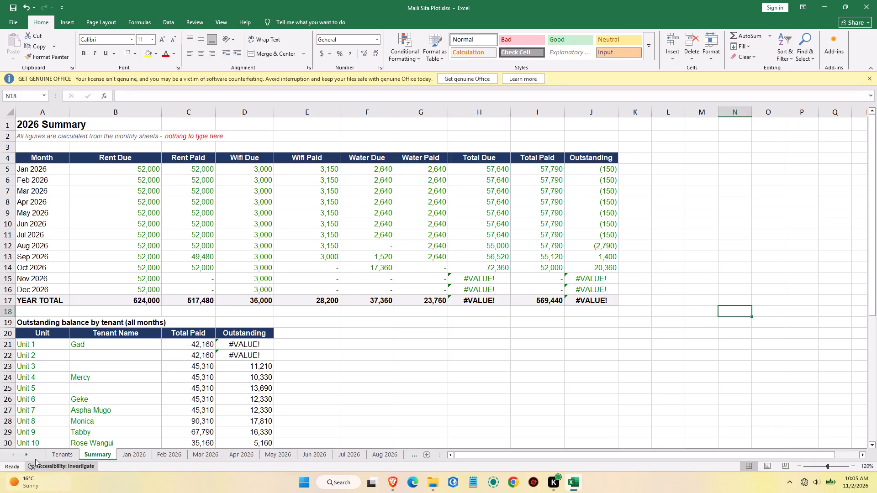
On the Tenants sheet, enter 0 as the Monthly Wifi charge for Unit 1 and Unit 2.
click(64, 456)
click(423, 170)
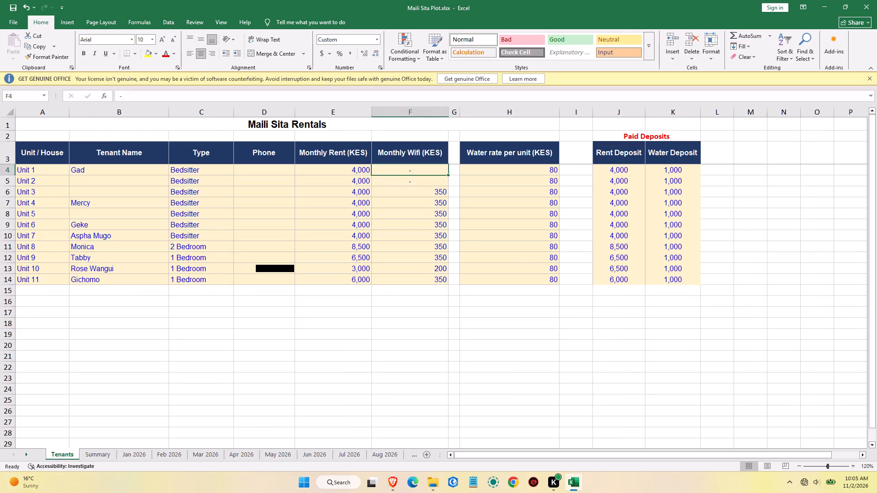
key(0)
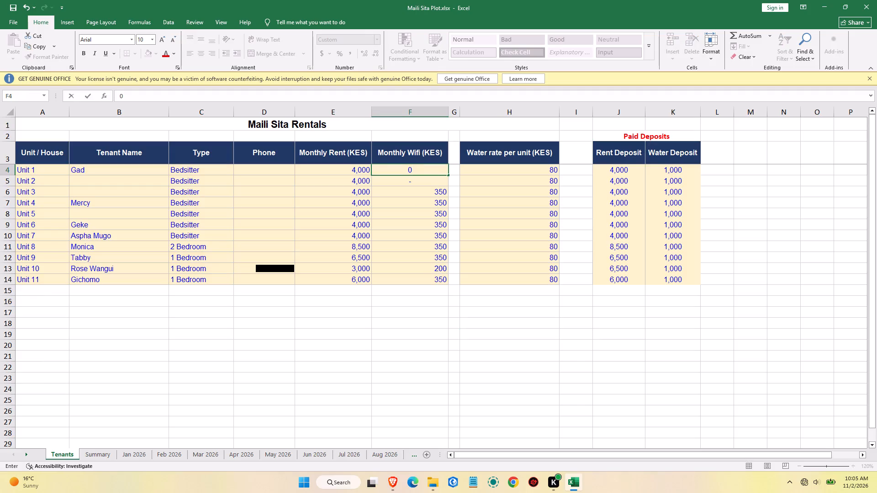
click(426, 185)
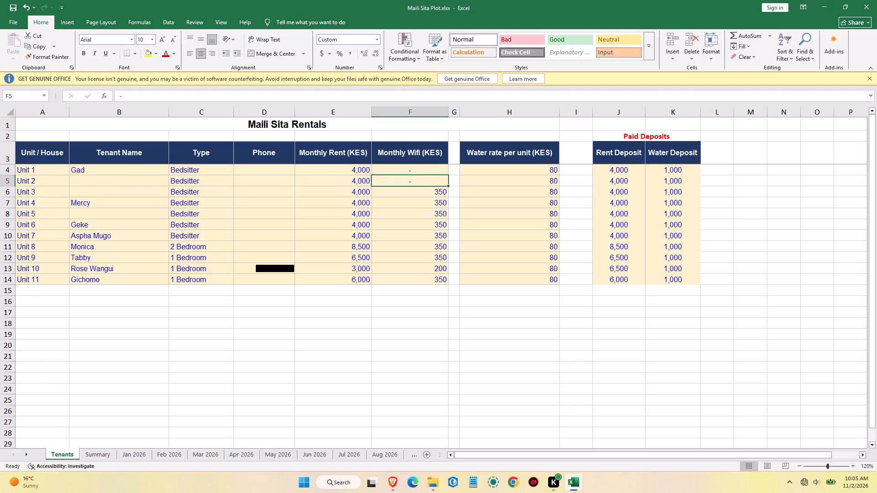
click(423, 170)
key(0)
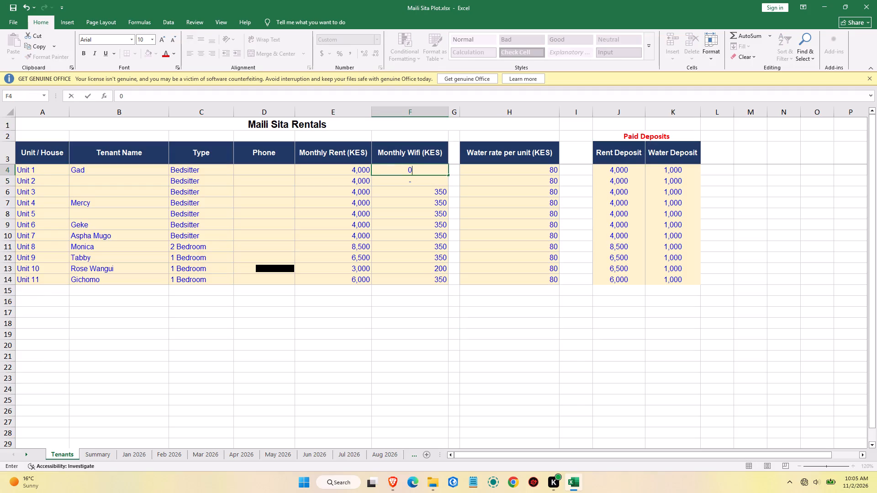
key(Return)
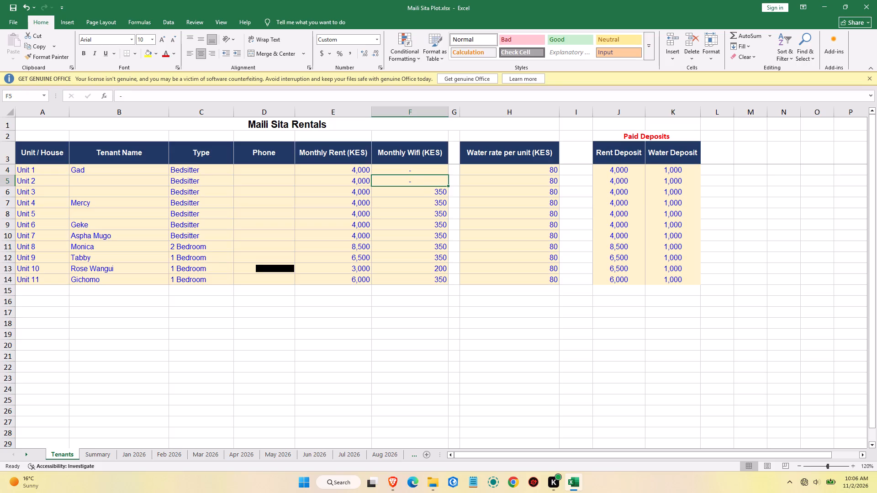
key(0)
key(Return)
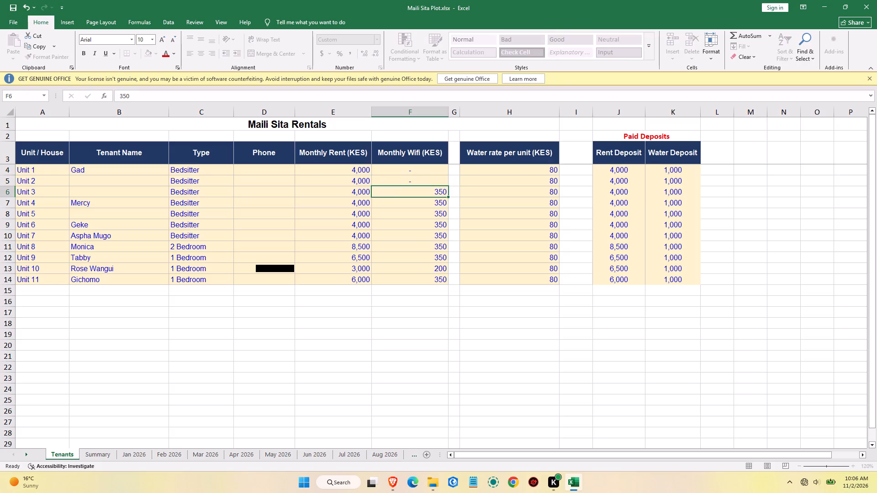
Clear the Monthly Wifi cells for Unit 1 and Unit 2 on the Tenants sheet, leaving them blank.
double_click(432, 167)
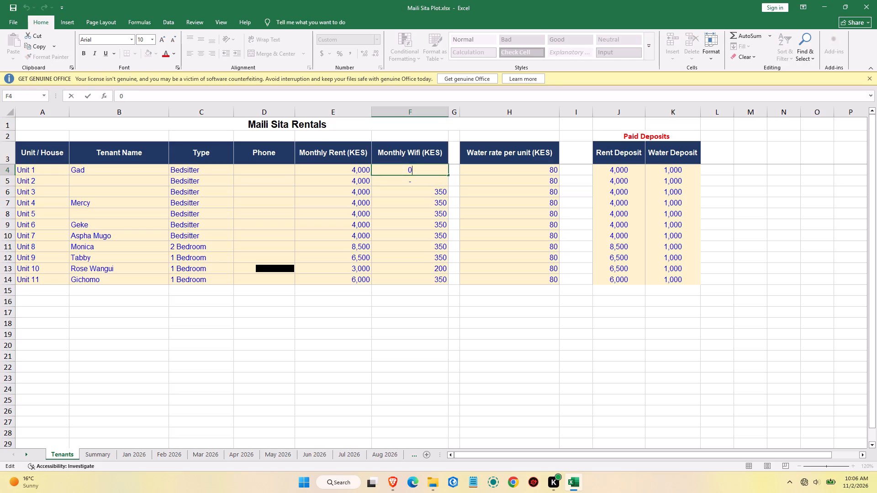
key(BackSpace)
key(BackSpace)
key(Return)
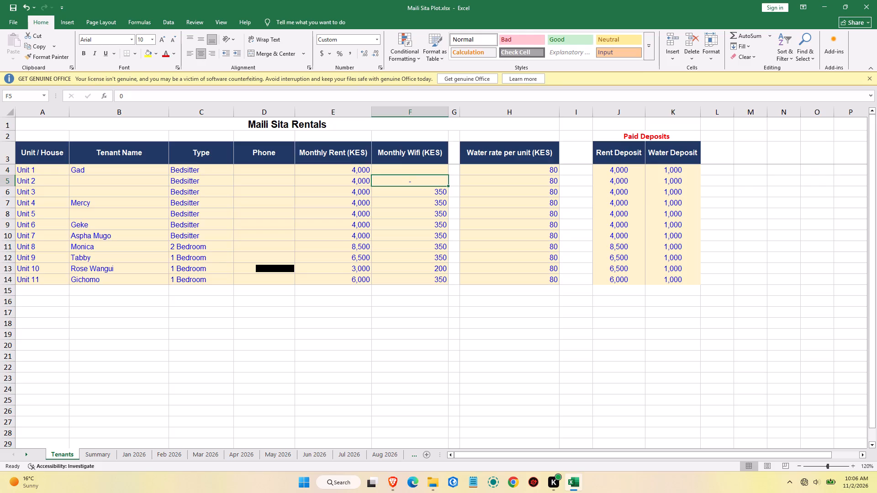
key(BackSpace)
key(Return)
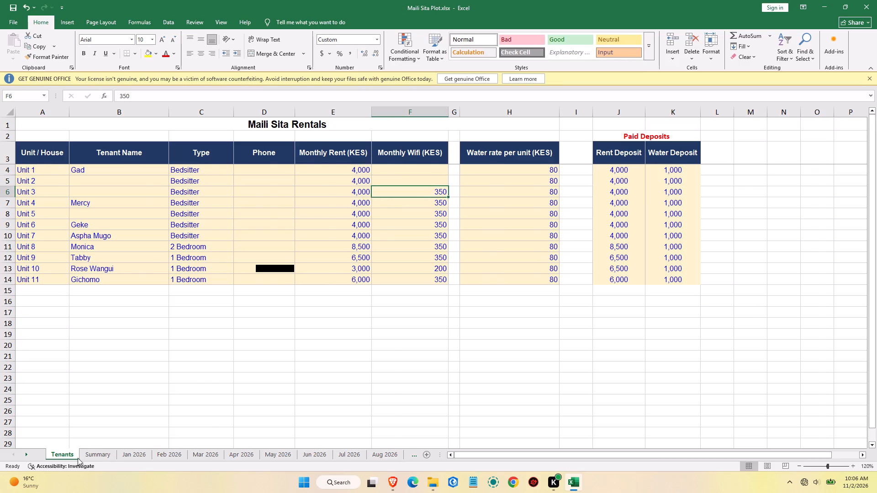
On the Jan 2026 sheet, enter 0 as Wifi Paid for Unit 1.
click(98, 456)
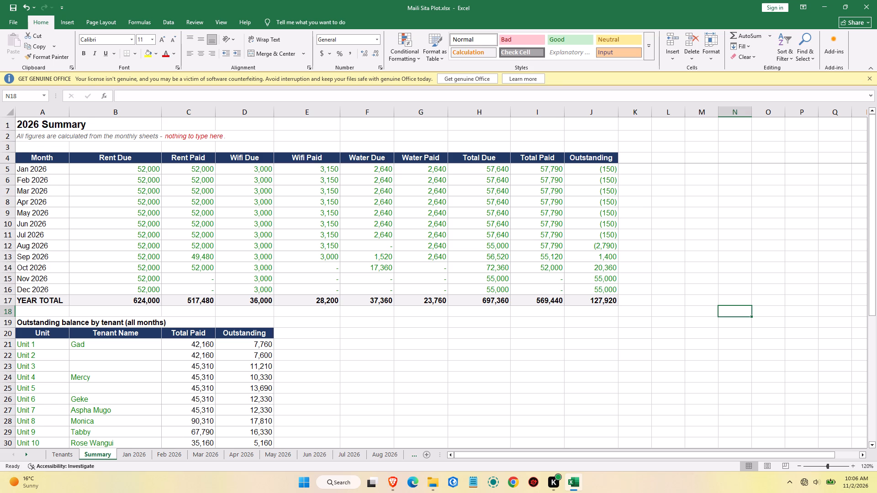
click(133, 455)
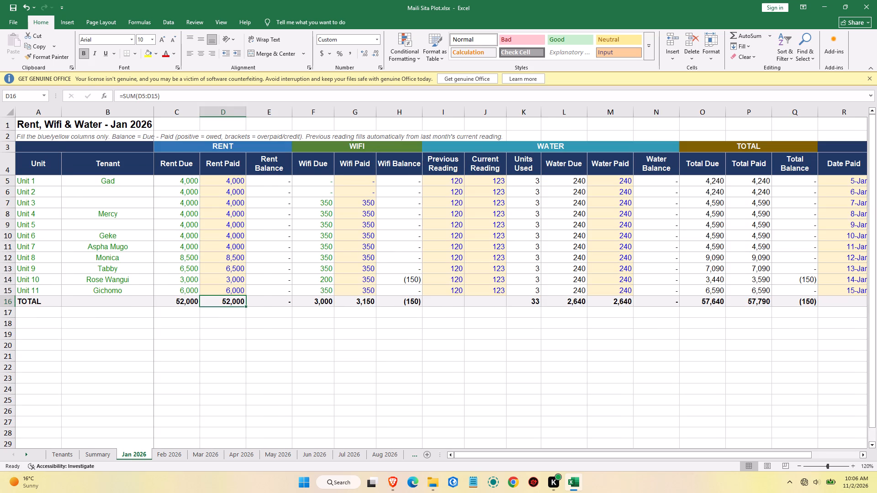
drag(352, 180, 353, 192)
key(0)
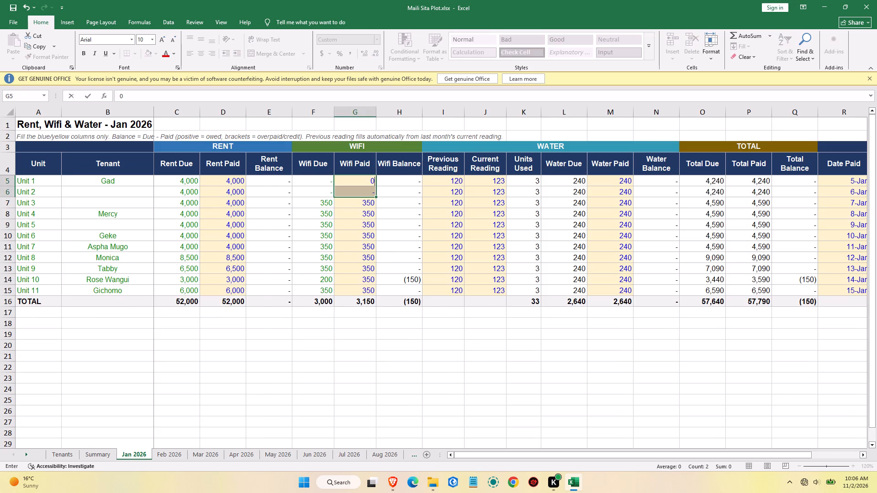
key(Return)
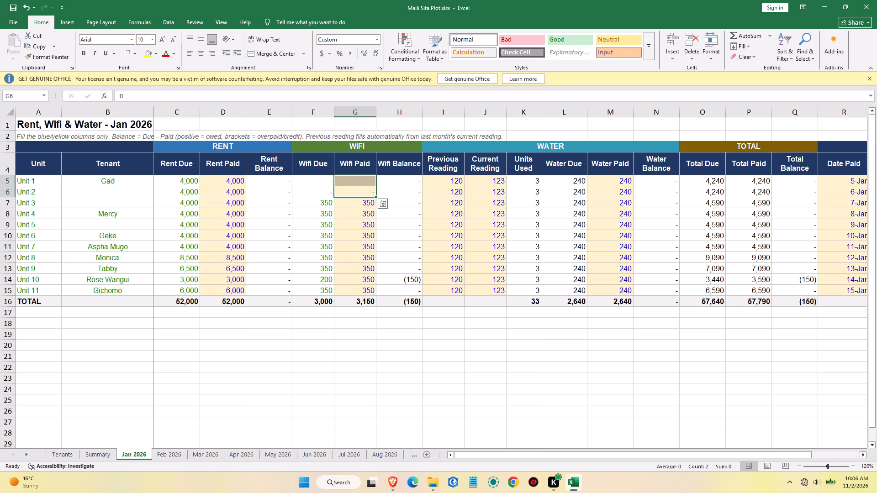
Clear the Wifi Paid cells for Unit 1 and Unit 2 on the Jan 2026 sheet.
click(358, 184)
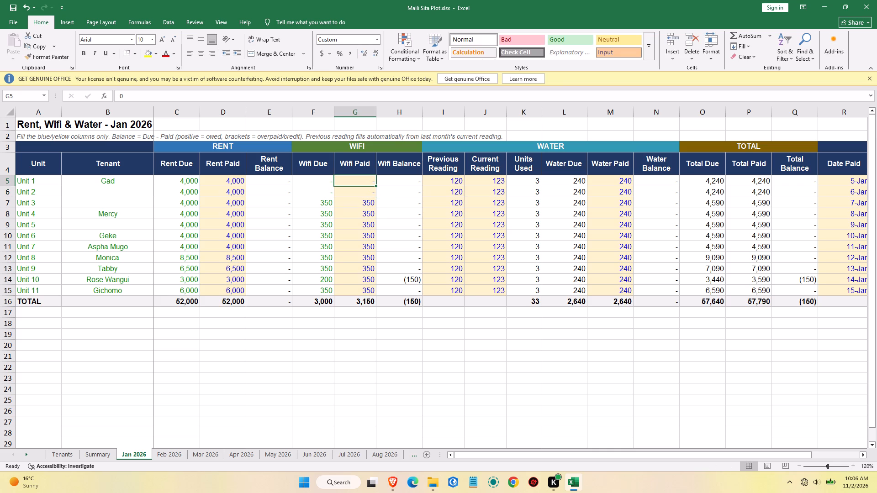
key(BackSpace)
click(372, 193)
key(BackSpace)
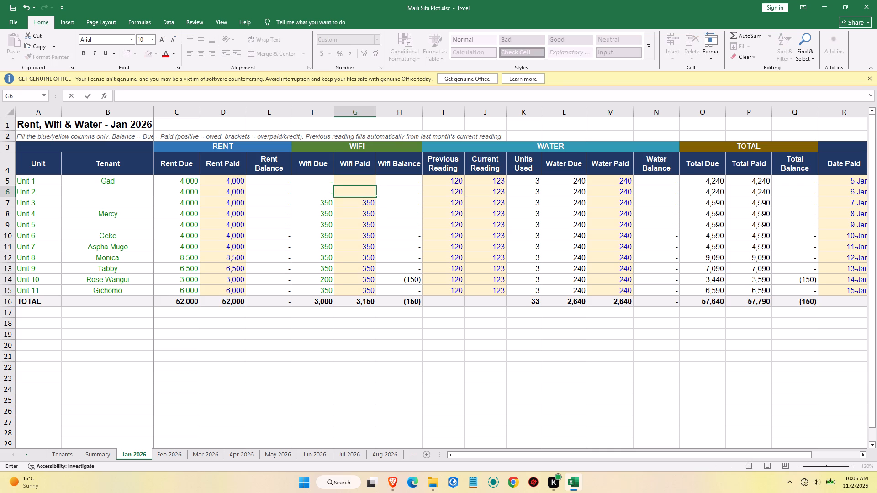
key(Return)
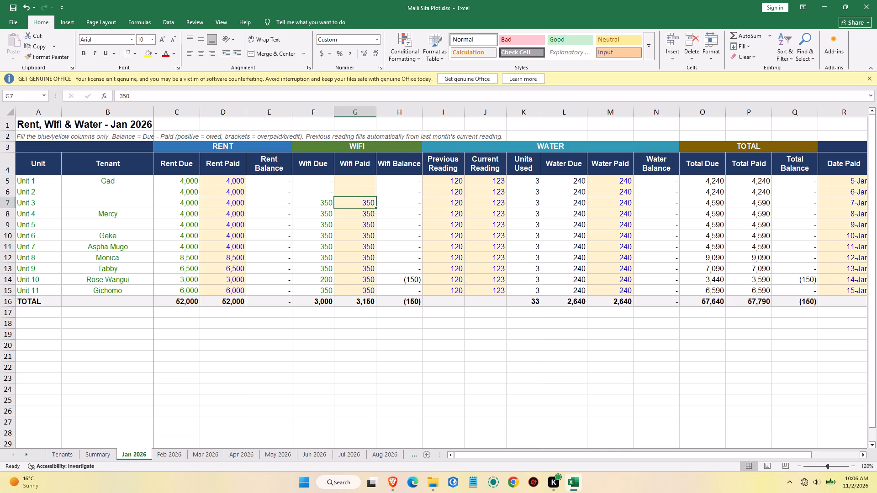
On the Feb 2026 sheet, clear the Wifi Due cells for Unit 1 and Unit 2.
click(162, 455)
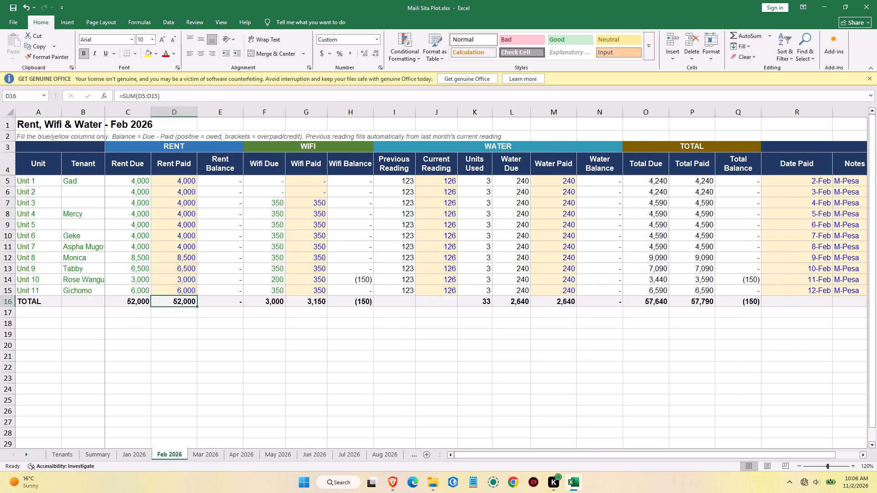
click(272, 182)
key(BackSpace)
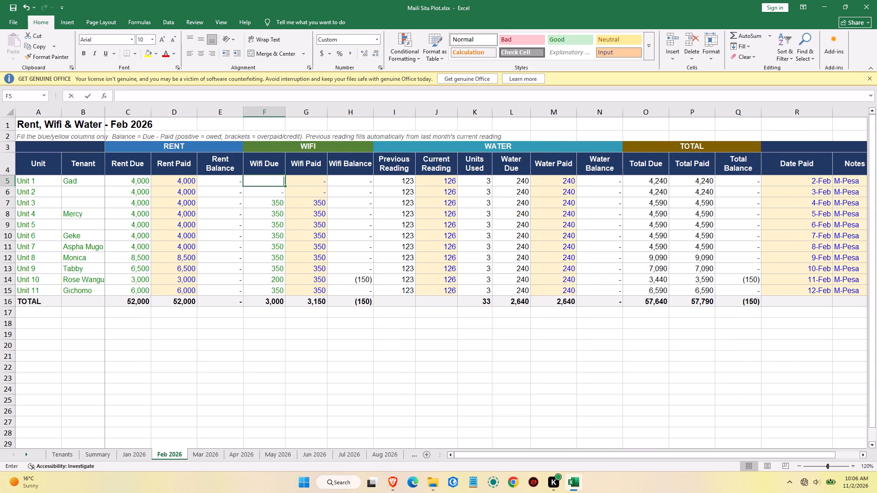
key(Return)
key(BackSpace)
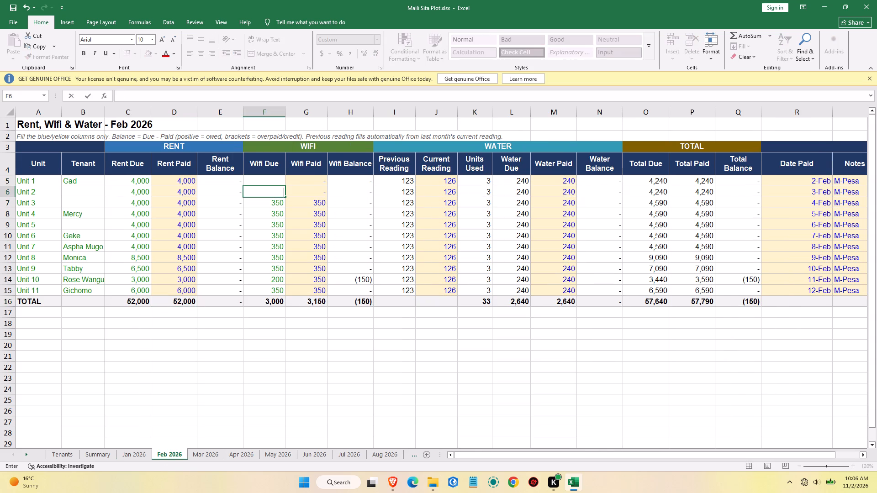
key(Return)
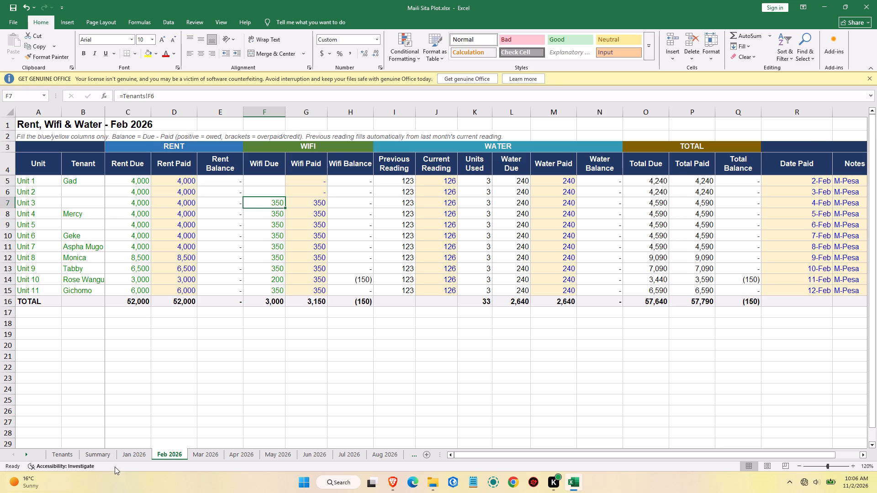
On the Jan 2026 sheet, clear the Wifi Due cells for Unit 1 and Unit 2.
click(128, 455)
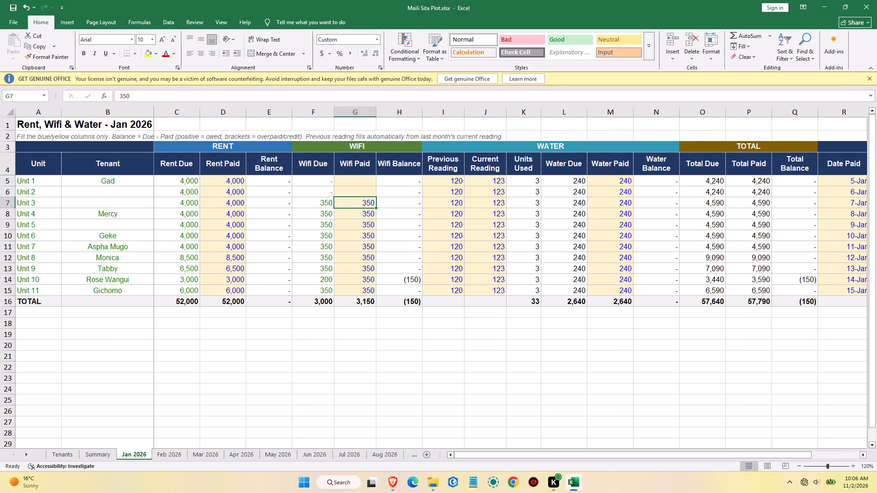
click(323, 179)
key(BackSpace)
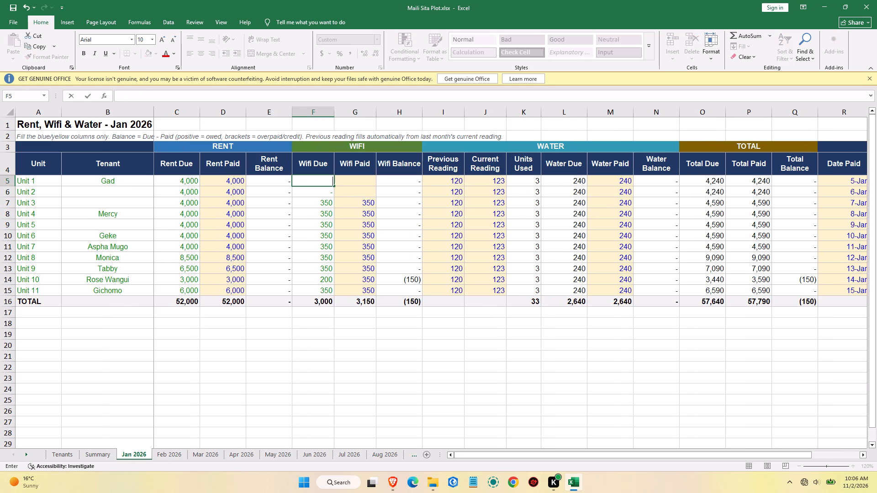
key(Return)
key(BackSpace)
click(333, 210)
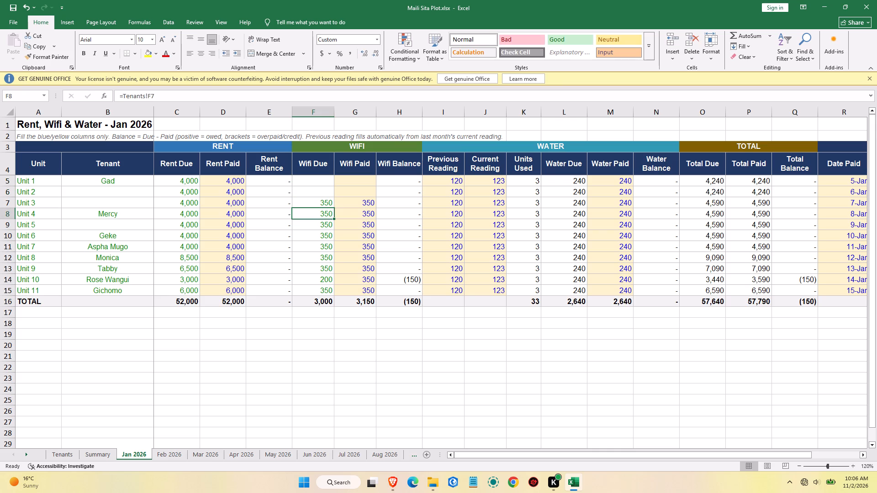
Review the monthly totals and the tenants' outstanding balances on the Summary sheet, and return to the Tenants sheet.
click(104, 455)
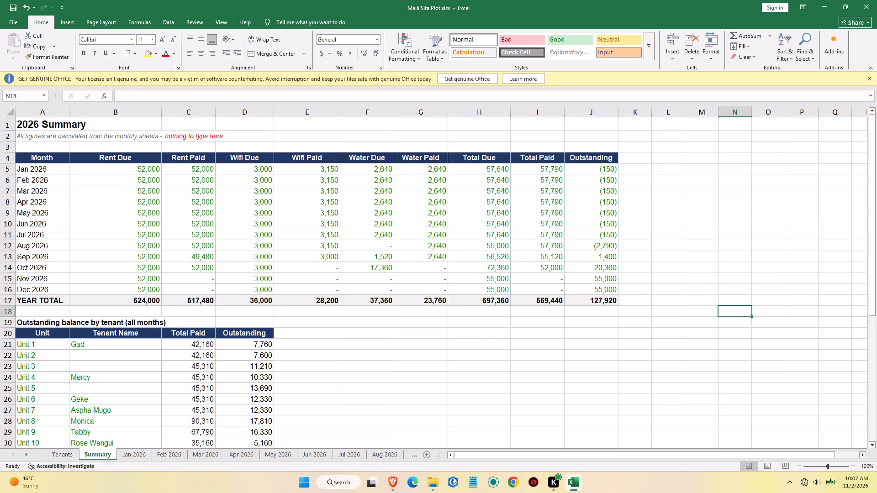
scroll(200, 355, up, 1)
scroll(200, 355, down, 2)
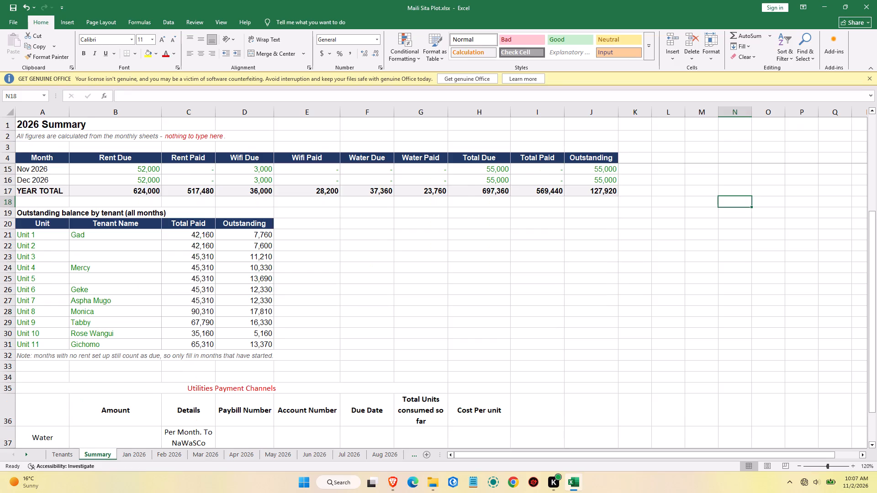
click(62, 455)
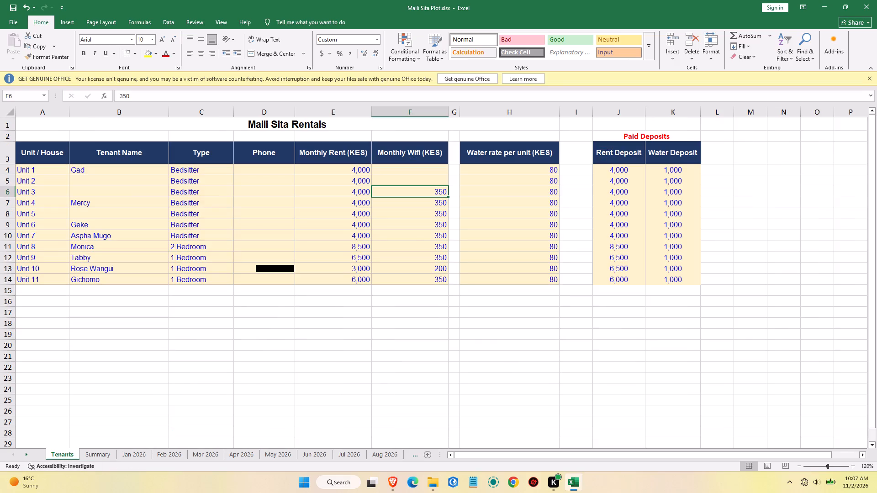
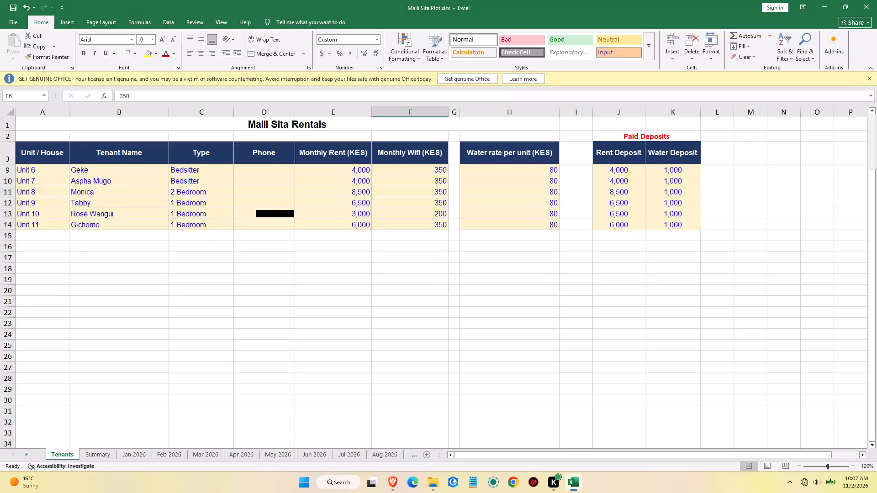
On the Jan 2026 sheet, set Wifi Paid to 200 for Unit 10.
scroll(462, 283, up, 2)
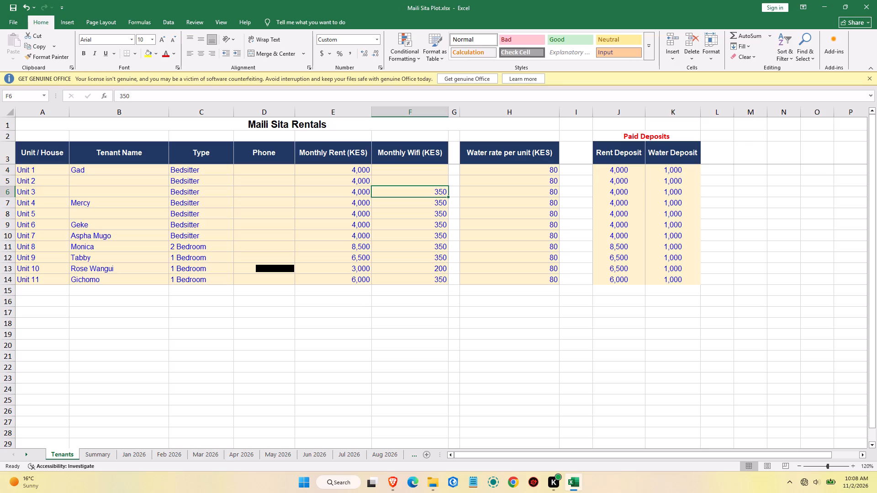
click(104, 458)
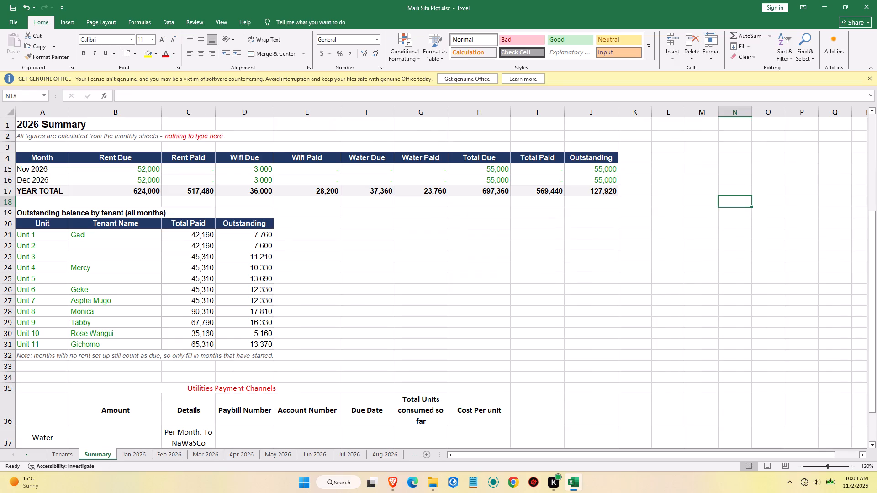
click(59, 454)
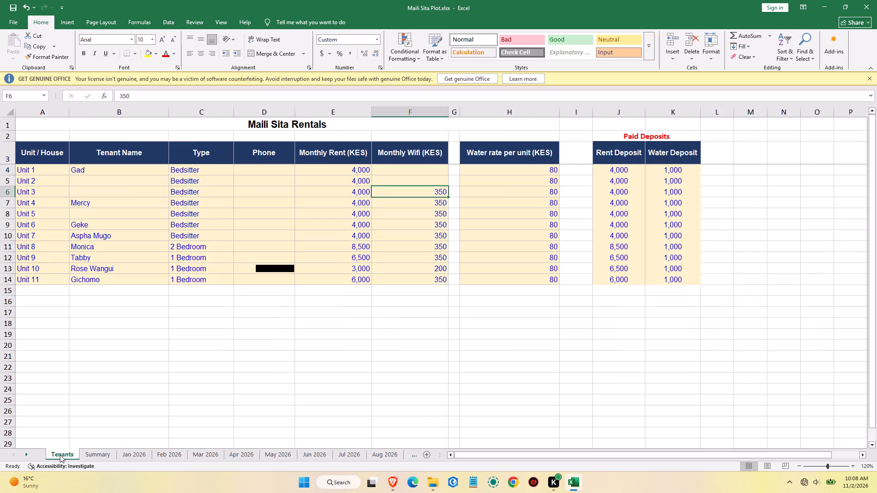
scroll(148, 325, up, 2)
click(100, 455)
click(134, 456)
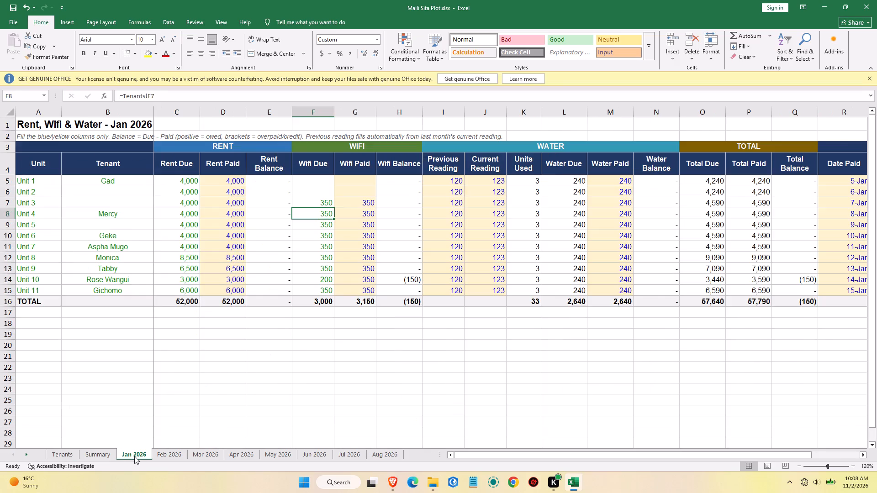
scroll(190, 367, up, 1)
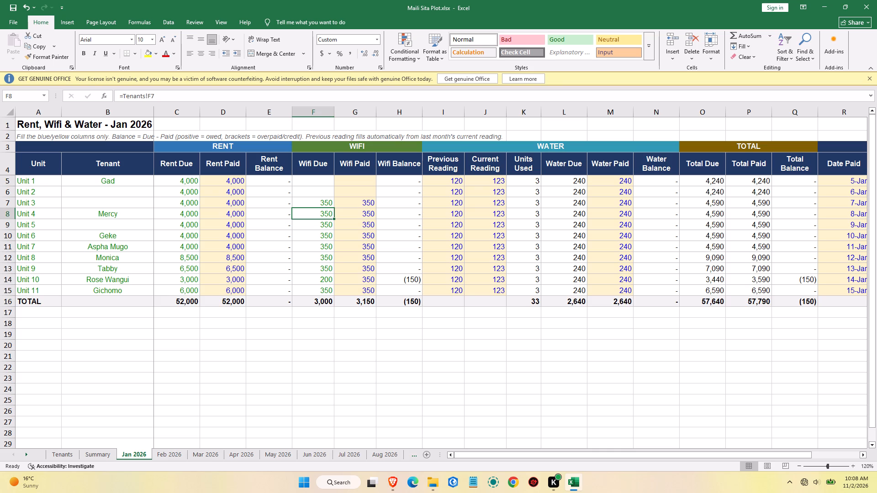
click(365, 282)
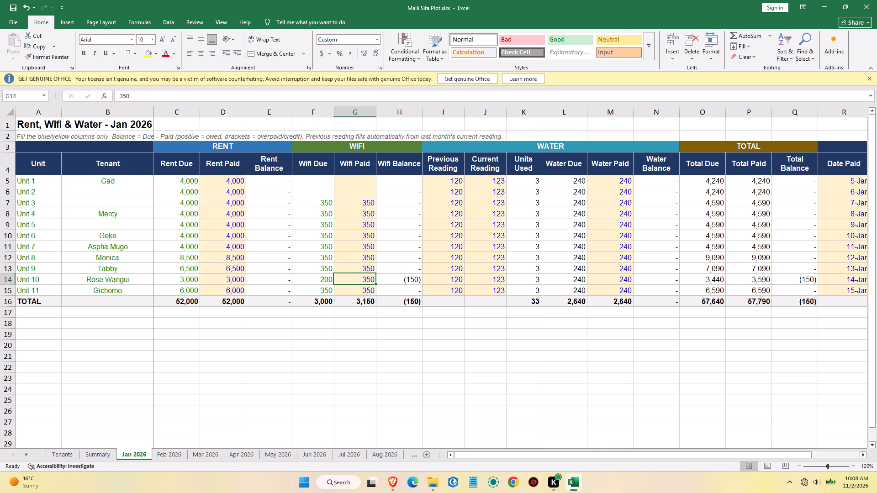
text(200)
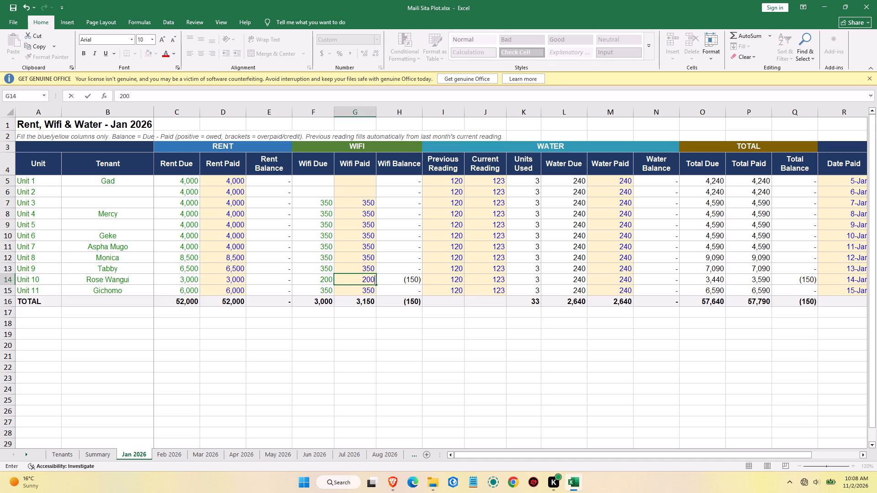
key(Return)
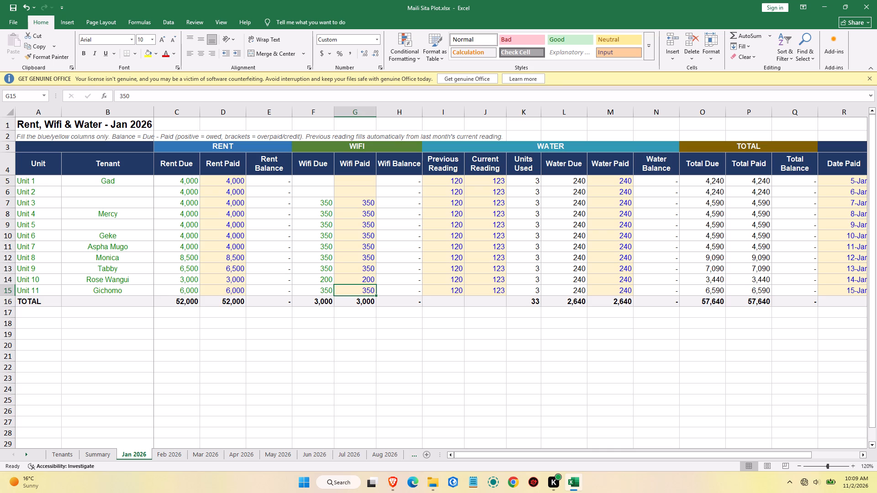
On the Feb 2026 sheet, set Wifi Paid to 200 for Unit 10.
click(166, 457)
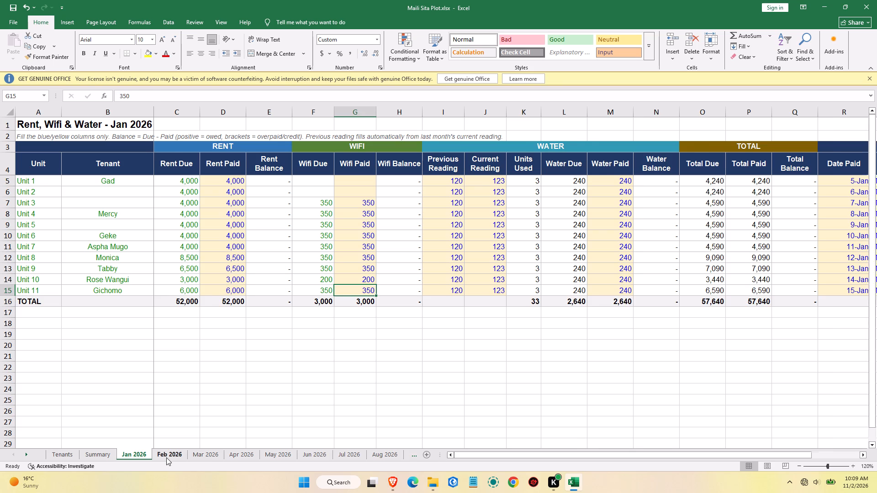
click(303, 279)
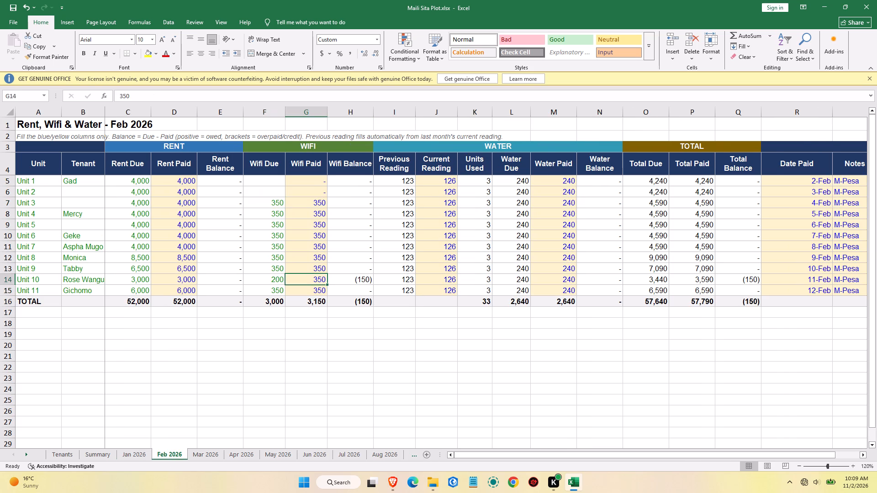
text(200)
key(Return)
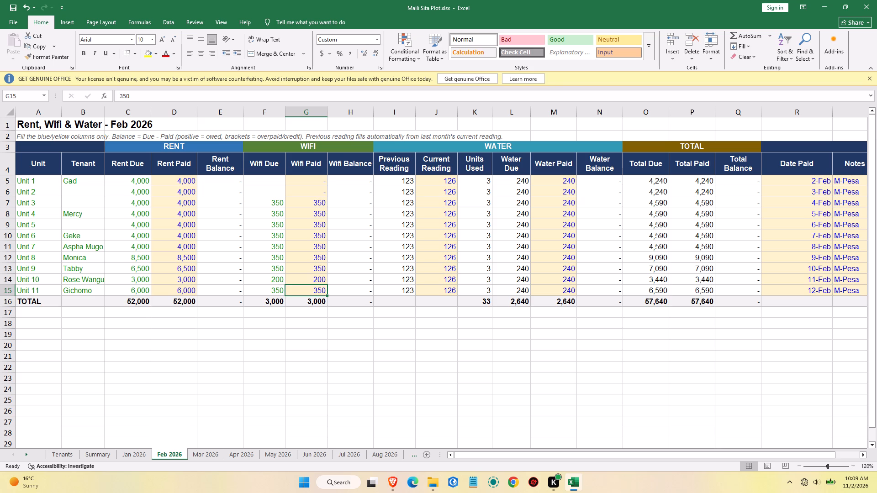
On the Mar 2026 sheet, set Wifi Paid to 200 for Unit 10.
click(199, 457)
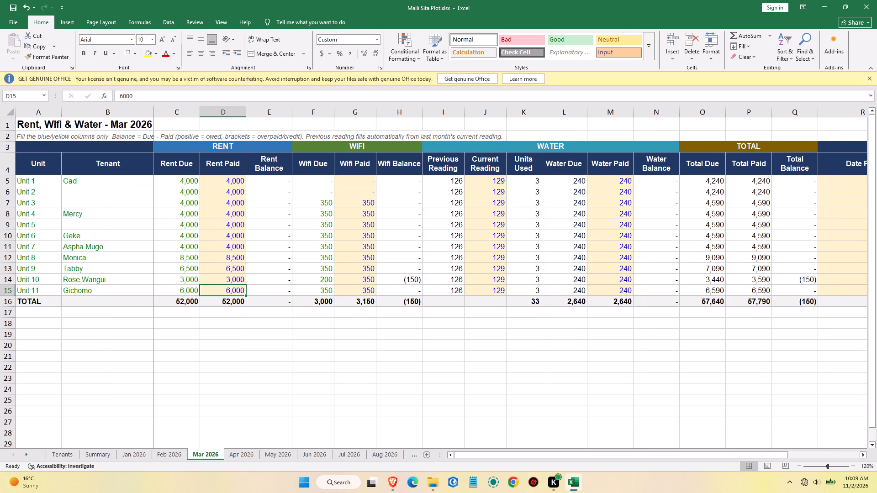
click(359, 279)
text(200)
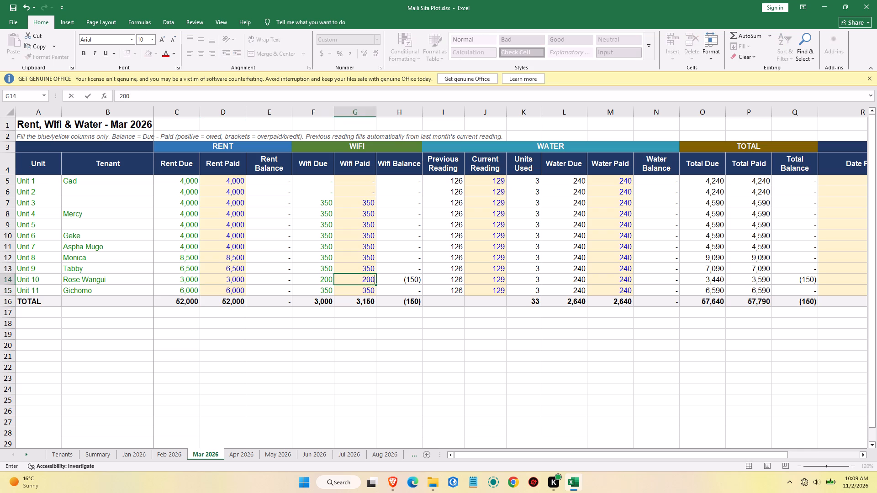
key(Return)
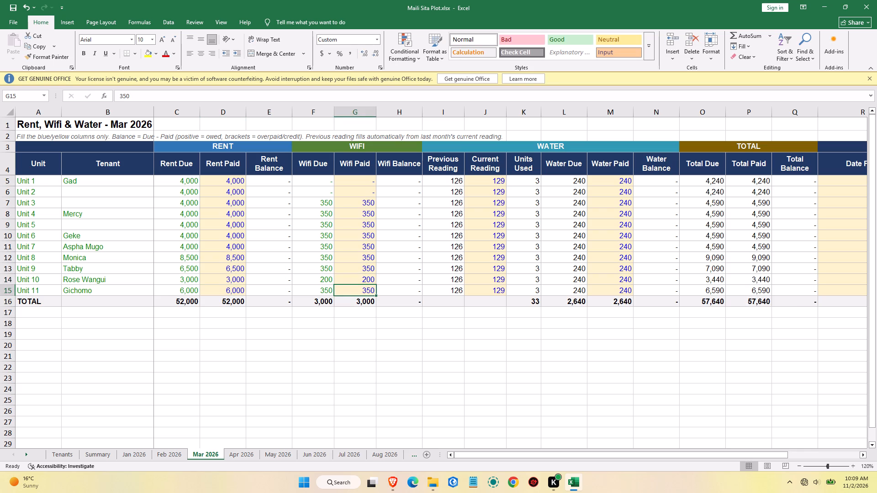
On the Apr 2026 sheet, set Wifi Paid to 200 for Unit 10.
click(248, 455)
click(367, 279)
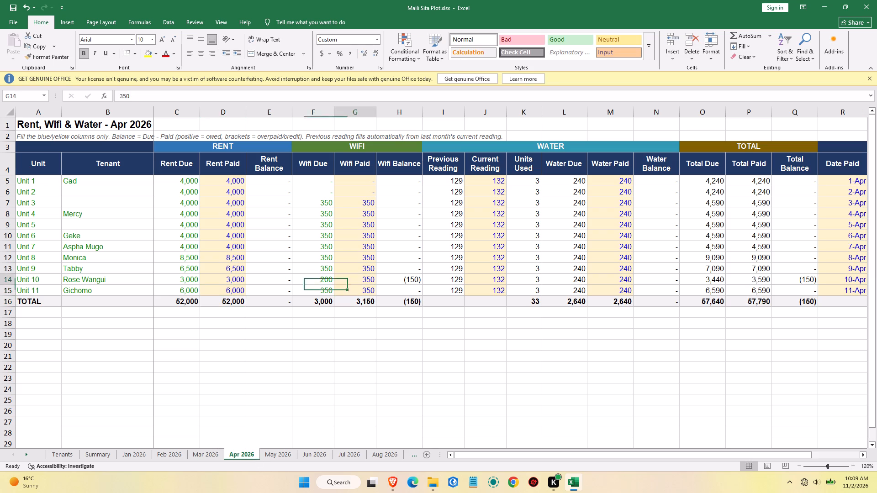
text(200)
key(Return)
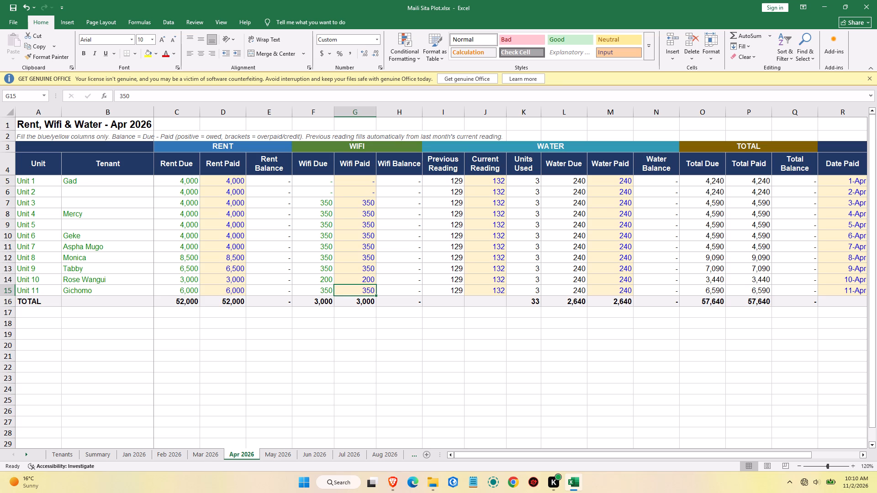
On the Apr 2026 sheet, change the Rent Balance header's text colour to red.
click(269, 157)
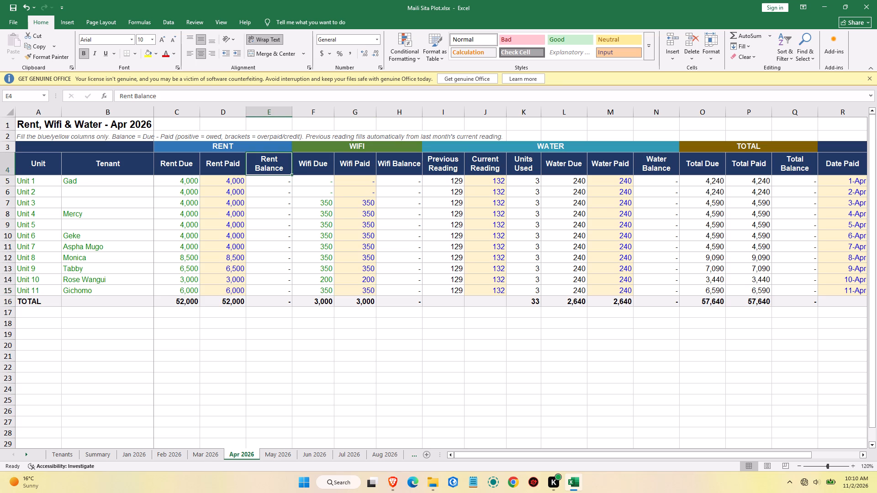
double_click(269, 162)
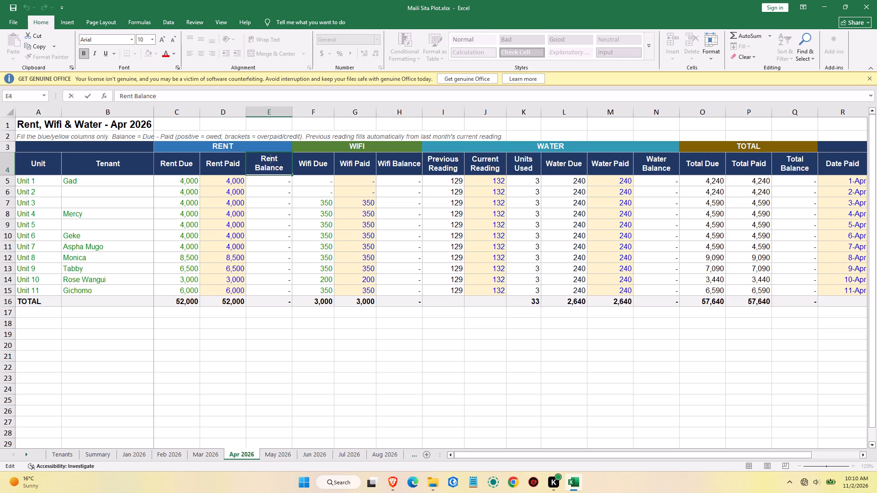
drag(282, 168, 263, 158)
drag(263, 158, 262, 157)
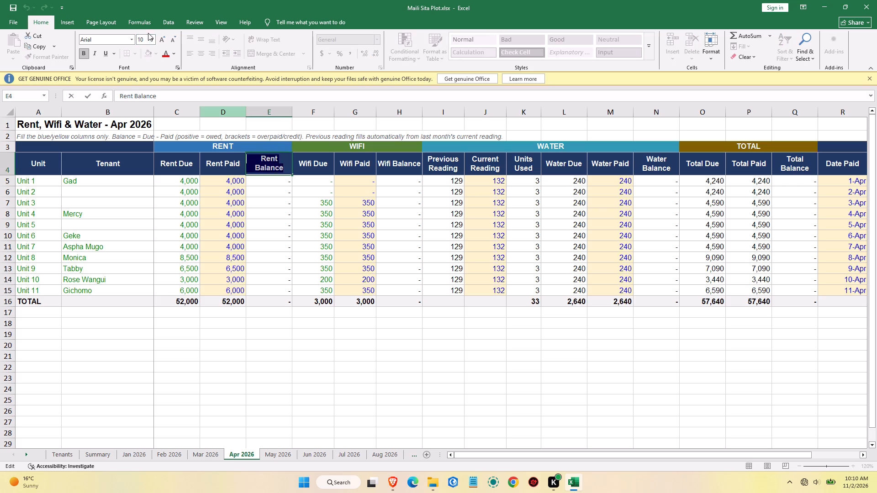
click(176, 56)
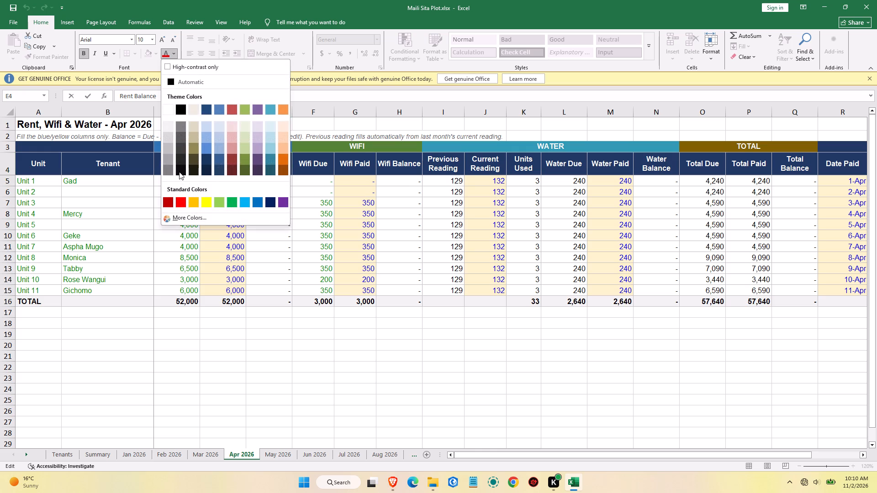
click(176, 202)
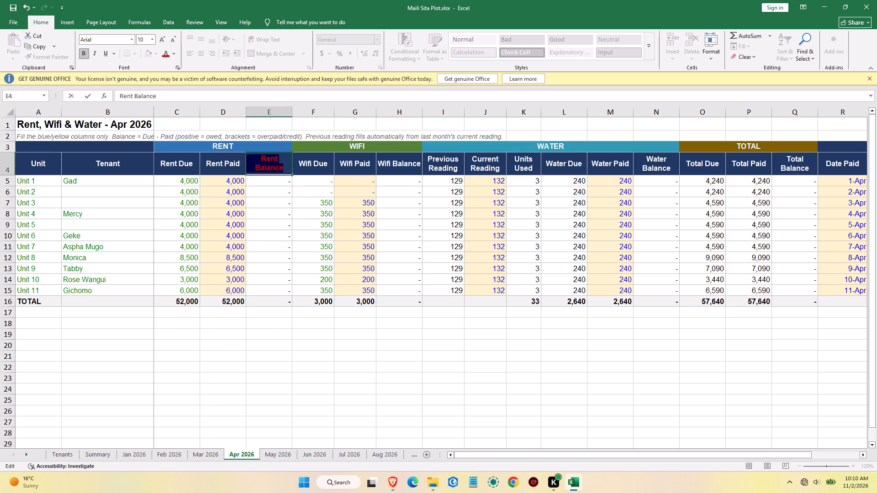
click(278, 194)
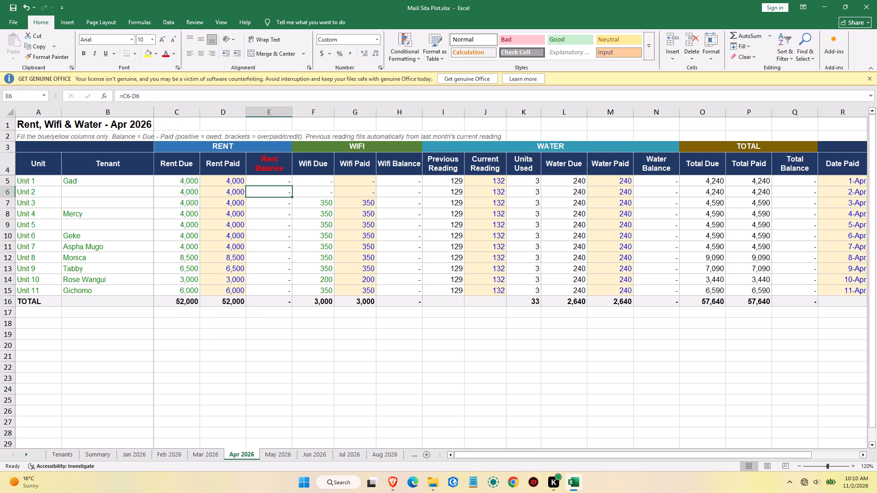
Colour the Wifi Balance header text red on the Apr 2026 sheet.
click(401, 162)
double_click(407, 165)
drag(421, 164, 380, 163)
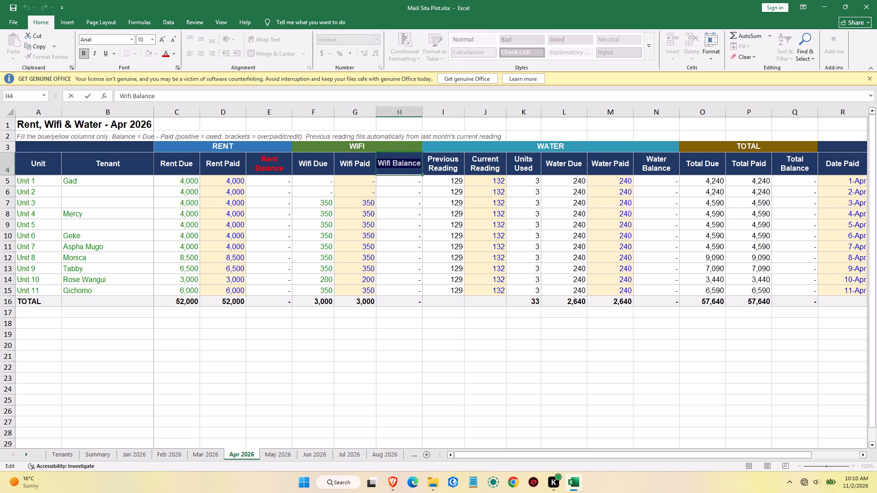
click(165, 56)
click(380, 219)
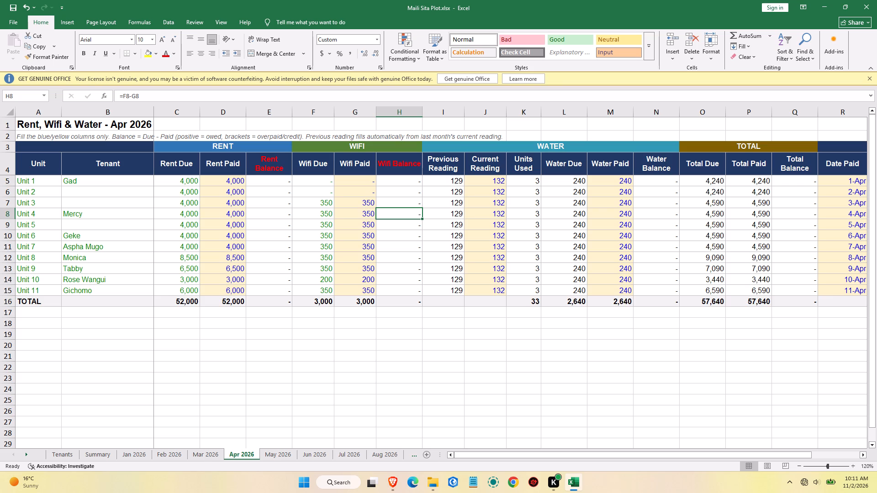
Colour the Water Balance header text red on the Apr 2026 sheet.
double_click(662, 163)
drag(670, 168, 647, 162)
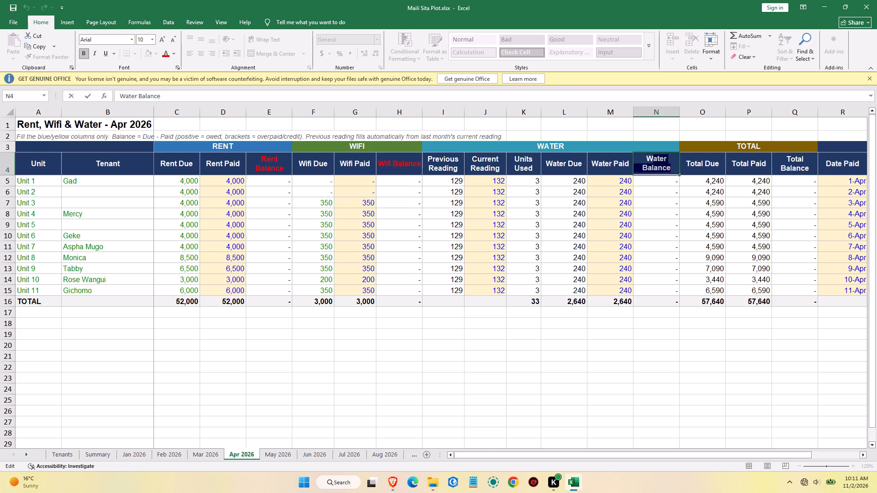
drag(647, 162, 649, 159)
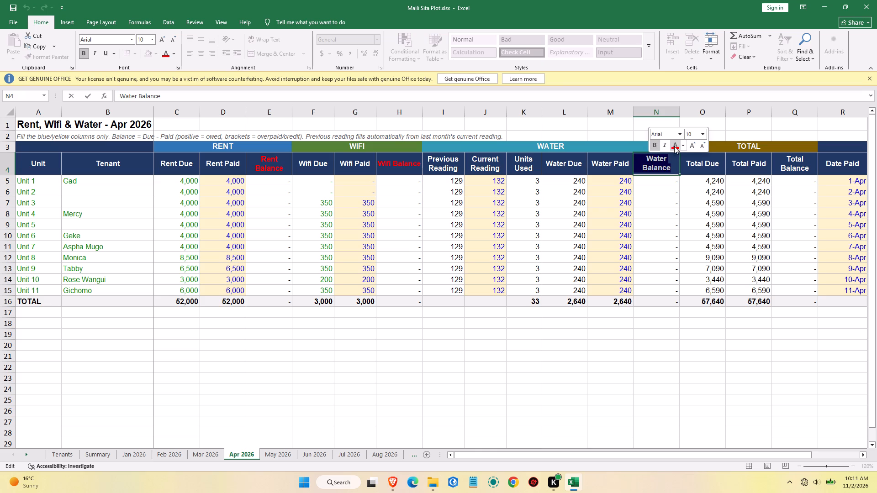
click(675, 145)
click(655, 195)
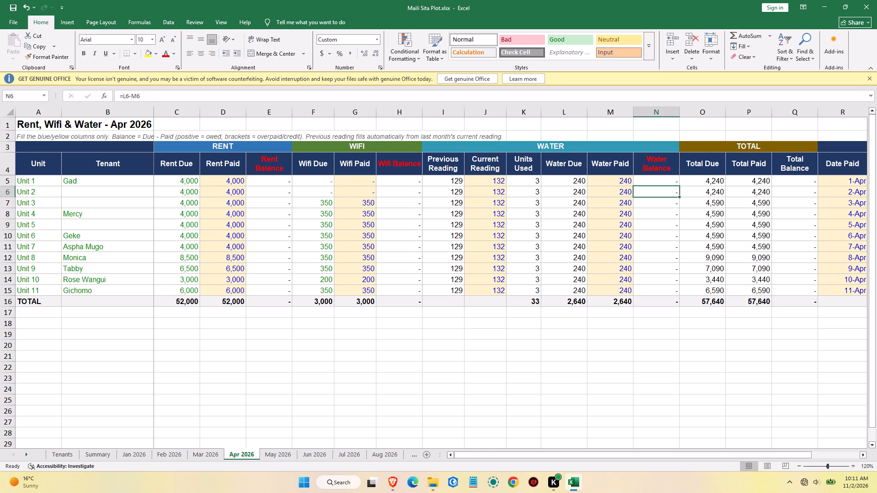
Colour the Total Balance header text red on the Apr 2026 sheet.
double_click(792, 169)
drag(810, 168, 791, 160)
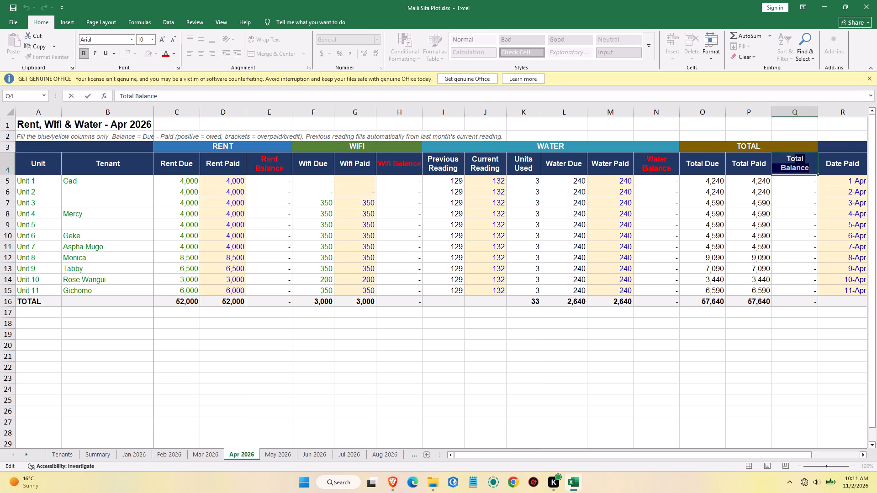
drag(791, 160, 788, 157)
click(813, 149)
click(814, 145)
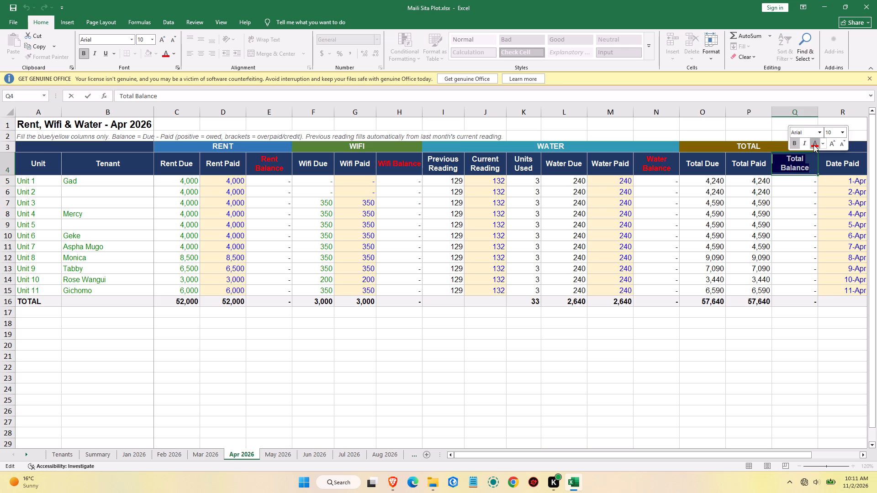
On the Apr 2026 sheet, finish recolouring the Total Balance header text red.
click(787, 189)
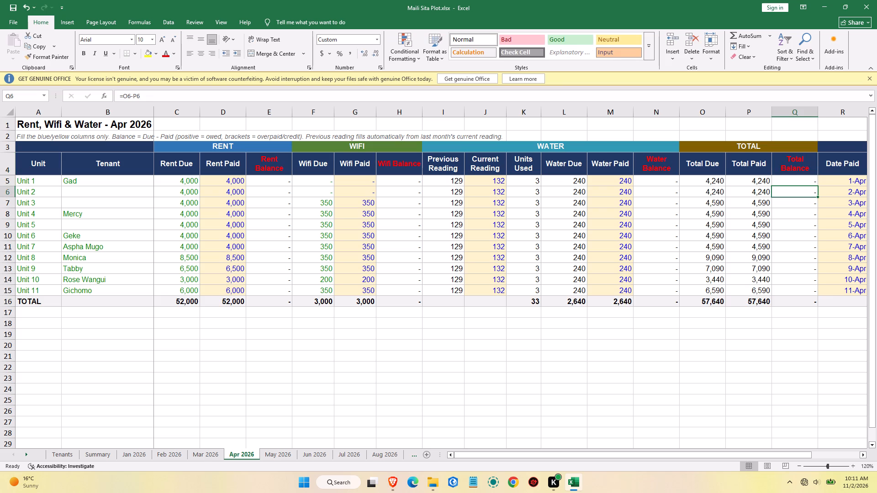
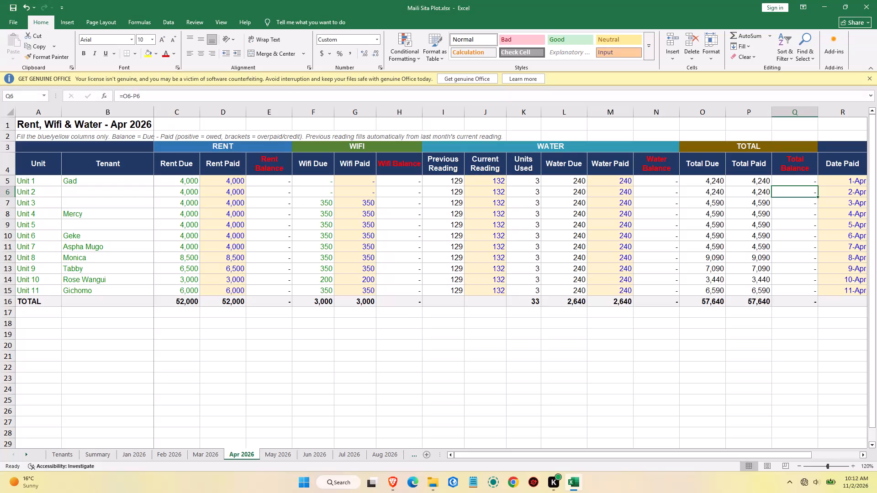
On the May 2026 sheet, set Unit 10's Wifi Paid amount to 200.
click(269, 455)
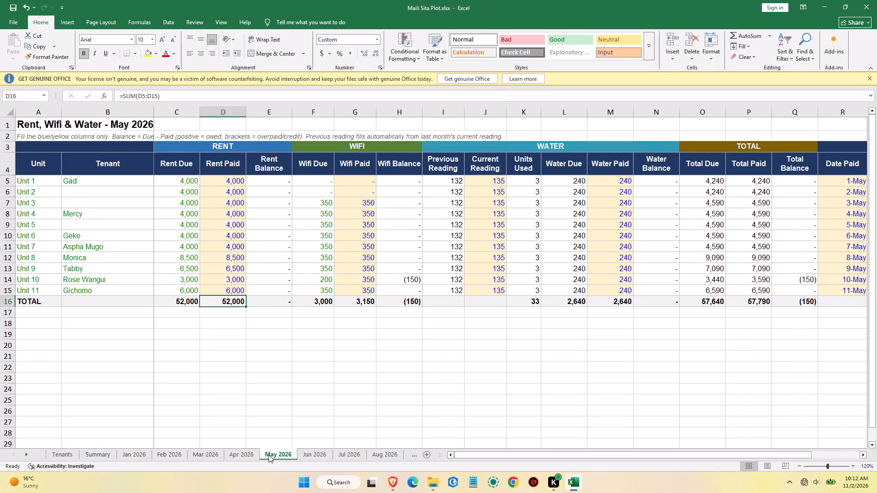
click(346, 280)
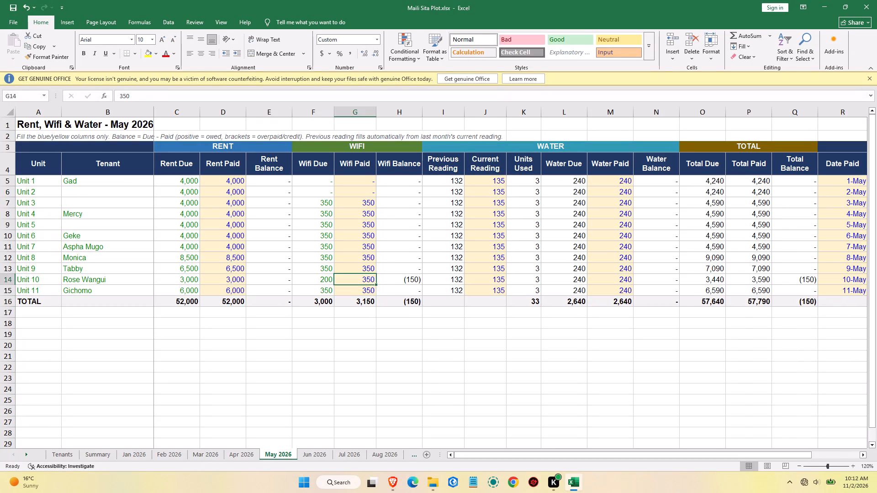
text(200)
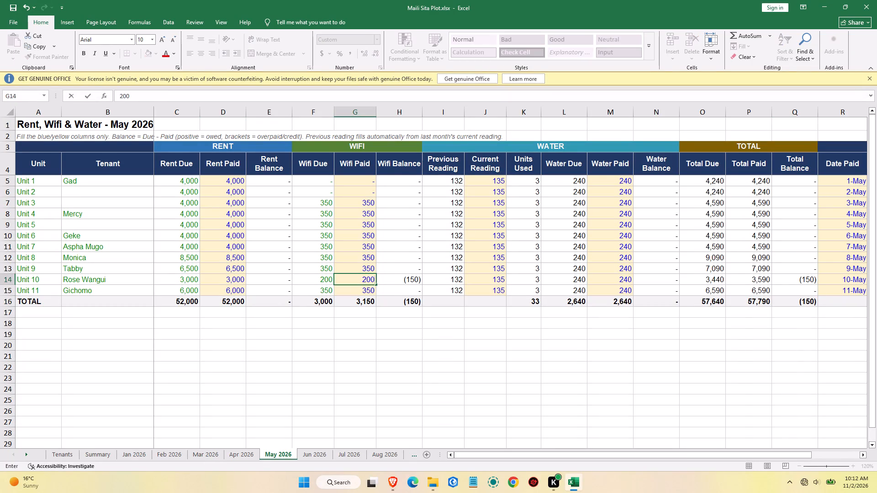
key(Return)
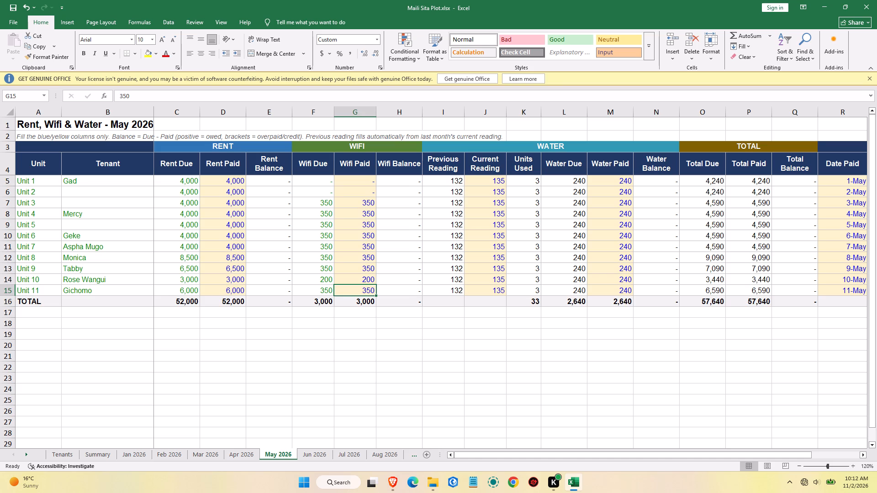
Clear the Wifi Due cells for Unit 1 and Unit 2 on the May 2026 sheet.
click(316, 182)
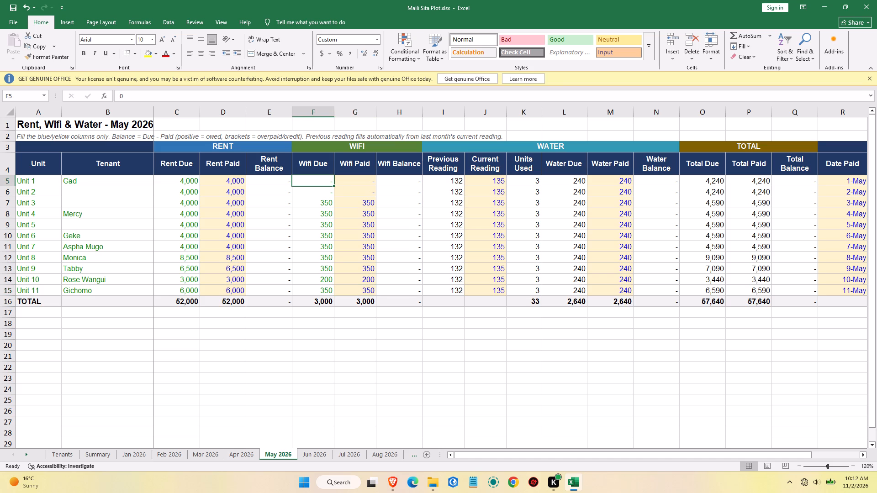
key(BackSpace)
click(325, 192)
key(BackSpace)
click(343, 351)
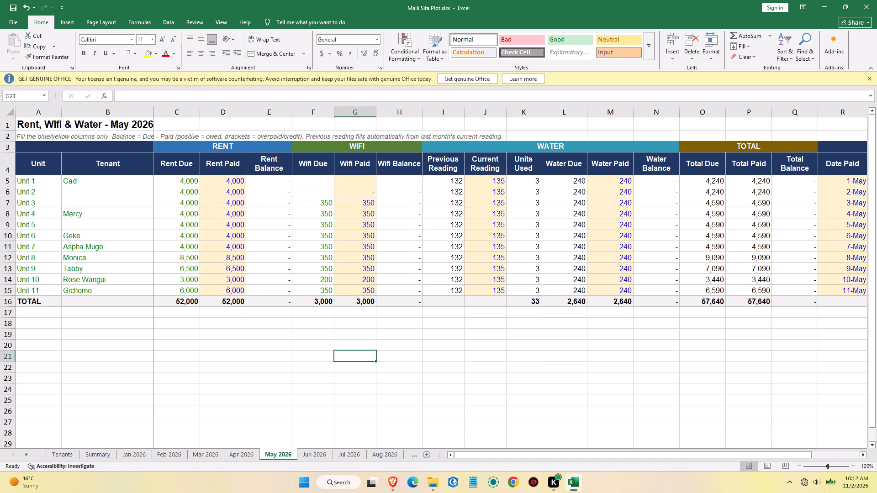
On the Apr 2026 sheet, clear the Wifi Due cells for Unit 1 and Unit 2.
click(229, 451)
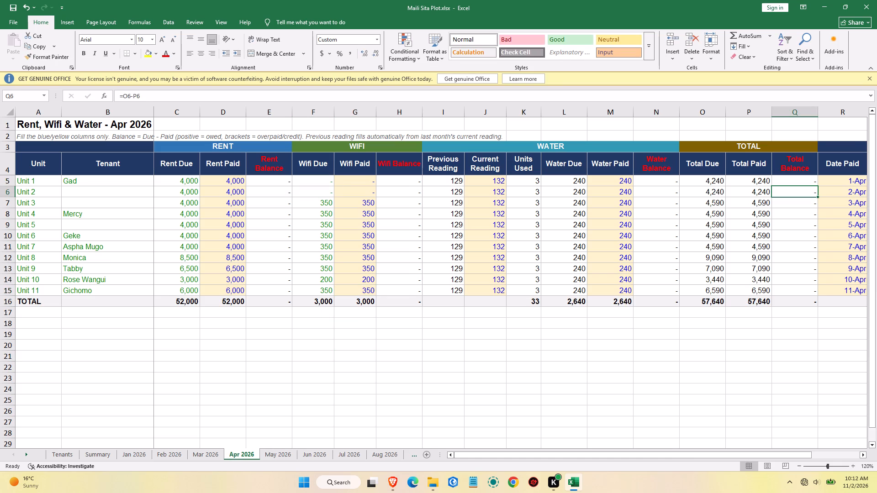
click(316, 179)
key(BackSpace)
click(312, 191)
key(BackSpace)
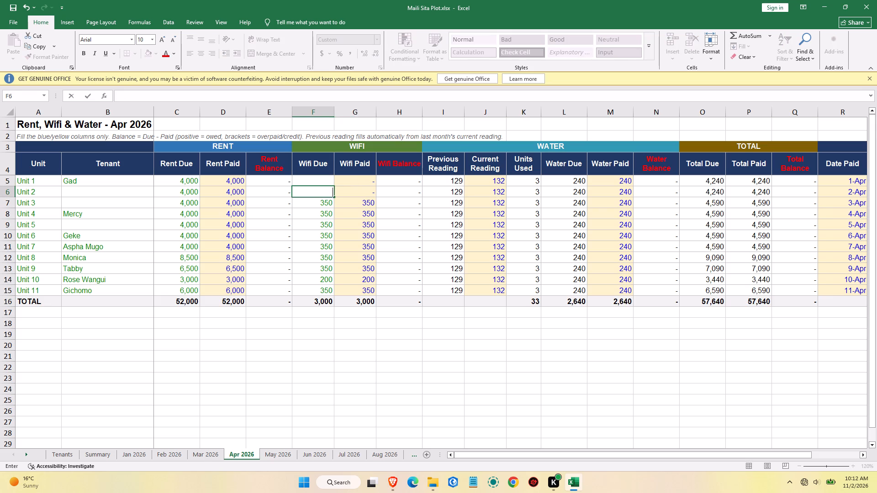
click(284, 347)
On the Mar 2026 sheet, clear the Wifi Due cells for Unit 1 and Unit 2.
click(209, 458)
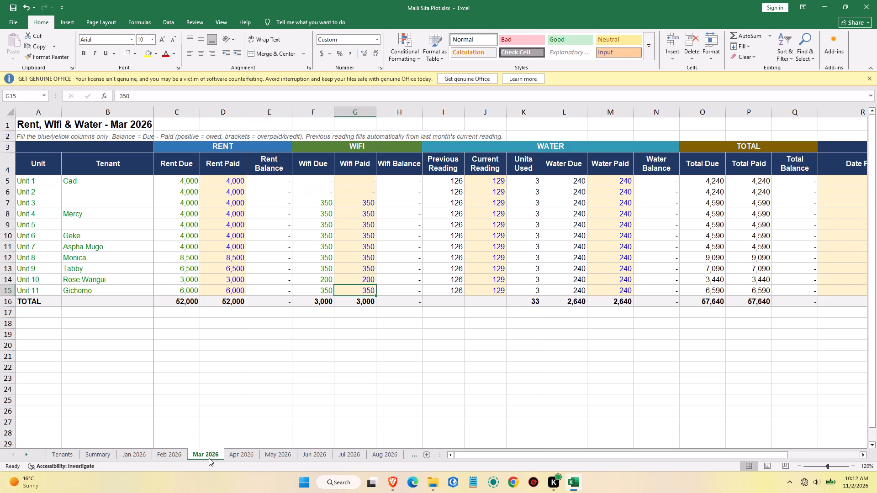
click(313, 180)
key(BackSpace)
click(313, 192)
key(BackSpace)
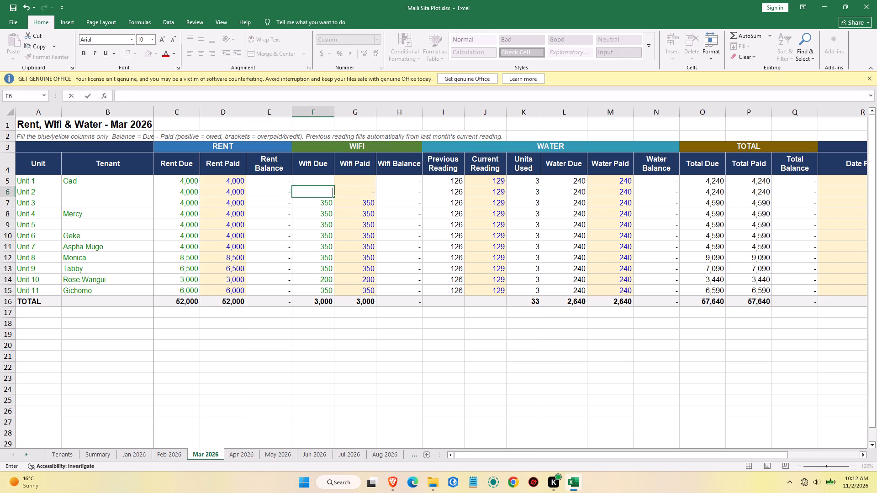
click(303, 355)
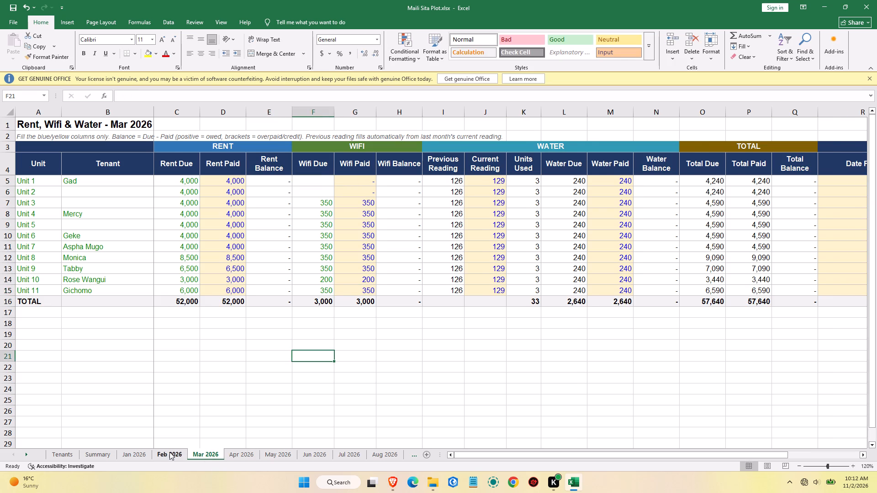
Review the wifi columns on the Feb, Jan, Apr and May 2026 sheets.
click(169, 452)
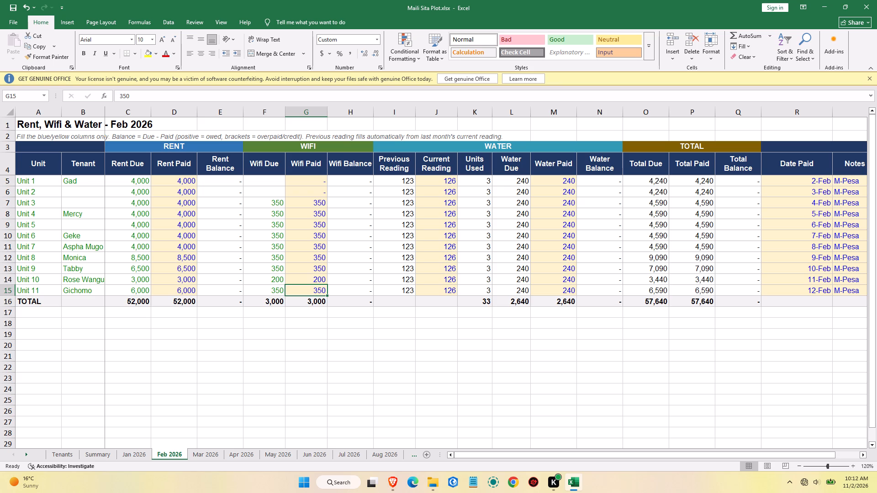
click(137, 456)
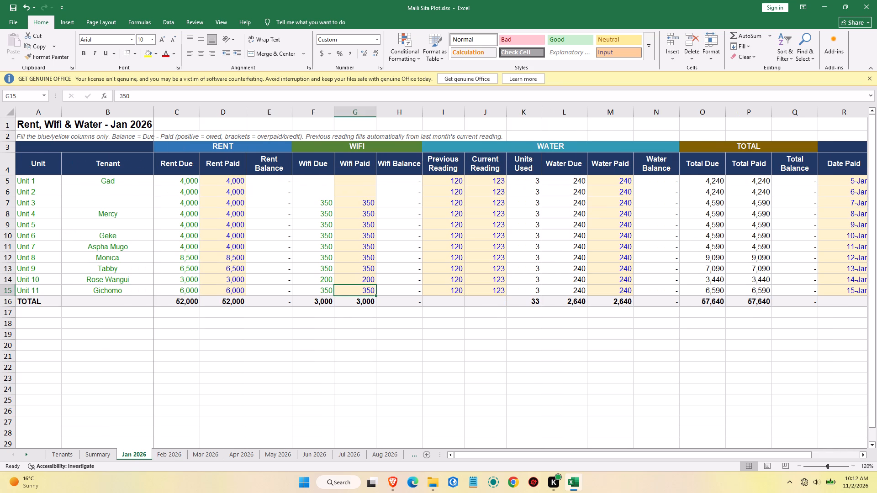
click(240, 457)
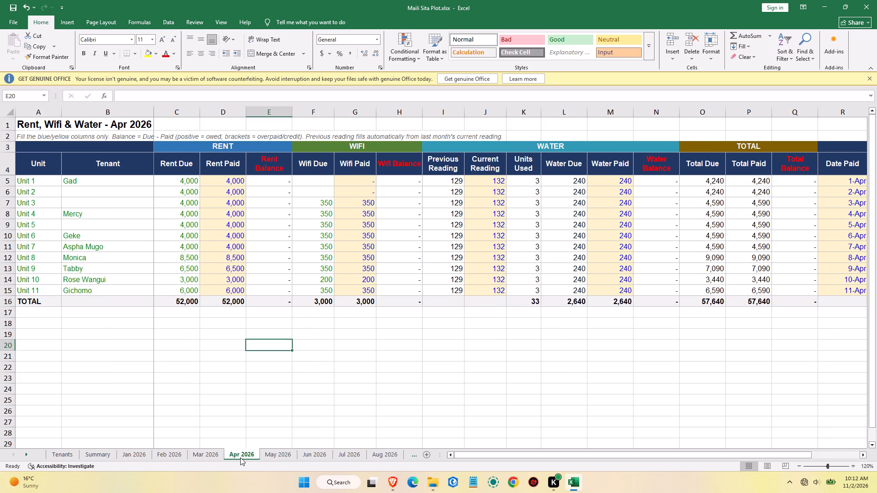
click(275, 455)
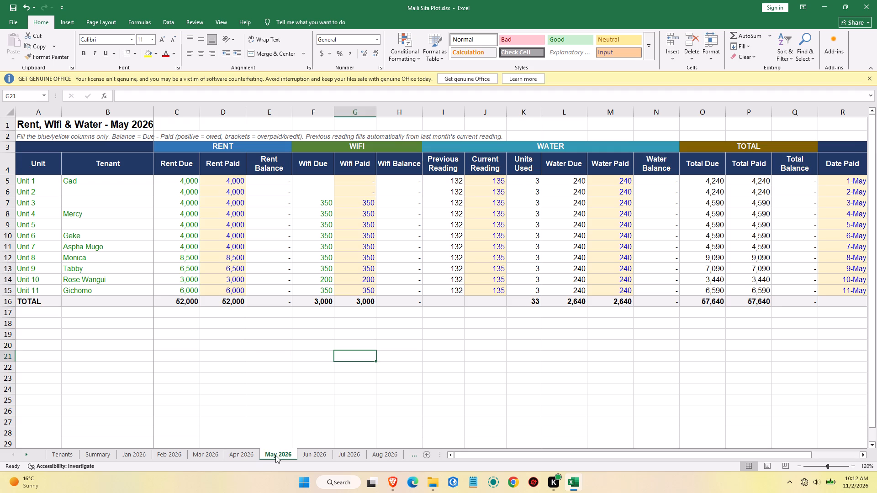
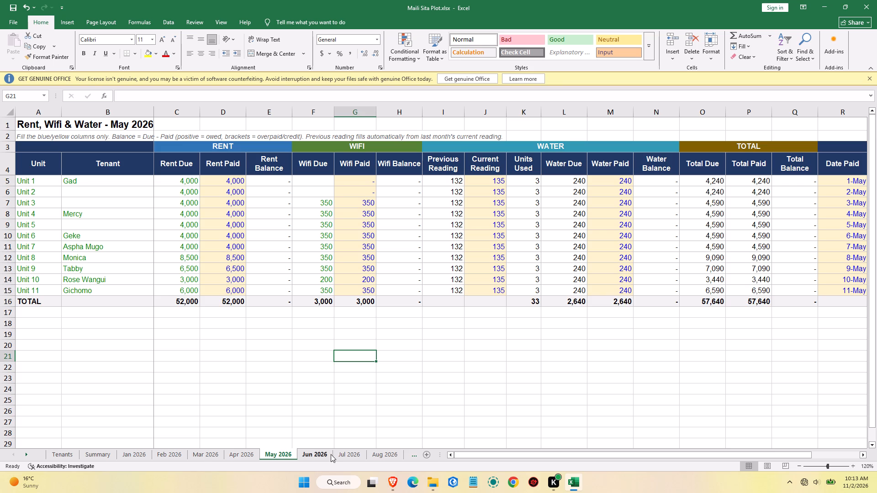
On the Jun 2026 sheet, clear Wifi Due for Units 1 and 2 and set Unit 10's Wifi Paid to 200.
click(319, 457)
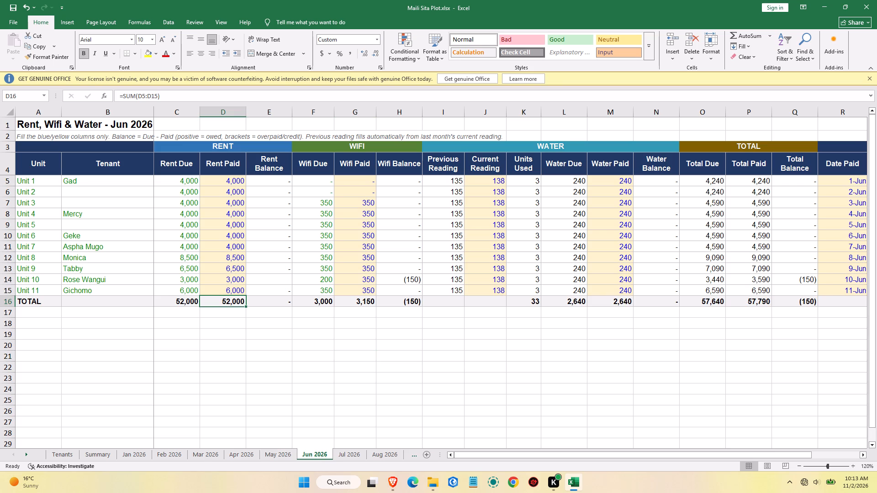
click(329, 182)
key(BackSpace)
click(328, 195)
key(BackSpace)
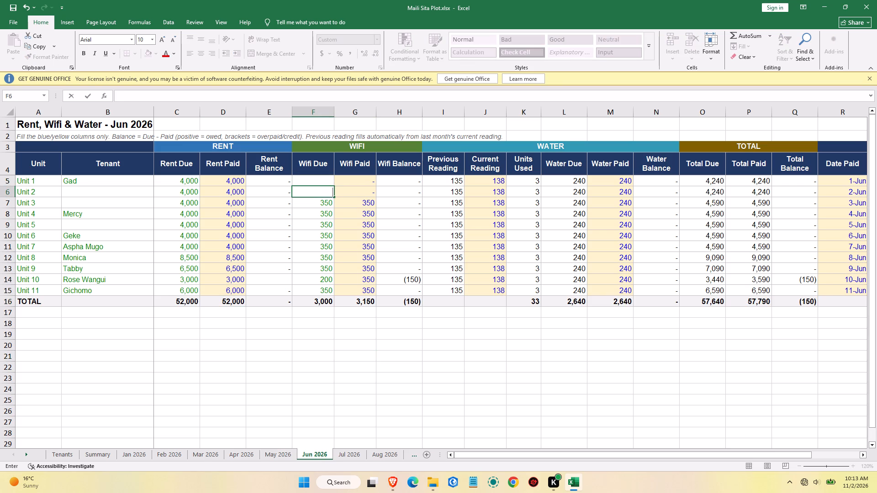
click(367, 280)
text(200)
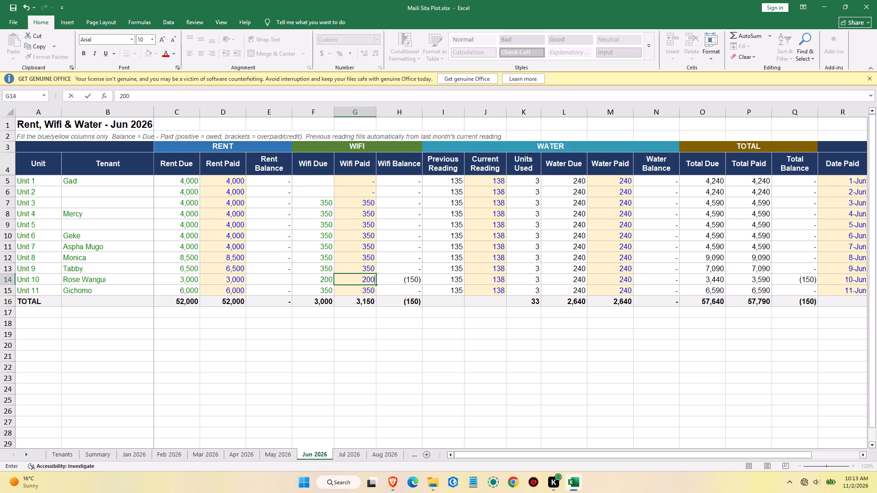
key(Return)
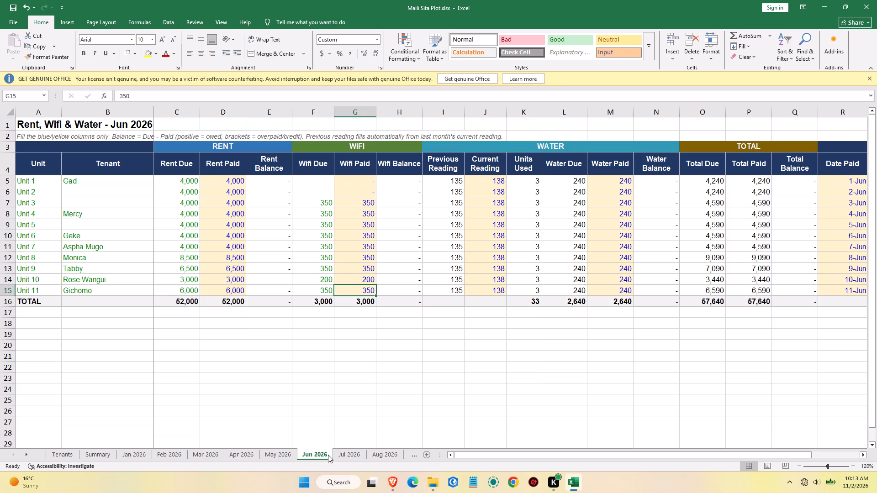
On the Jul 2026 sheet, clear Wifi Due for Units 1 and 2 and set Unit 10's Wifi Paid to 200.
click(345, 456)
click(315, 179)
key(BackSpace)
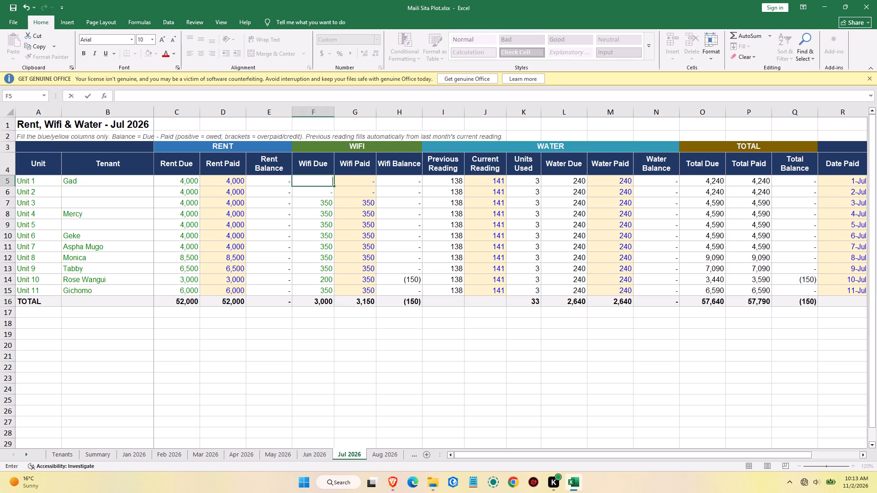
click(319, 194)
key(BackSpace)
click(355, 281)
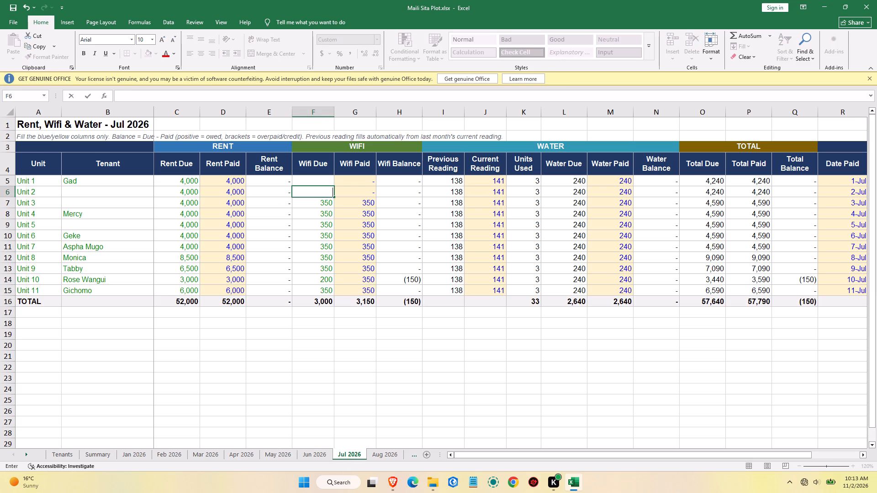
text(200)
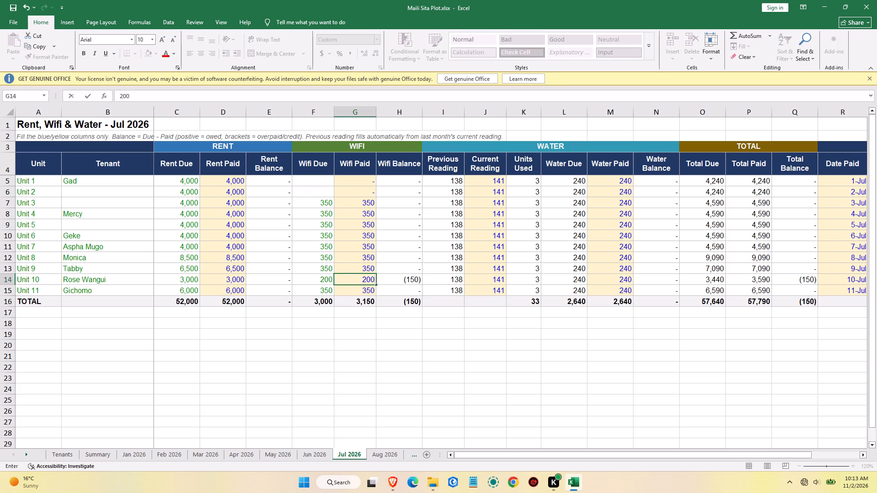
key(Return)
On the Aug 2026 sheet, clear the Wifi Due amounts for Units 1 and 2.
click(380, 456)
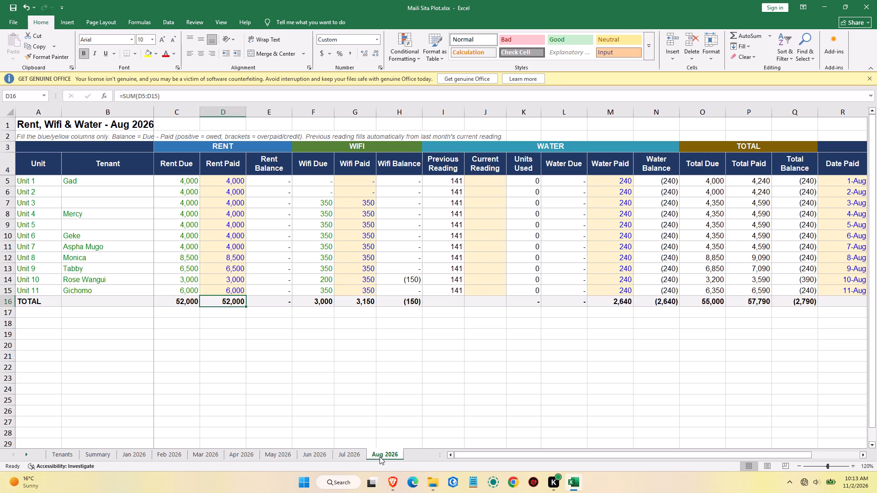
click(322, 179)
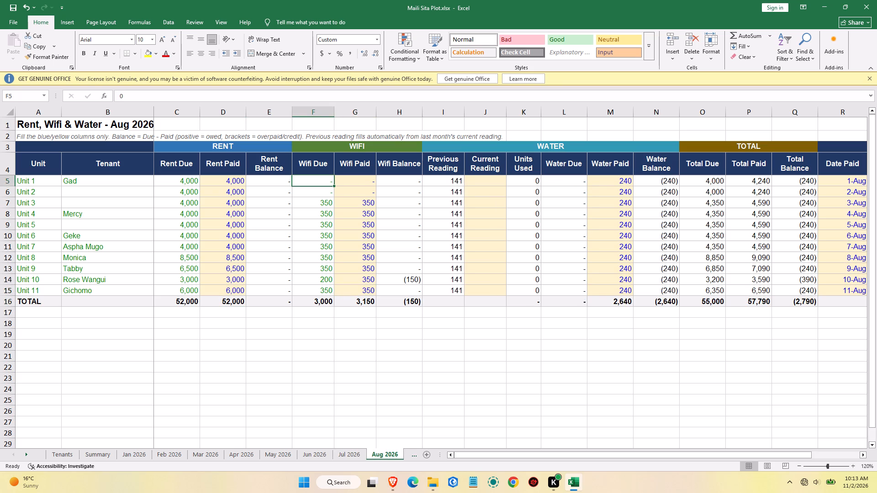
key(BackSpace)
click(319, 192)
key(BackSpace)
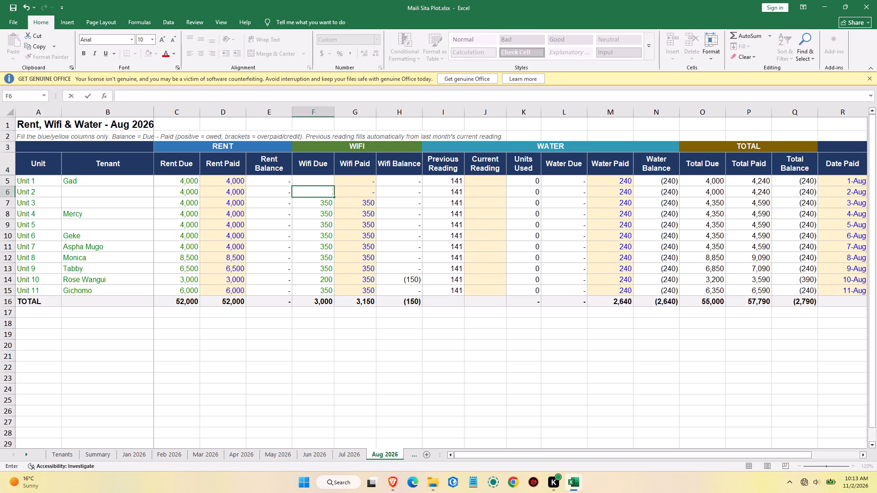
On the Aug 2026 sheet, set the Wifi Paid amount for Unit 10 to 200.
click(359, 280)
text(200)
key(Return)
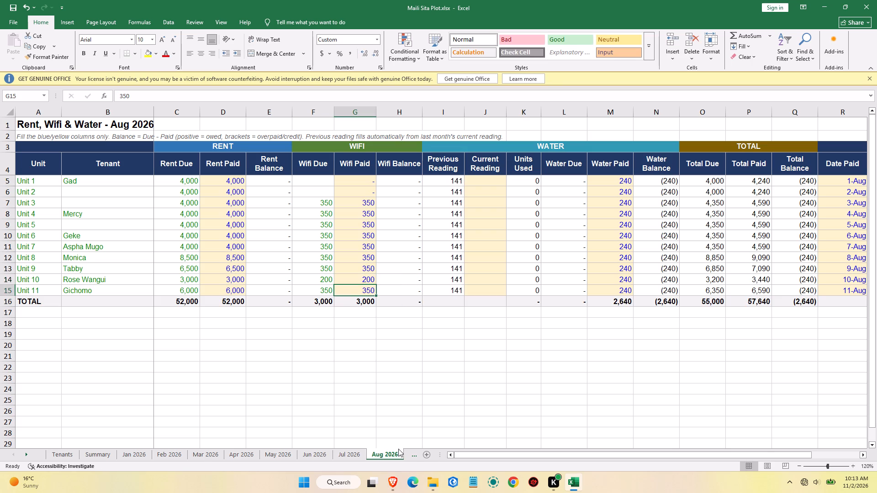
On the Sep 2026 sheet, clear the Wifi Due entries for Unit 1 and Unit 2.
click(413, 455)
click(318, 183)
key(BackSpace)
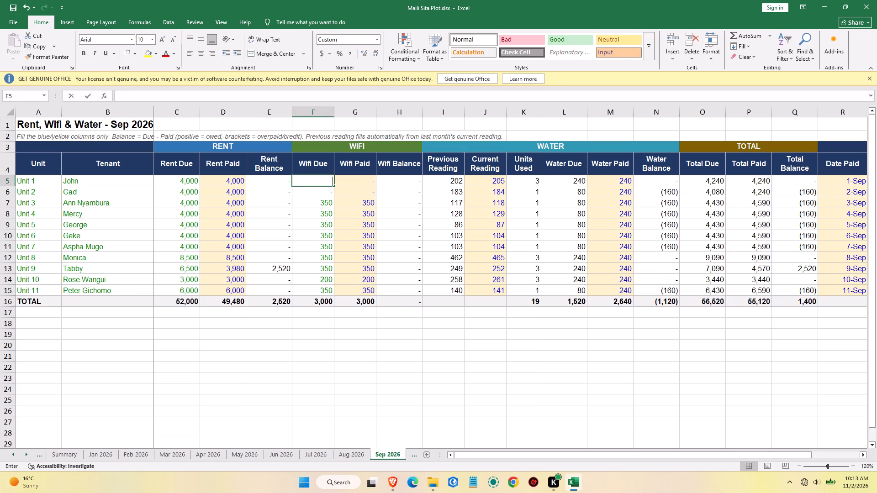
click(322, 195)
key(BackSpace)
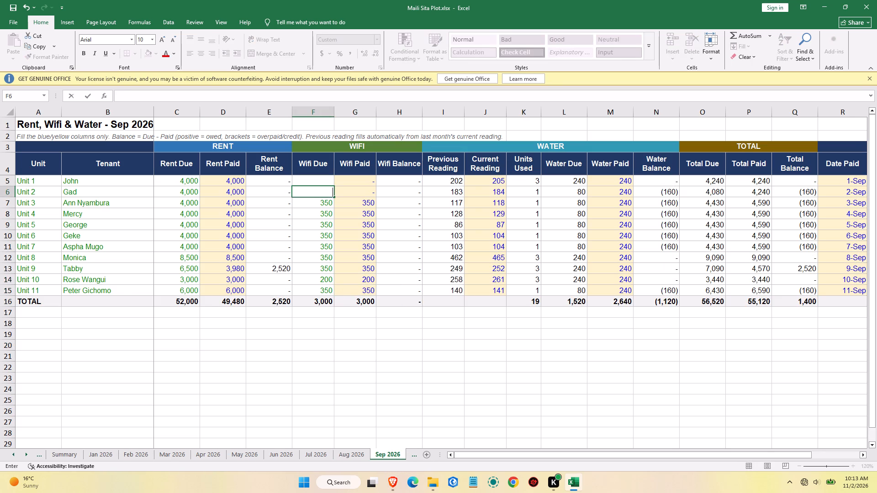
click(362, 278)
On the Oct 2026 sheet, clear the Wifi Due entries for Unit 1 and Unit 2.
click(413, 455)
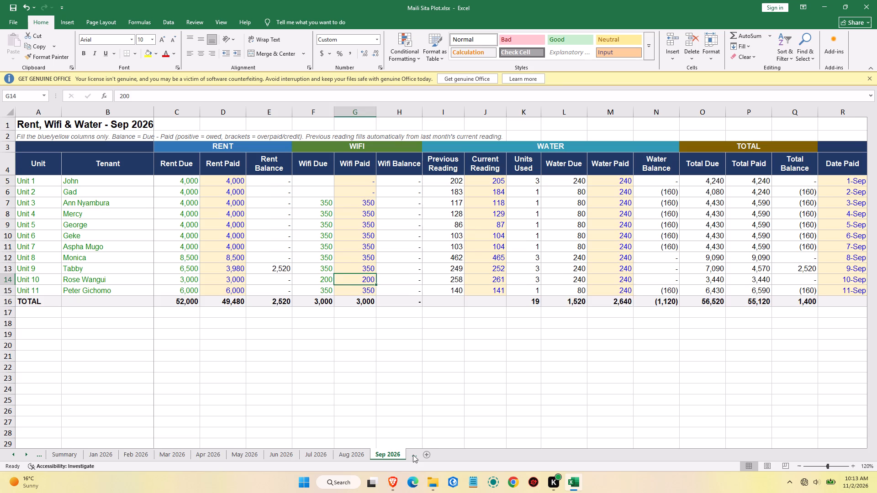
click(322, 180)
key(BackSpace)
click(322, 194)
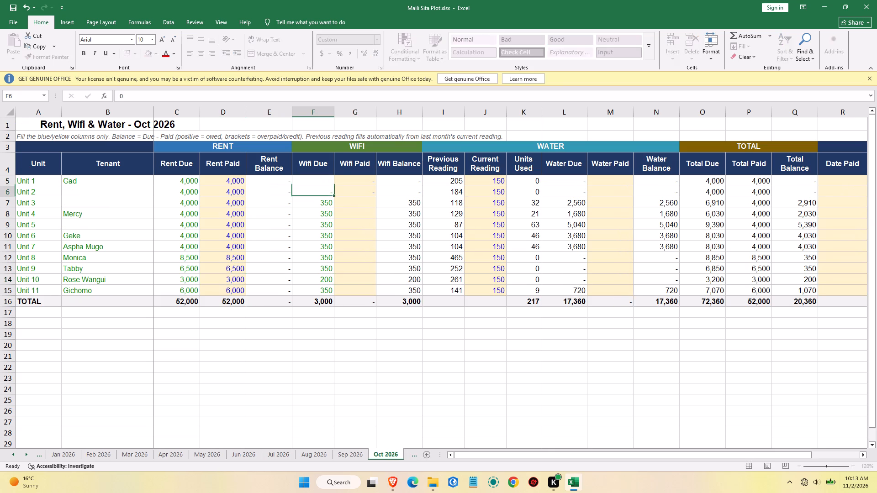
key(BackSpace)
On the Nov 2026 sheet, clear the Wifi Due entries for Unit 1 and Unit 2.
click(412, 457)
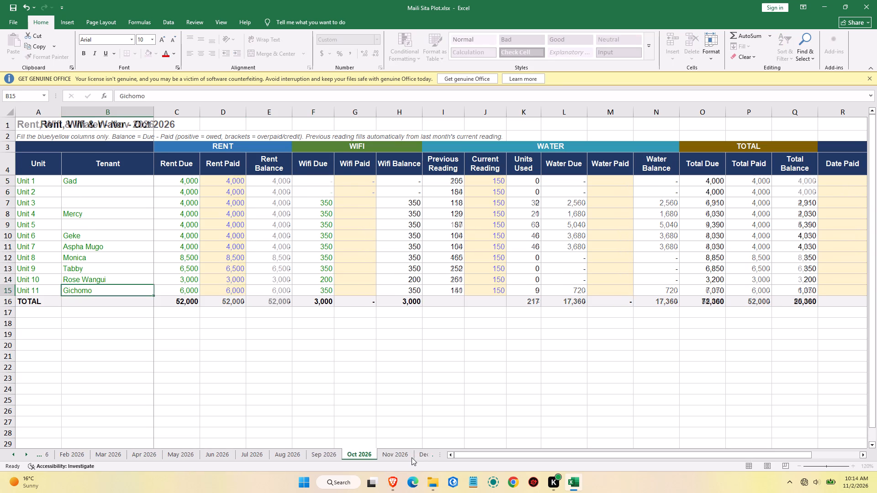
click(324, 181)
key(BackSpace)
click(321, 194)
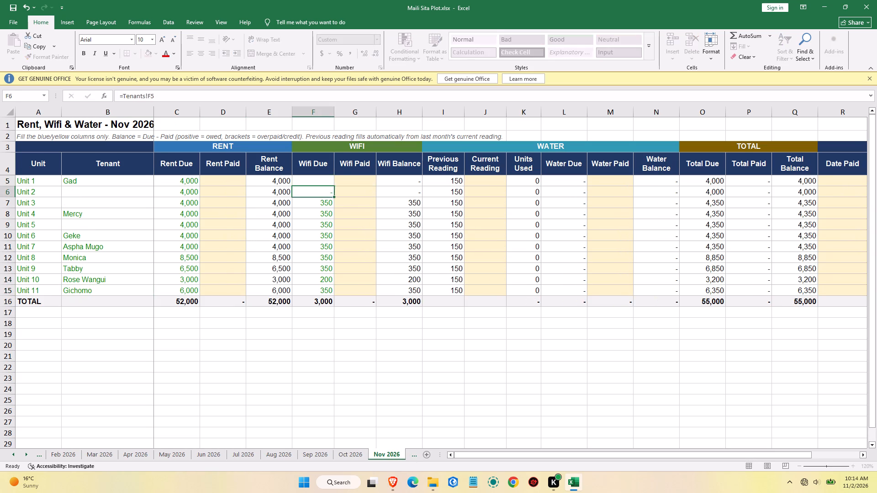
key(BackSpace)
click(342, 363)
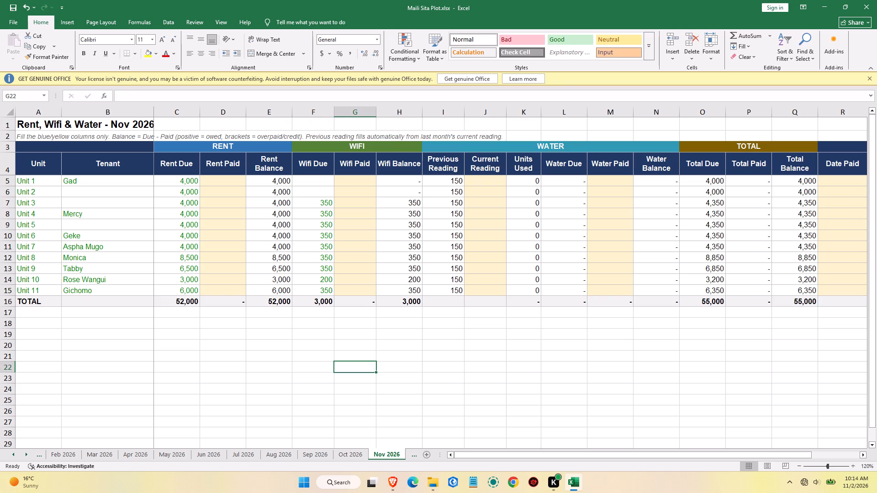
On the Dec 2026 sheet, clear the Wifi Due entries for Unit 1 and Unit 2.
click(413, 457)
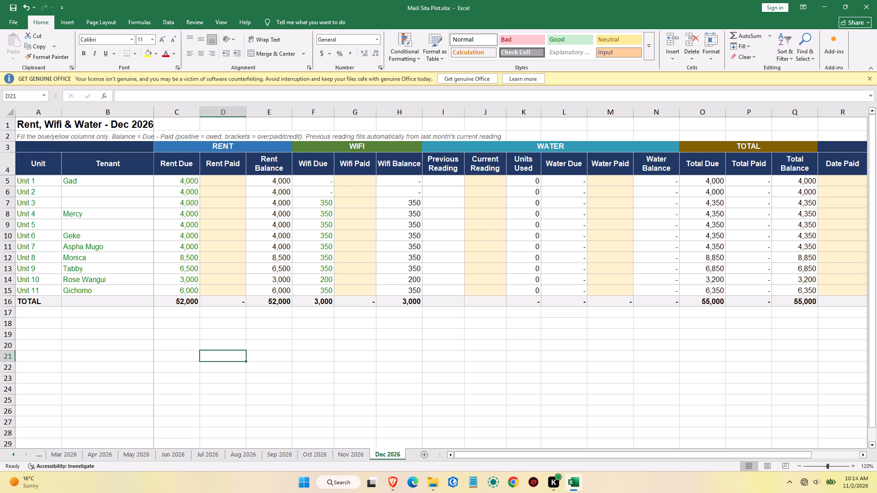
click(316, 179)
key(BackSpace)
click(318, 191)
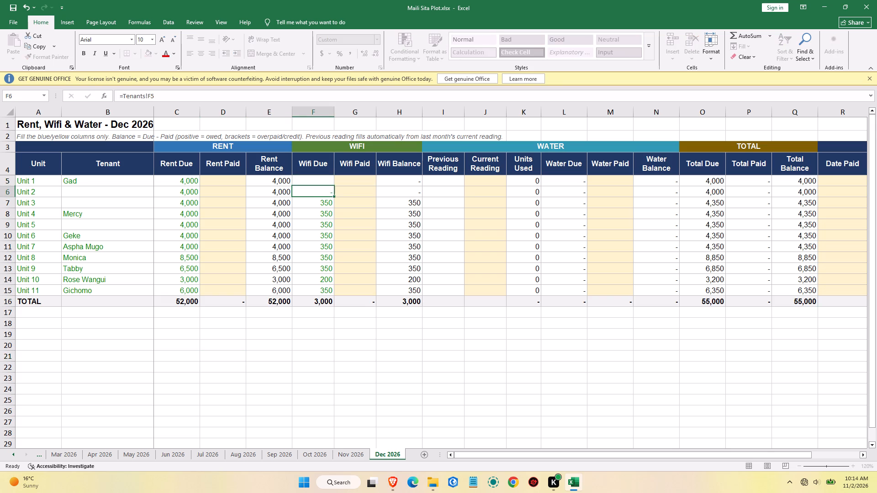
key(BackSpace)
click(335, 372)
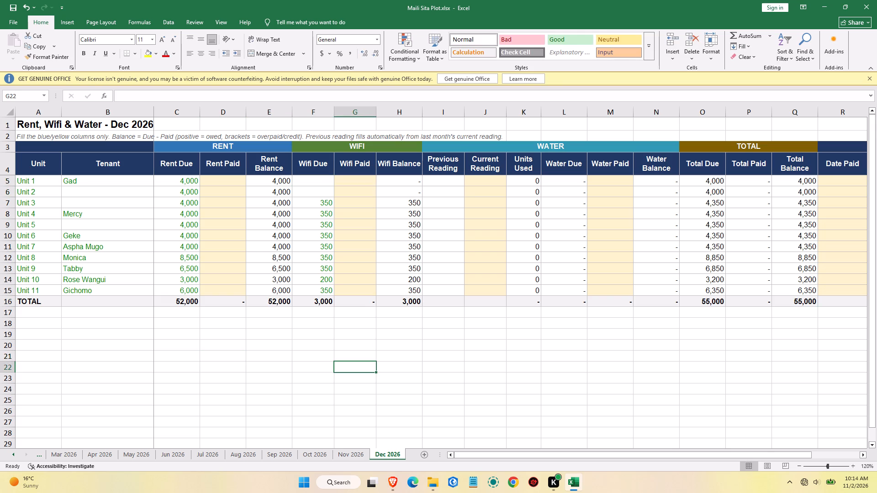
Check the water readings and payments on the monthly sheets from Nov 2026 back to Jul 2026.
click(346, 456)
click(315, 454)
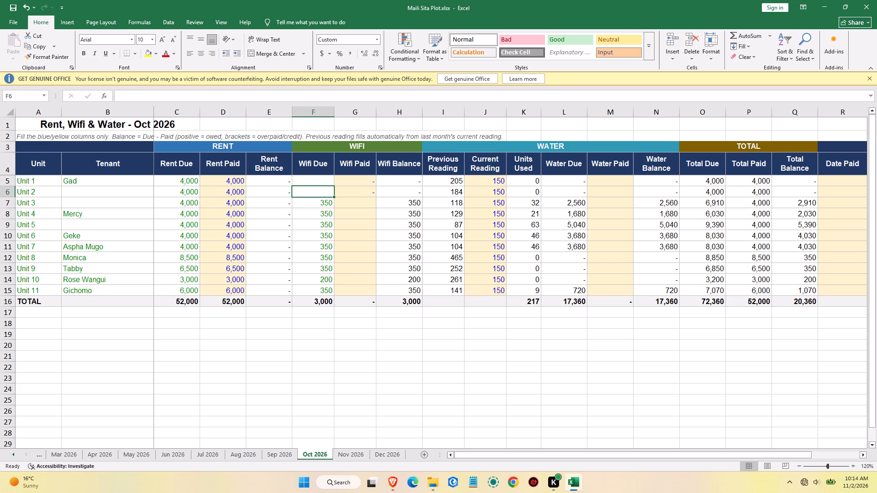
click(283, 457)
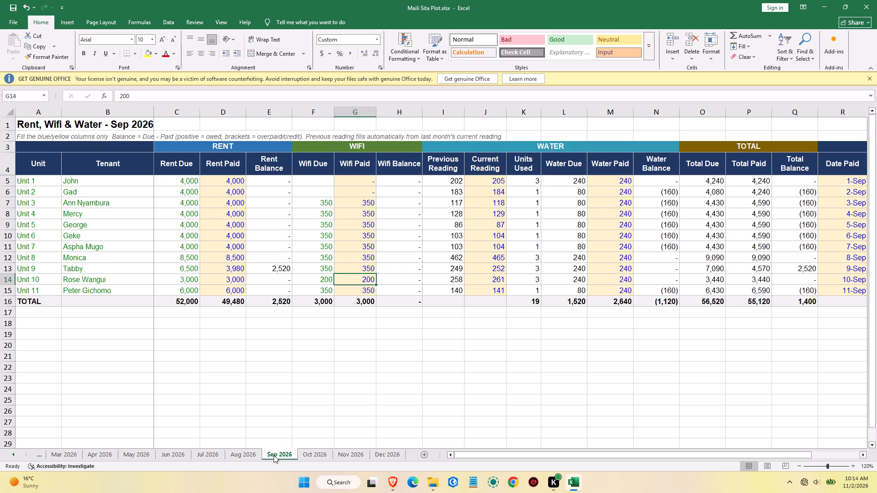
click(238, 460)
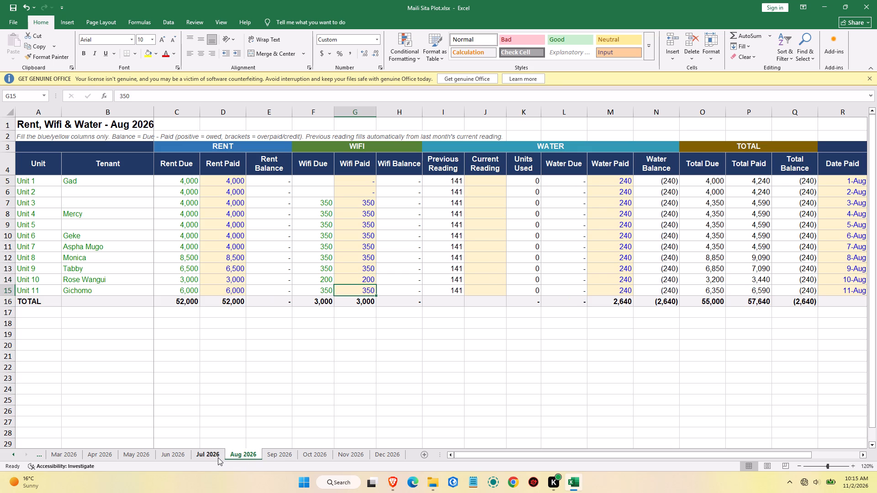
click(218, 457)
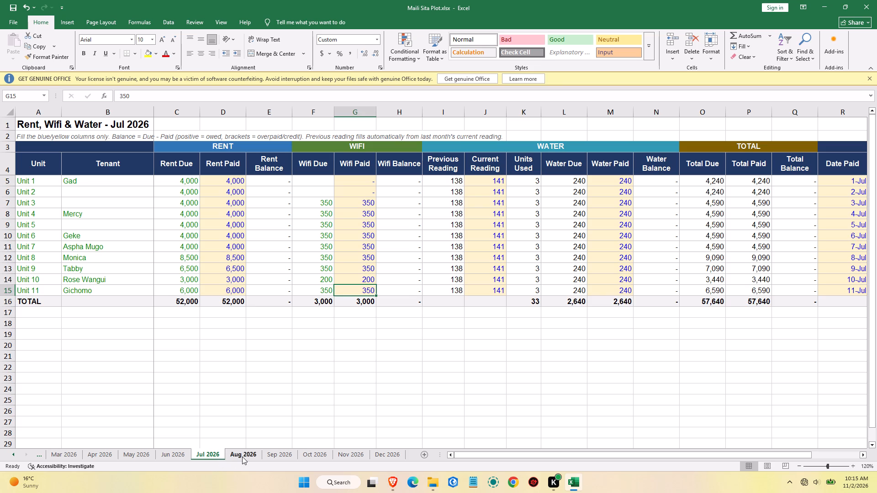
click(242, 456)
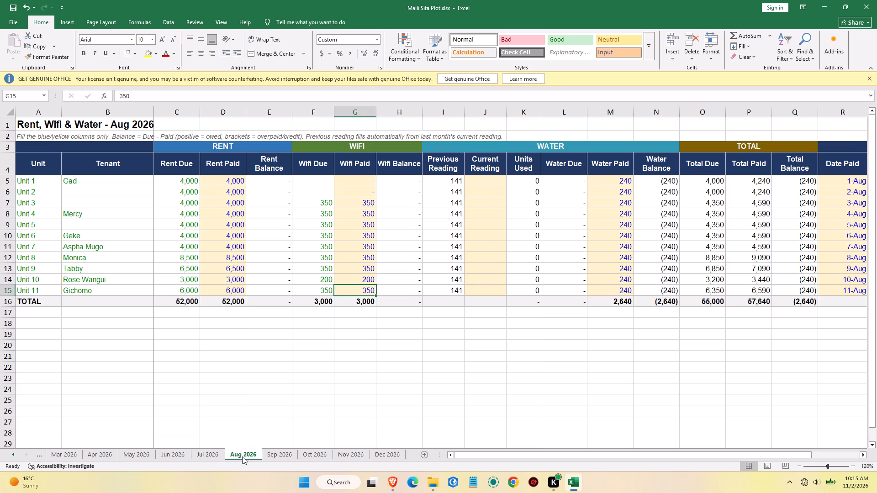
Copy the Previous Reading values for Units 1 to 11 from Sep 2026 into the Current Reading column of Aug 2026.
click(273, 454)
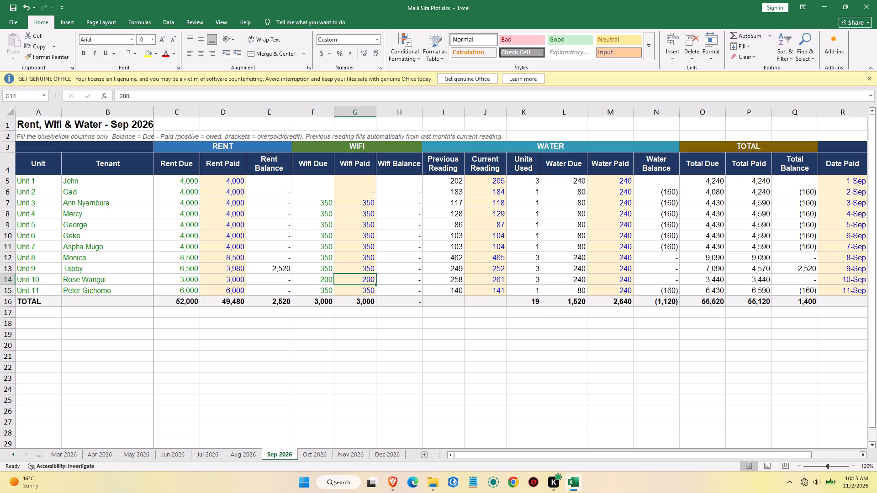
drag(435, 180, 444, 292)
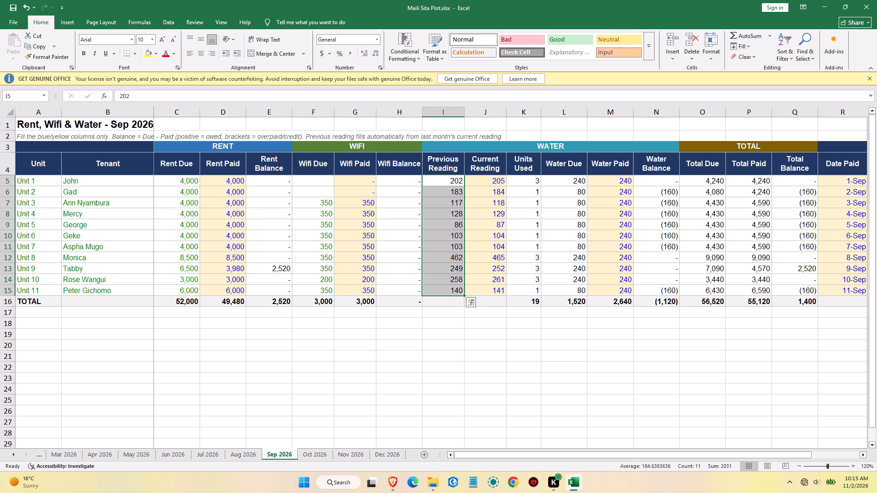
key(ctrl+c)
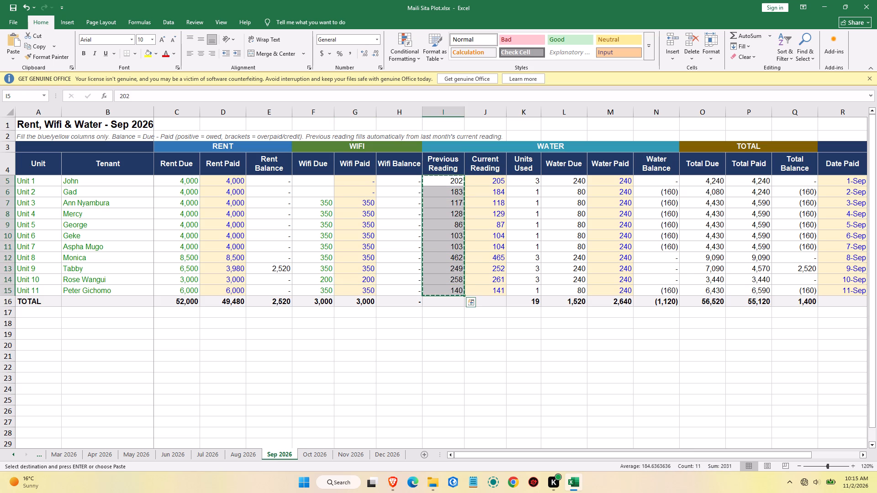
click(248, 456)
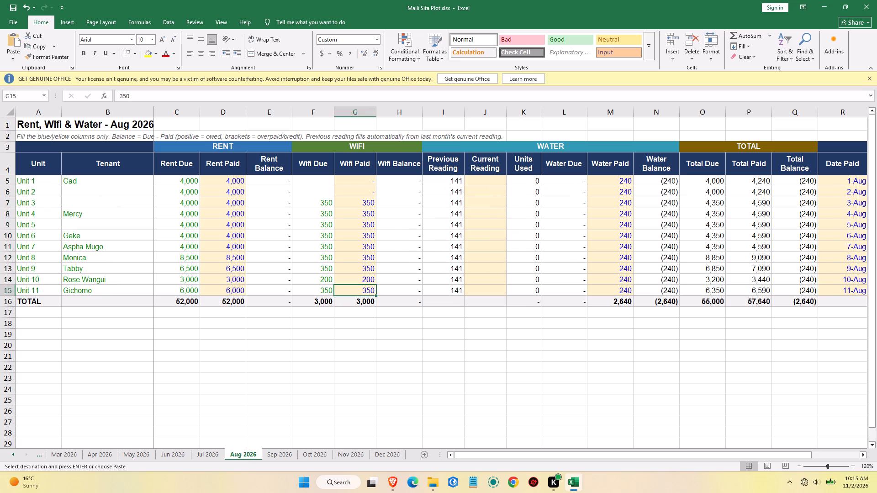
click(482, 181)
drag(482, 182, 484, 299)
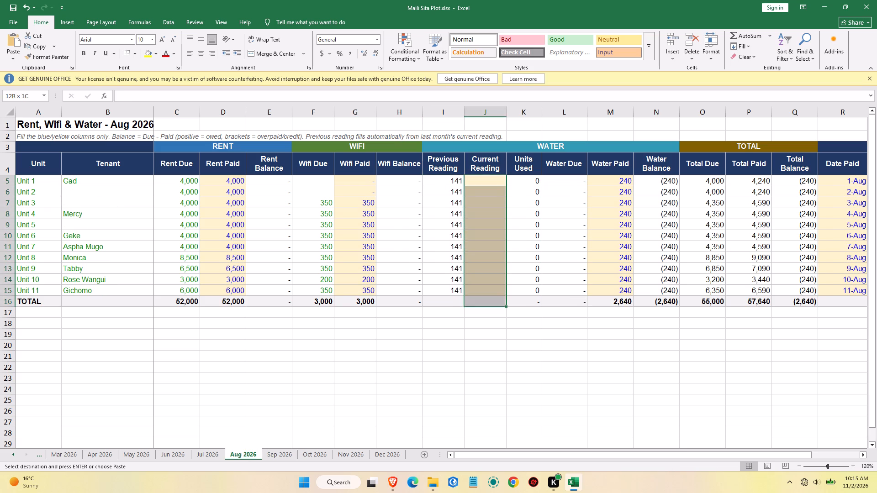
drag(484, 299, 487, 291)
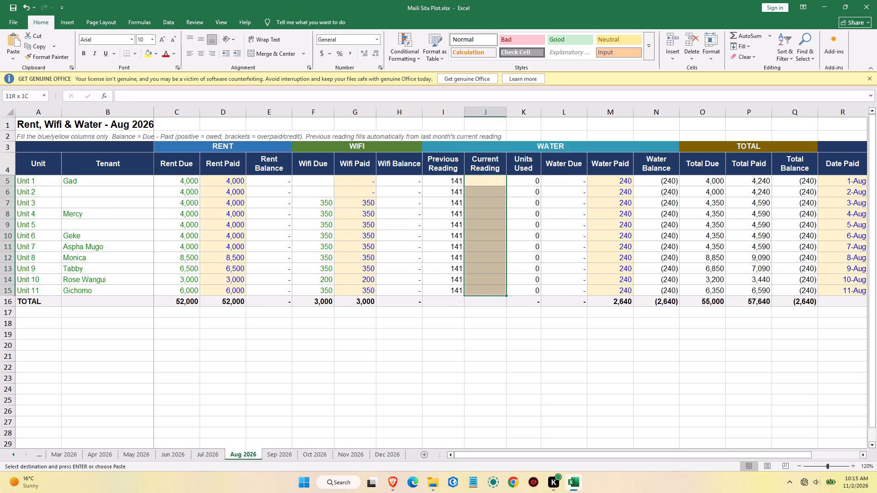
key(ctrl+v)
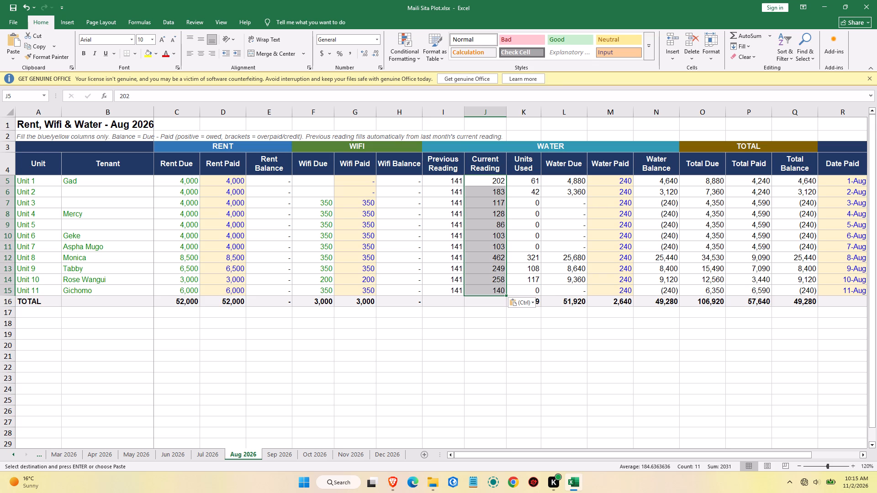
Compare the water readings and balances on the Jul, Aug and Sep 2026 sheets.
click(271, 454)
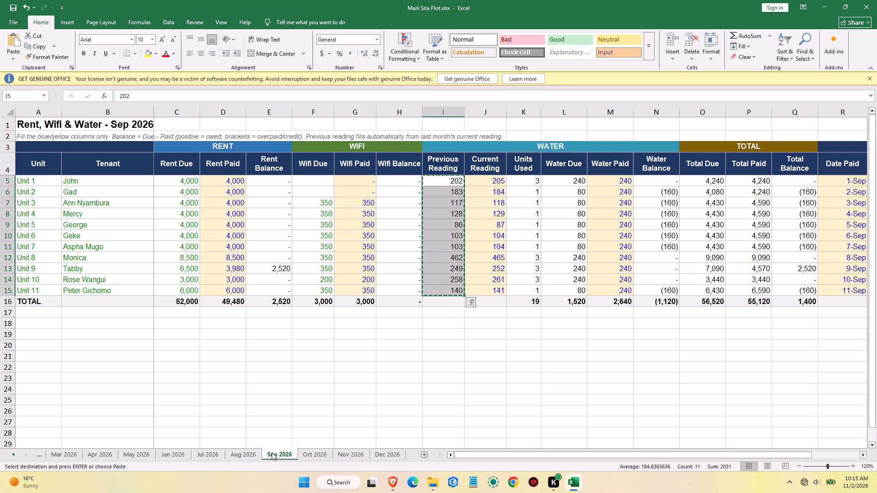
click(338, 372)
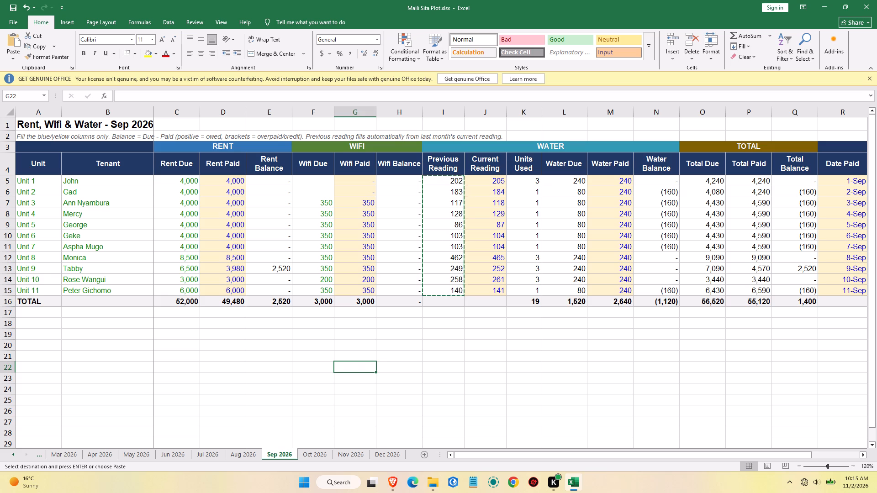
click(412, 325)
click(412, 324)
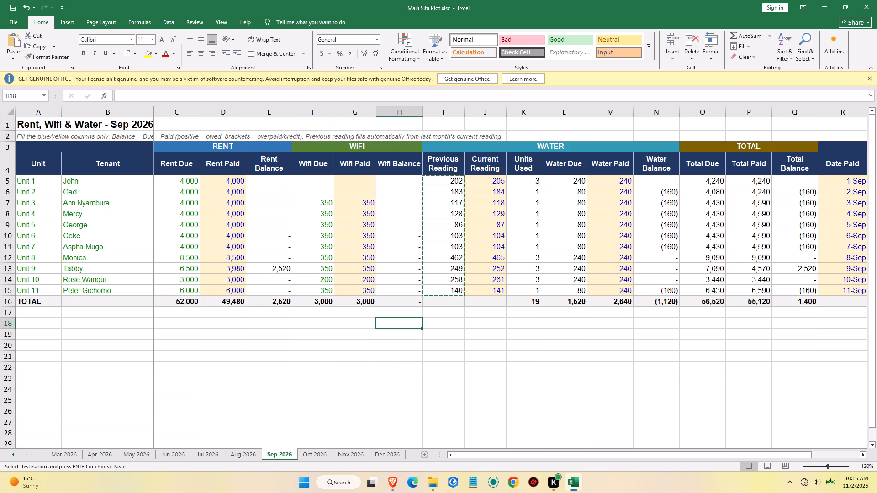
double_click(441, 325)
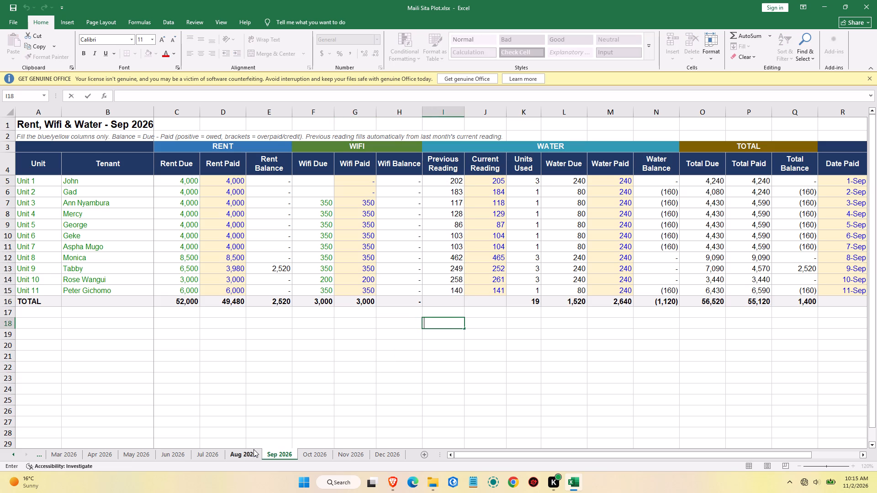
click(250, 451)
click(340, 419)
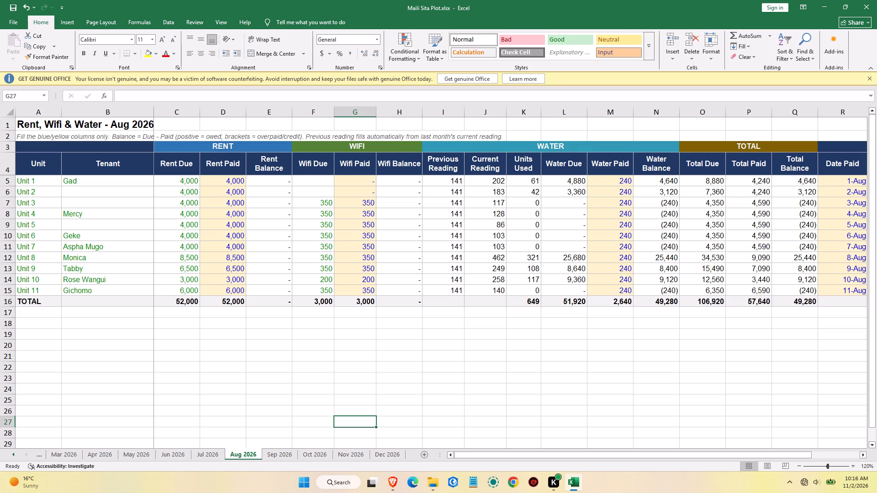
click(213, 457)
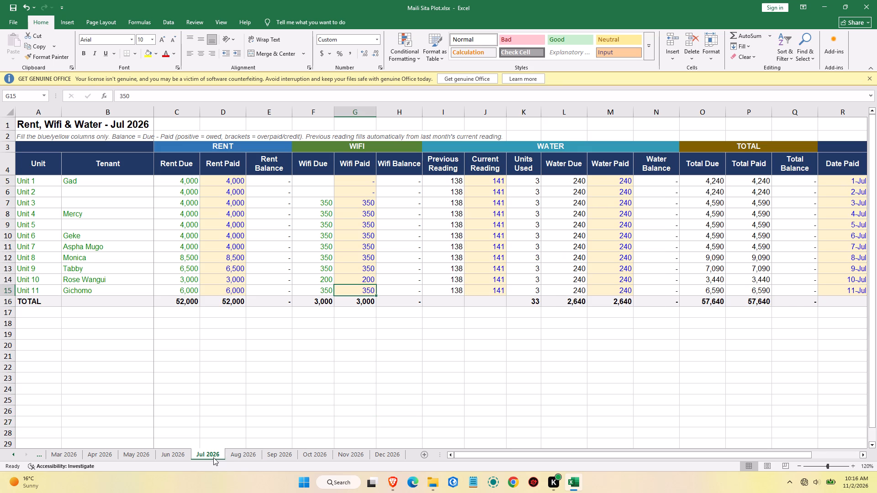
click(232, 455)
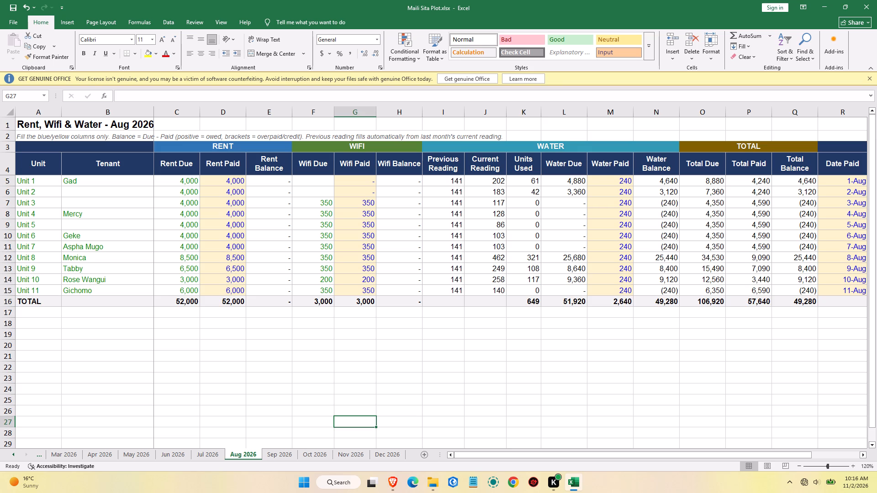
On the Aug 2026 sheet, set Water Paid to 4880 for Unit 1 and 3360 for Unit 2.
click(611, 183)
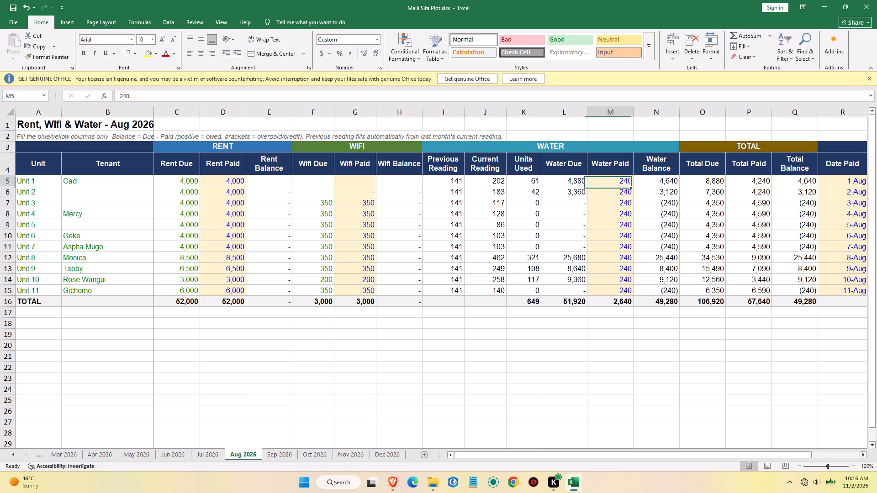
text(4880)
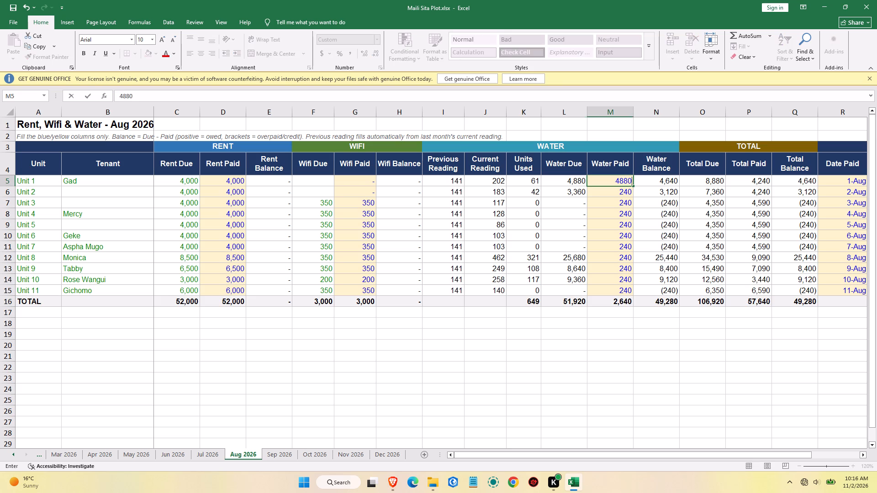
key(Return)
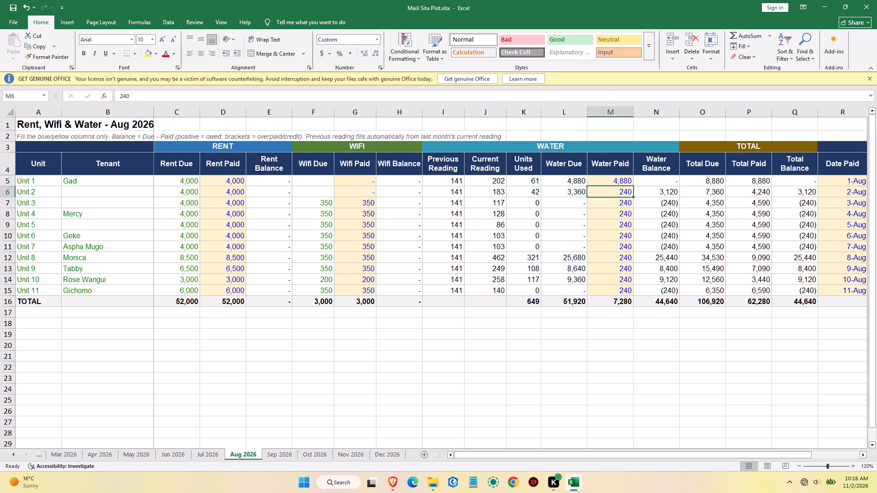
text(3360)
key(Return)
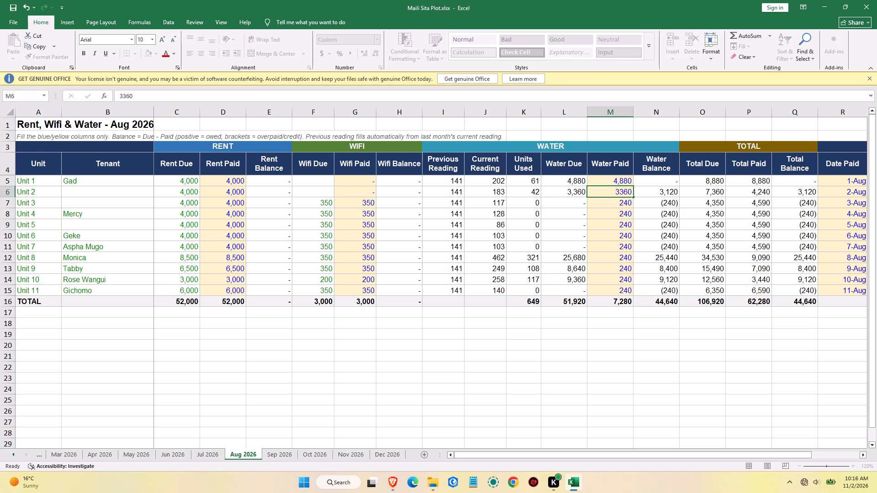
Set the August Water Paid amounts for Units 3 to 7 to 0.
key(0)
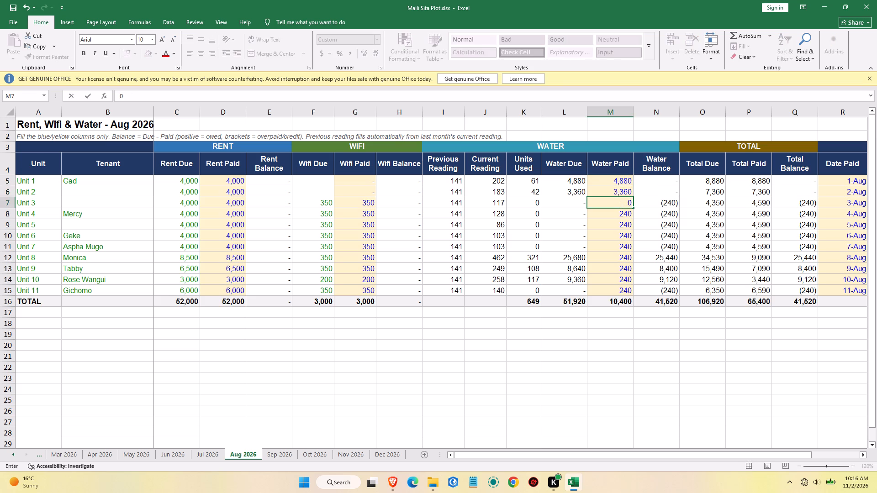
key(Return)
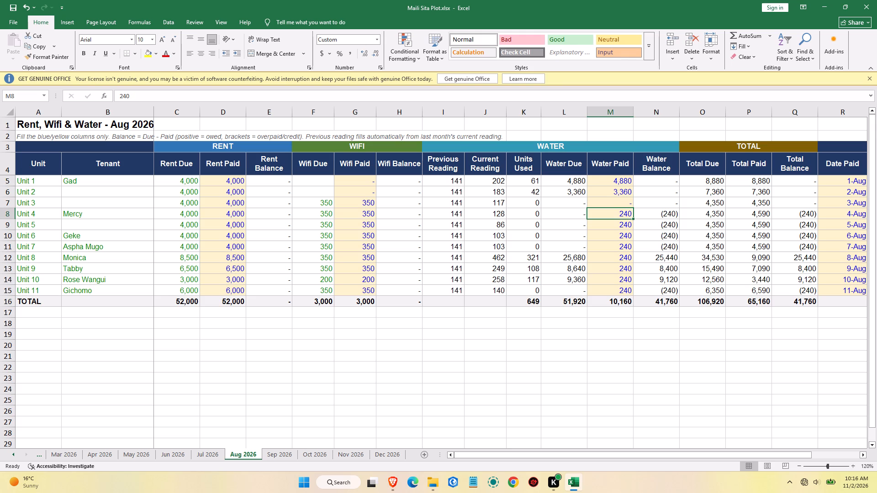
key(0)
key(Return)
key(0)
key(Return)
key(0)
key(Return)
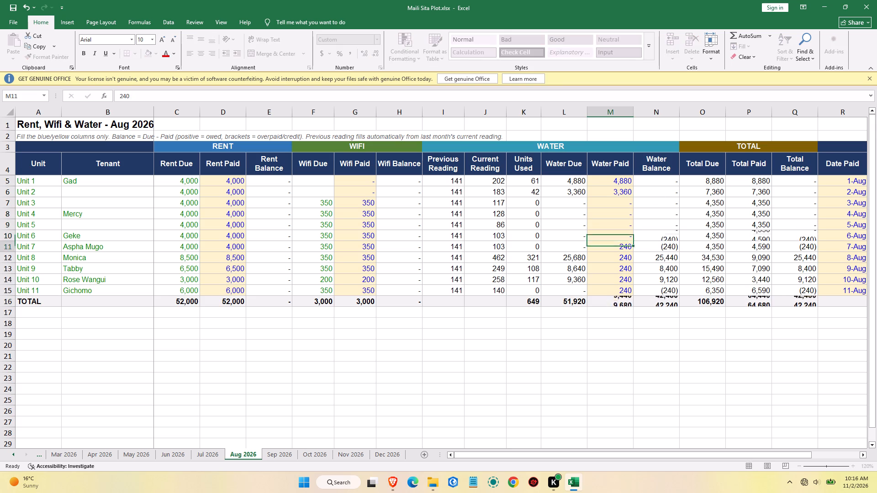
key(0)
key(Return)
Set the August Water Paid amount for Unit 8 to 25680.
key(0)
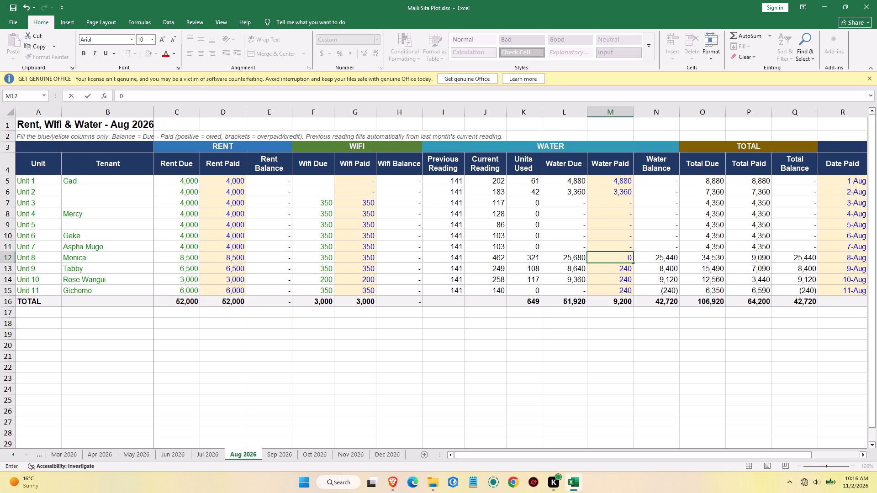
key(BackSpace)
text(25680)
key(Return)
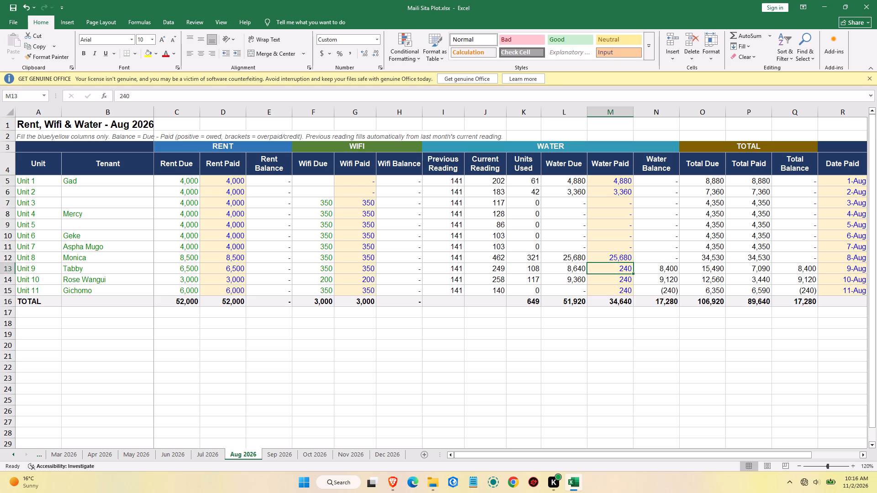
Set the August Water Paid amounts to 8640 for Unit 9, 9360 for Unit 10 and 0 for Unit 11.
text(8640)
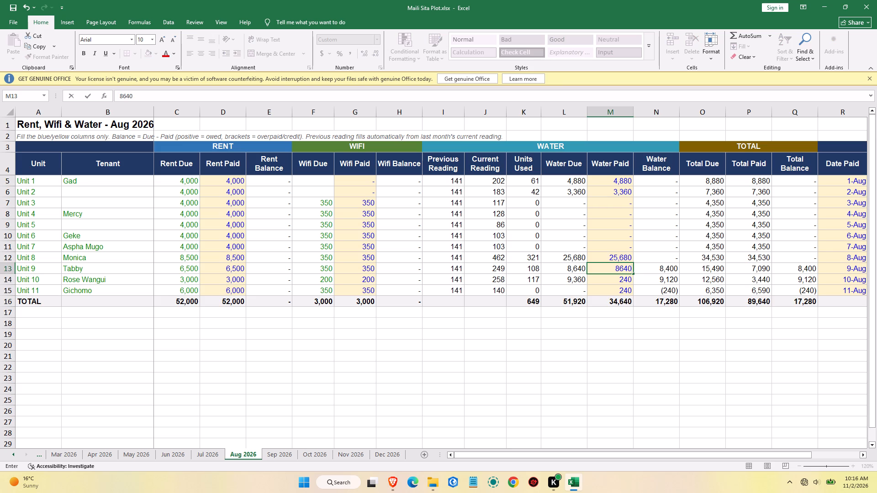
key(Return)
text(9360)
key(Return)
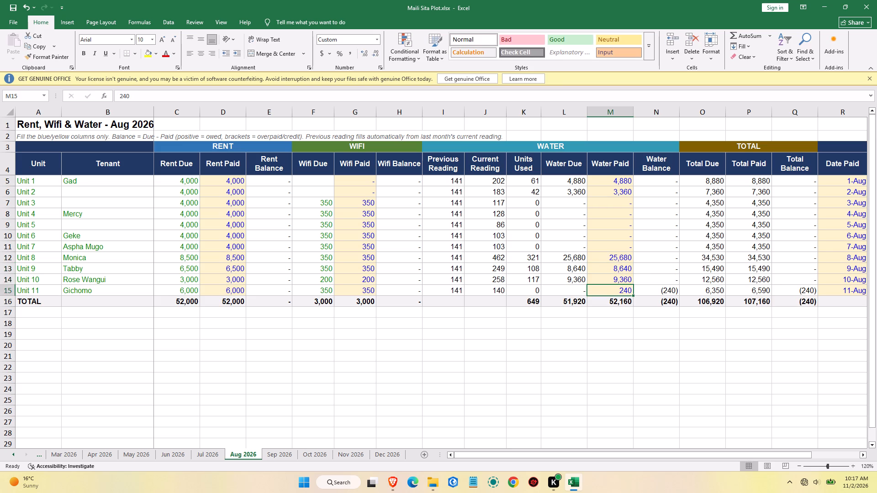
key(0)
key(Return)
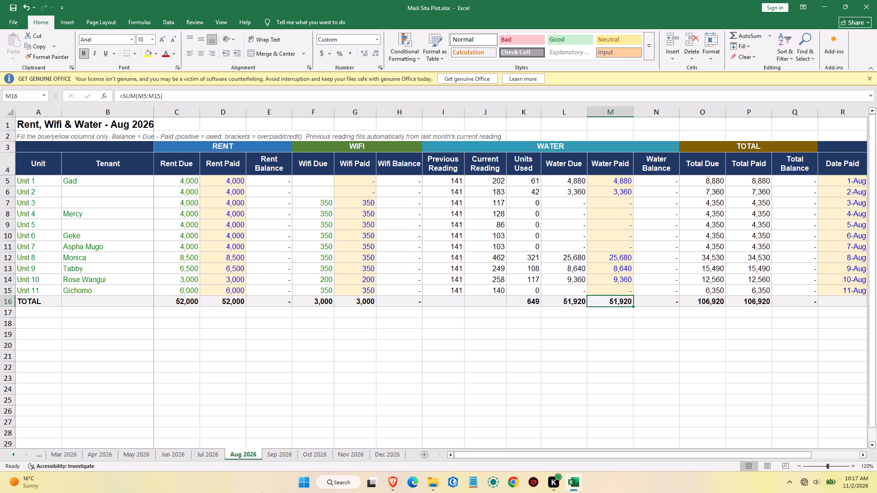
Go to the Water Paid amount for Unit 2 on the Sep 2026 sheet.
click(280, 457)
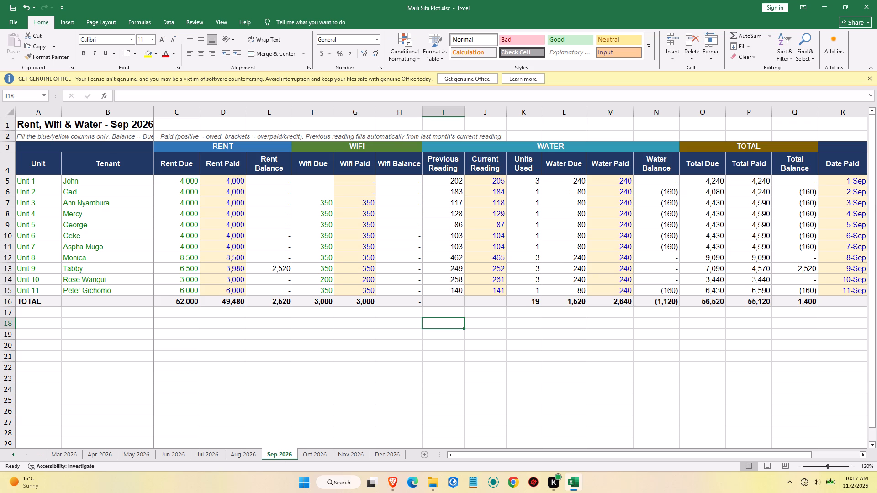
click(611, 194)
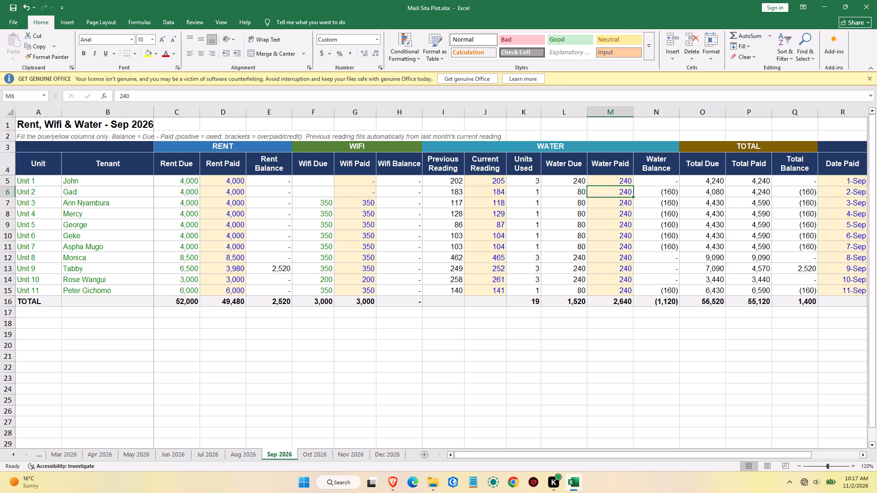
On the Sep 2026 sheet, set Water Paid to 80 for Units 2 to 7 and Unit 11.
text(80)
key(Return)
key(Return)
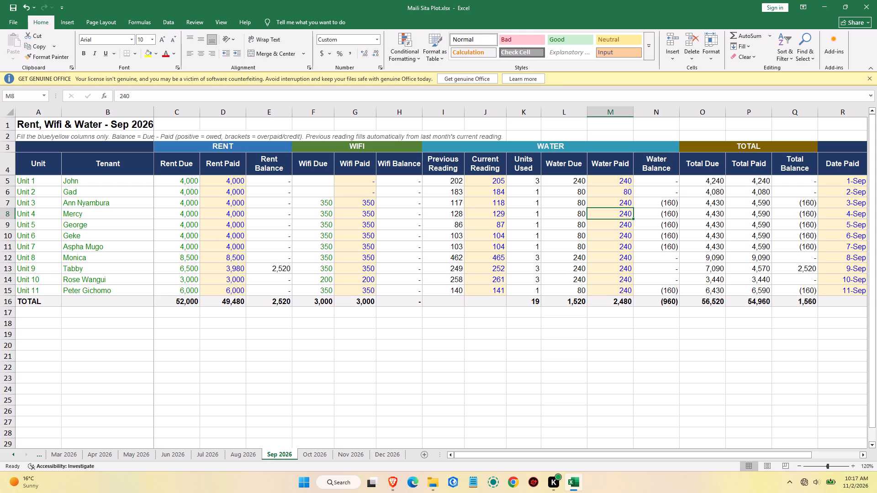
click(620, 201)
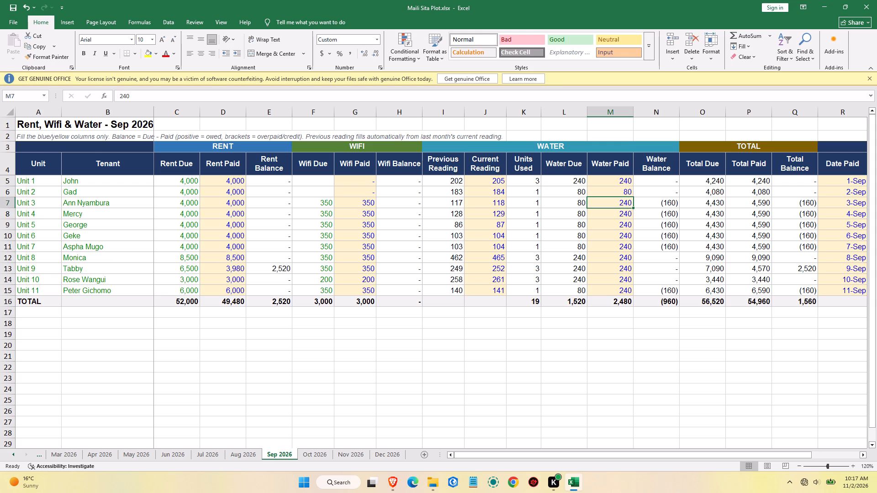
text(80)
key(Return)
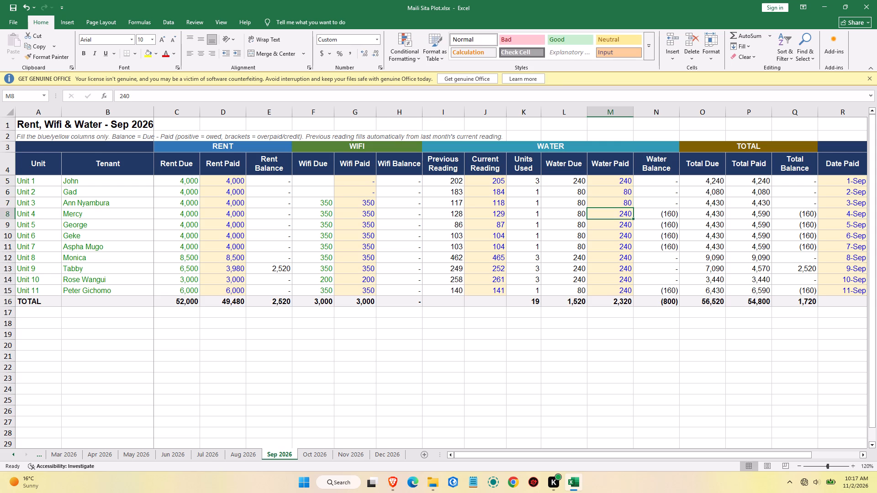
text(80)
key(Return)
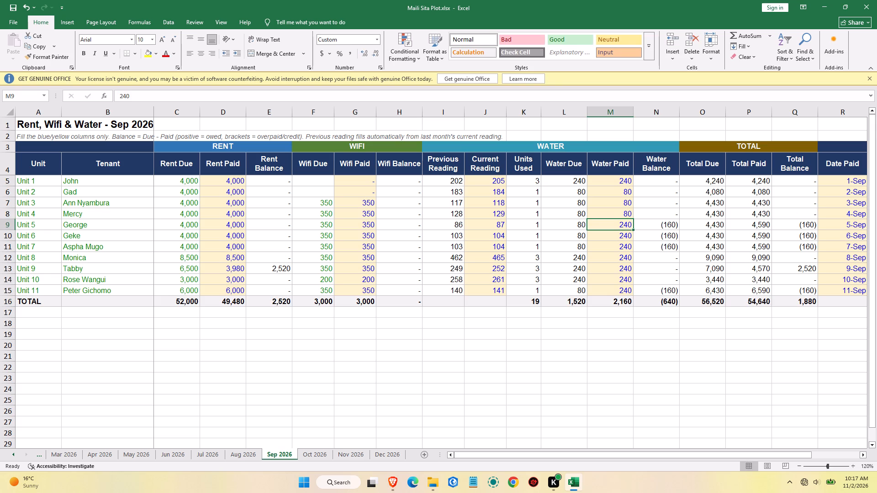
text(80)
key(Return)
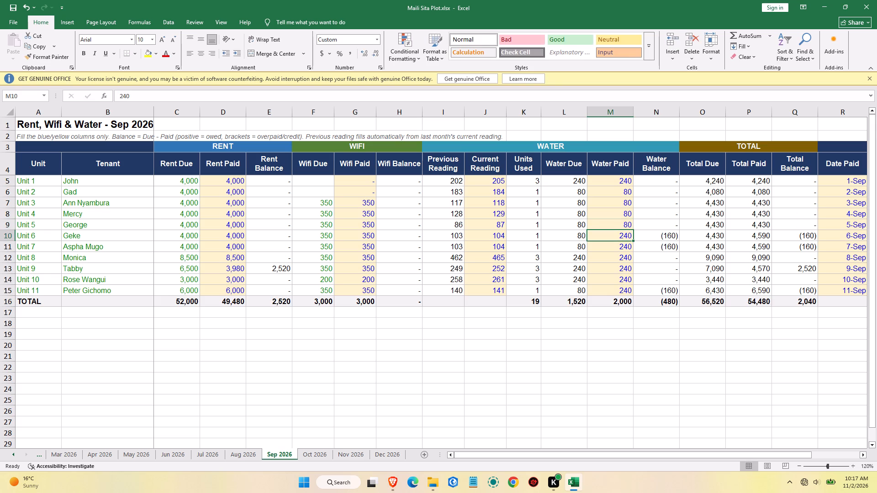
text(80)
key(Return)
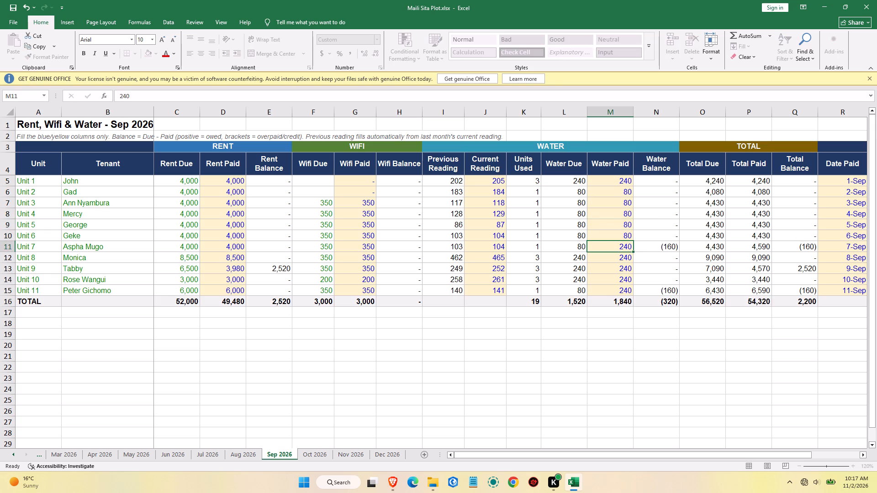
text(80)
key(Return)
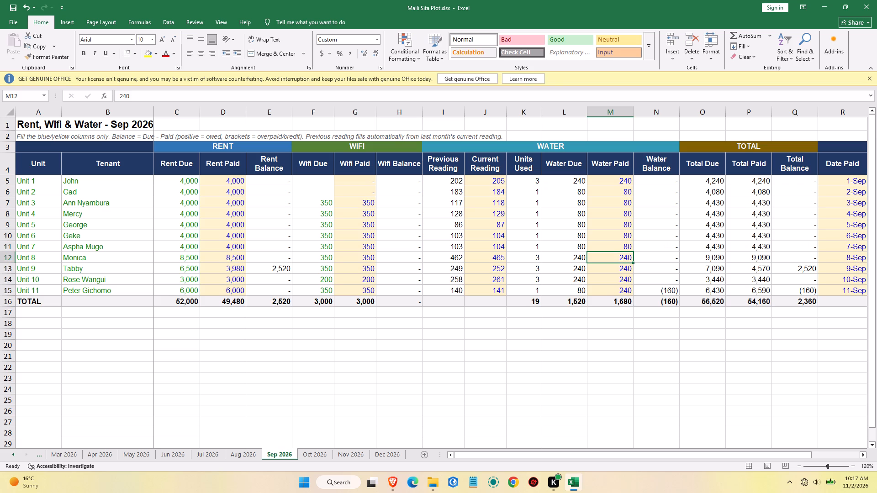
click(626, 294)
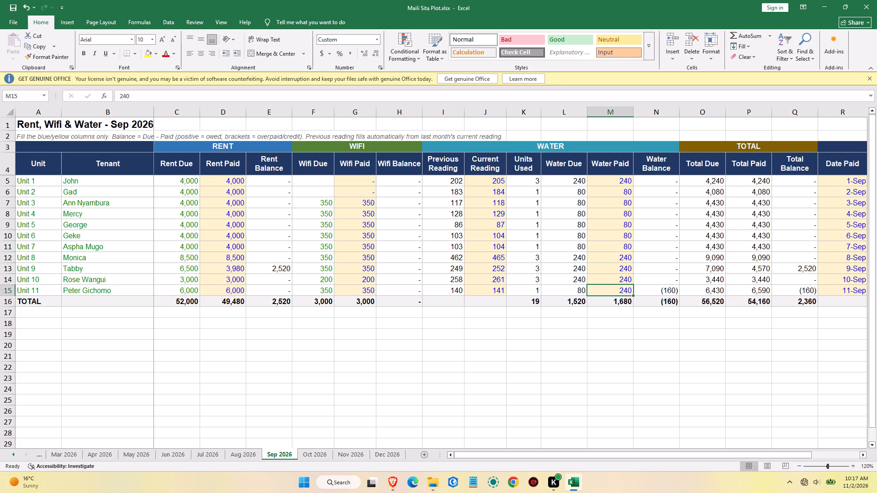
text(80)
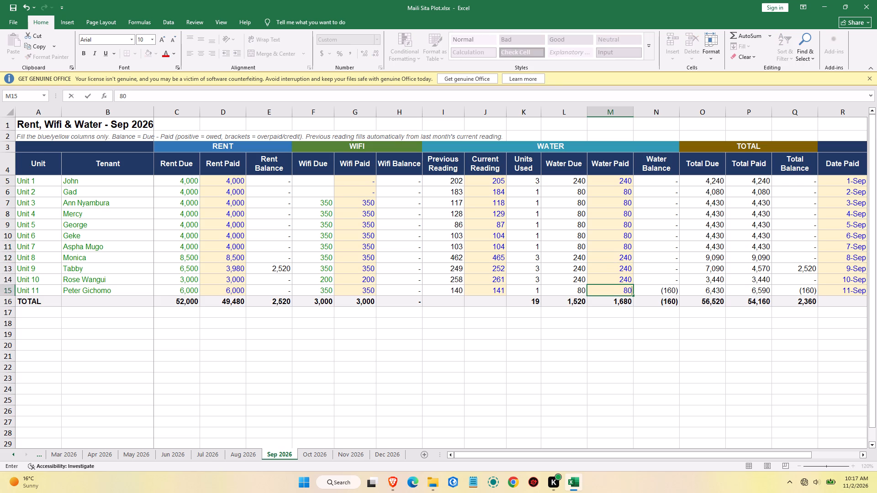
key(Return)
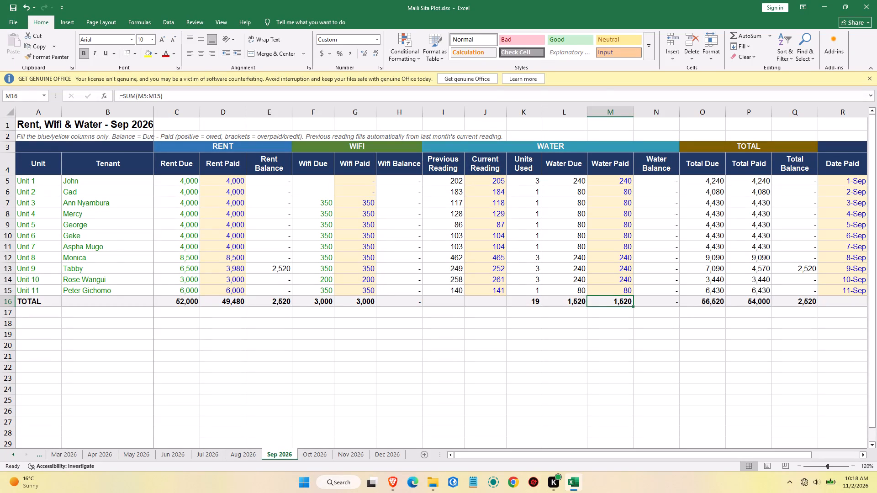
Review the Sep 2026 sheet through its payment date and notes columns, and compare it with the Oct and Nov 2026 sheets.
drag(698, 454, 712, 453)
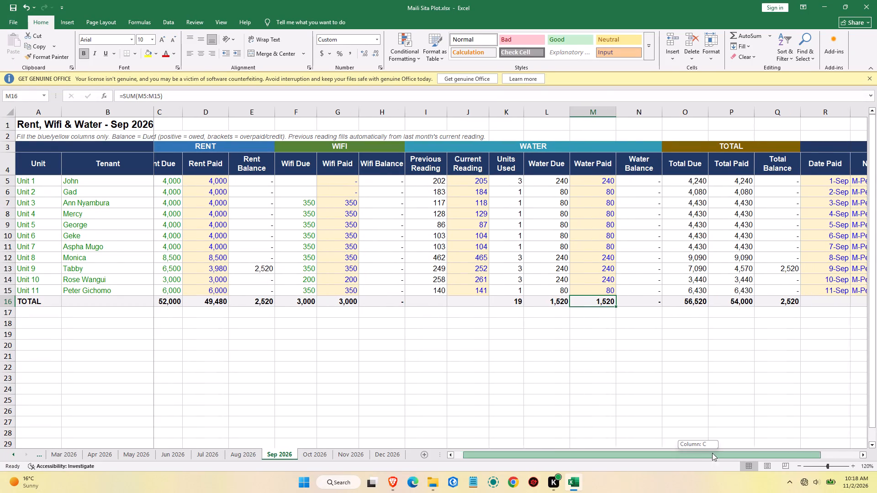
drag(712, 453, 741, 456)
click(322, 452)
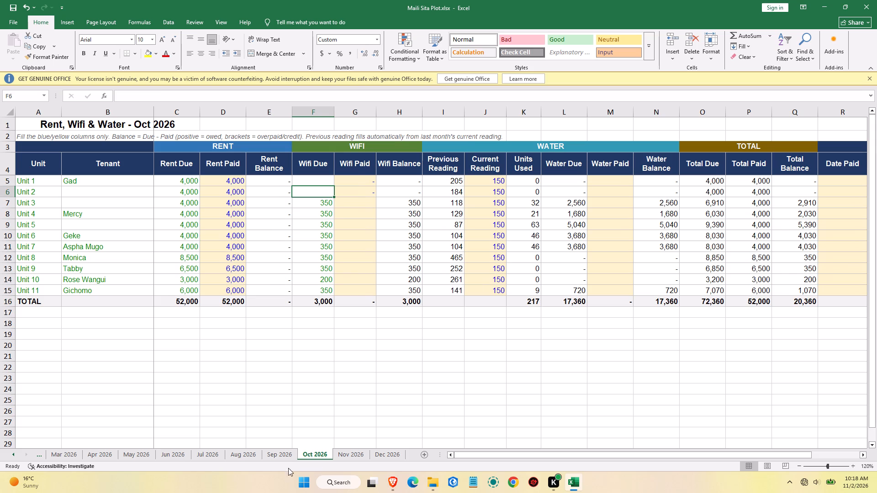
click(283, 456)
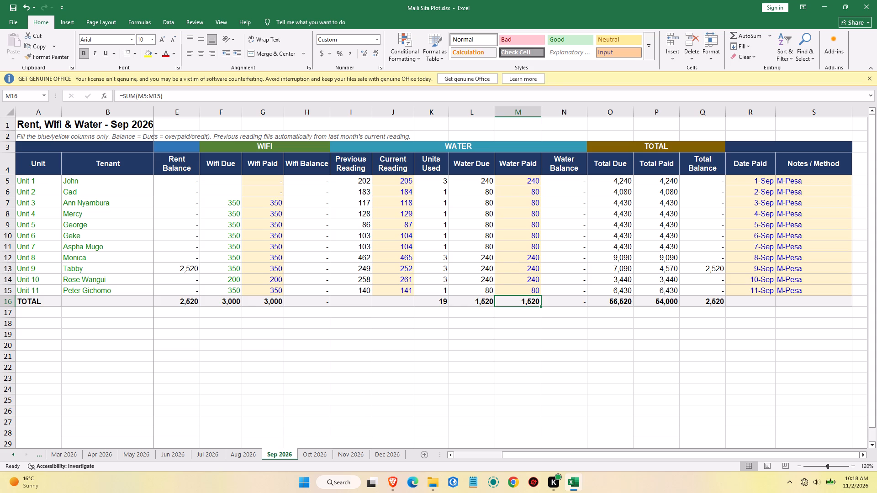
click(313, 456)
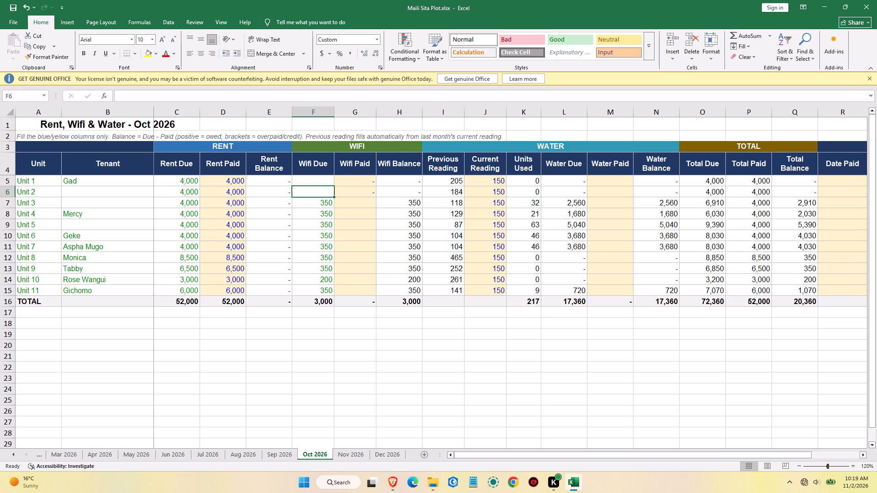
click(352, 453)
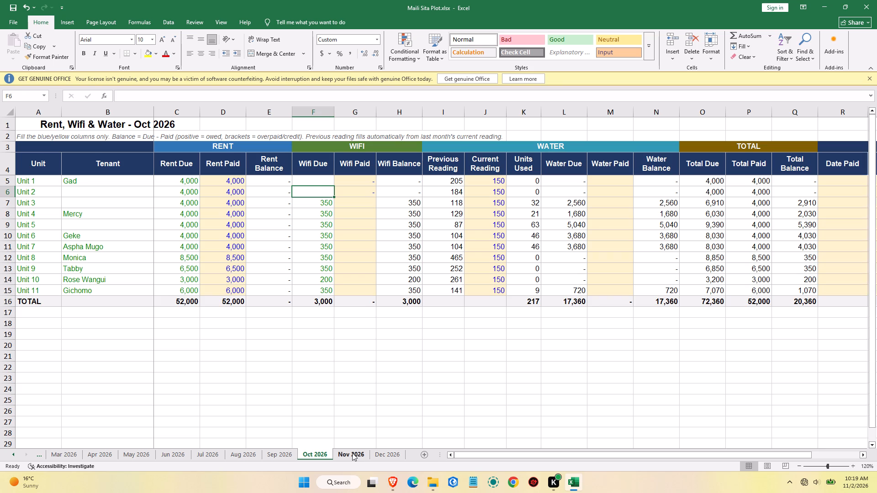
click(318, 455)
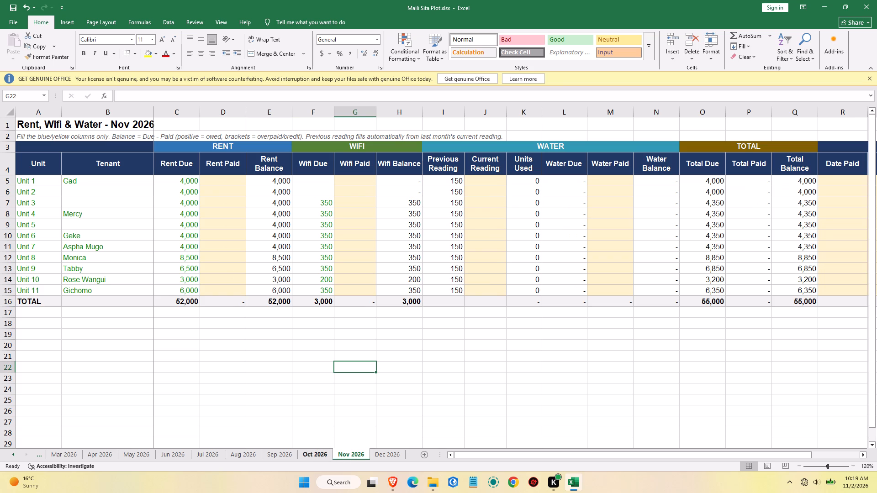
On the Oct 2026 sheet, enter current water readings 206, 187, 119, 132 and 90 for Units 1 to 5.
click(482, 182)
text(206)
key(Return)
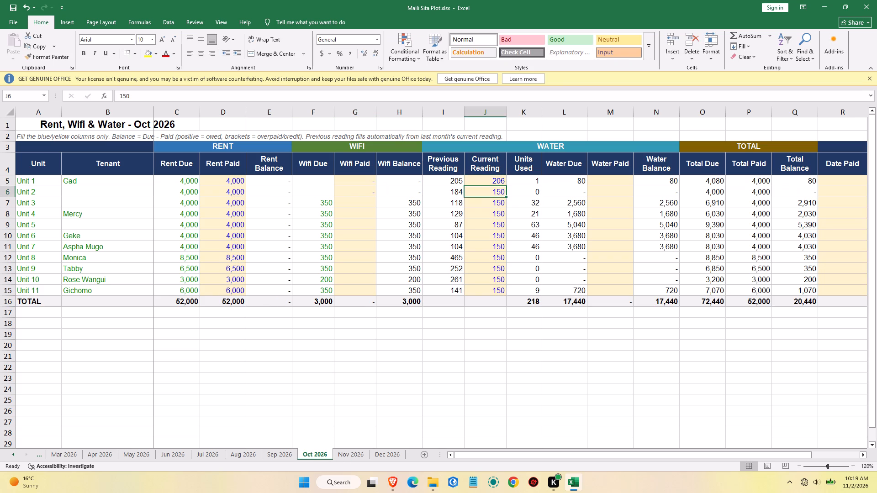
text(187)
key(Return)
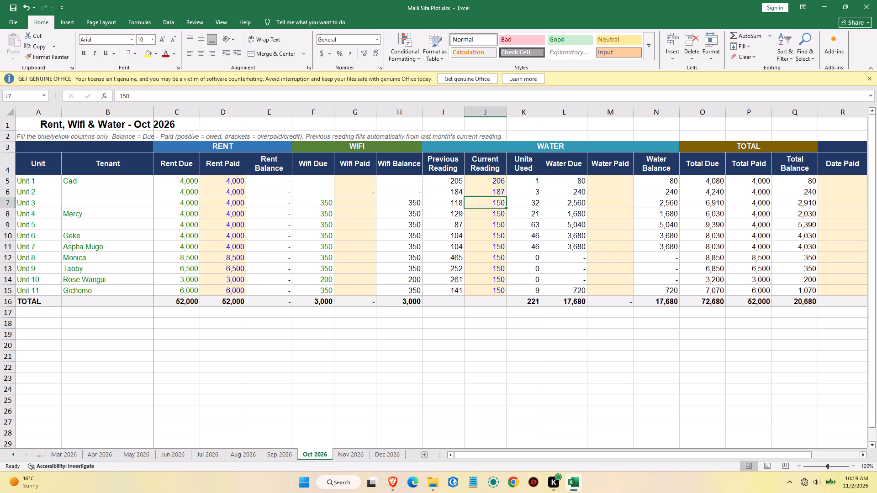
text(119)
key(Return)
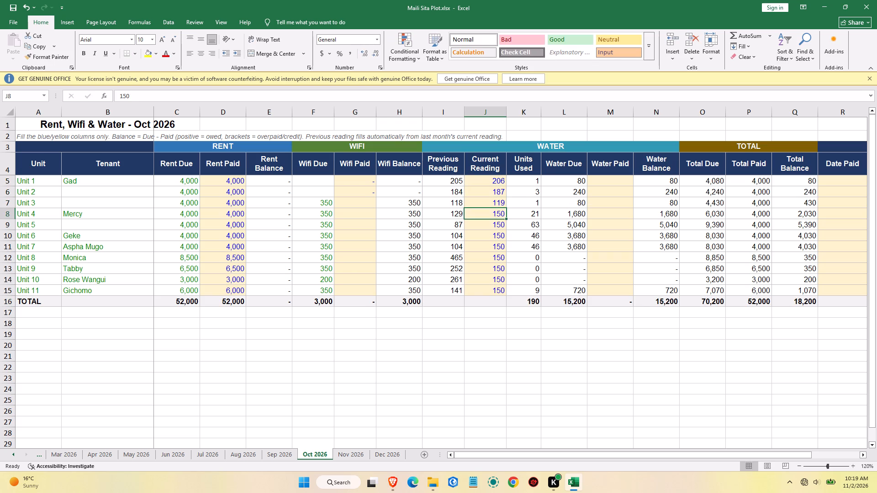
key(1)
text(32)
key(Return)
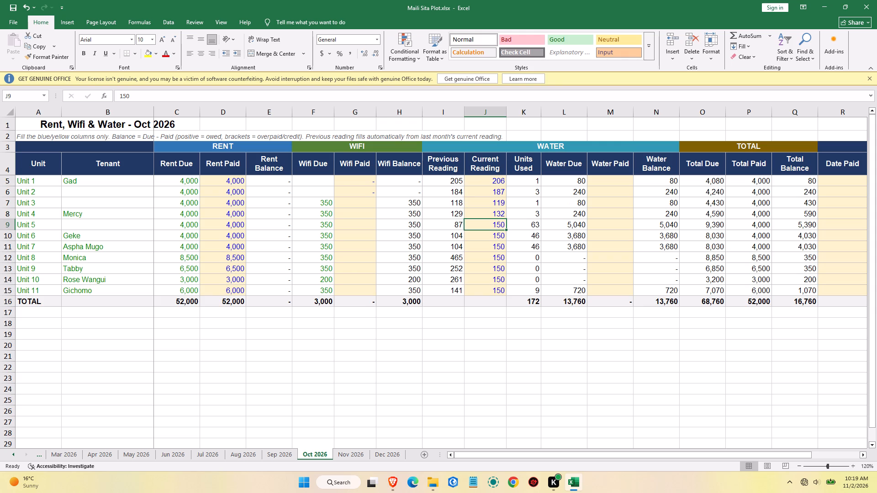
text(90)
key(Return)
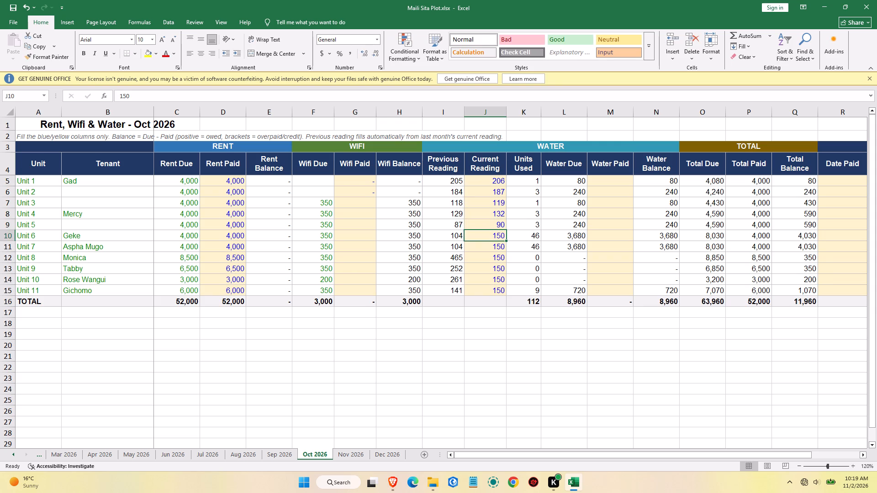
Set the October current water reading to 106 for both Unit 6 and Unit 7.
text(106)
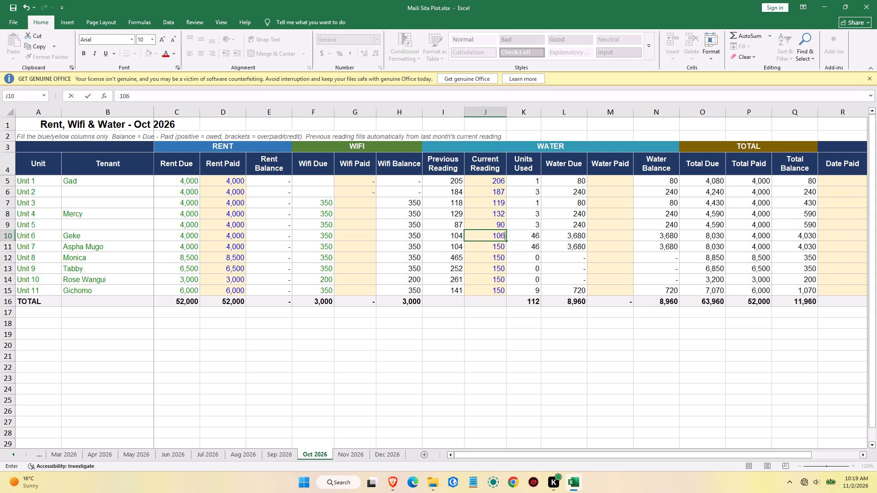
key(Return)
text(103)
key(Return)
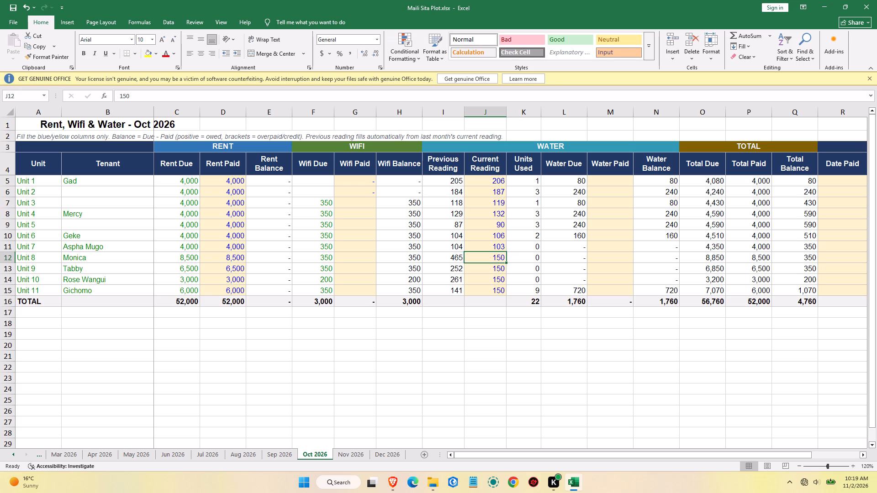
click(498, 247)
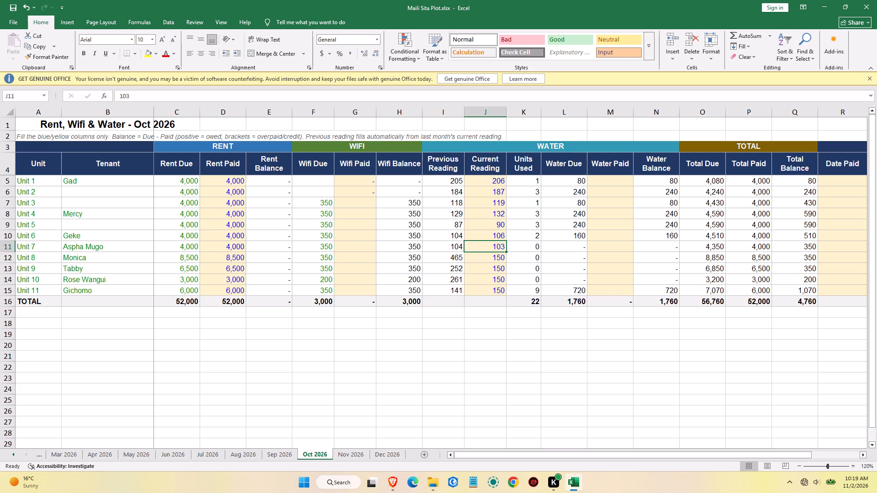
text(106)
key(Return)
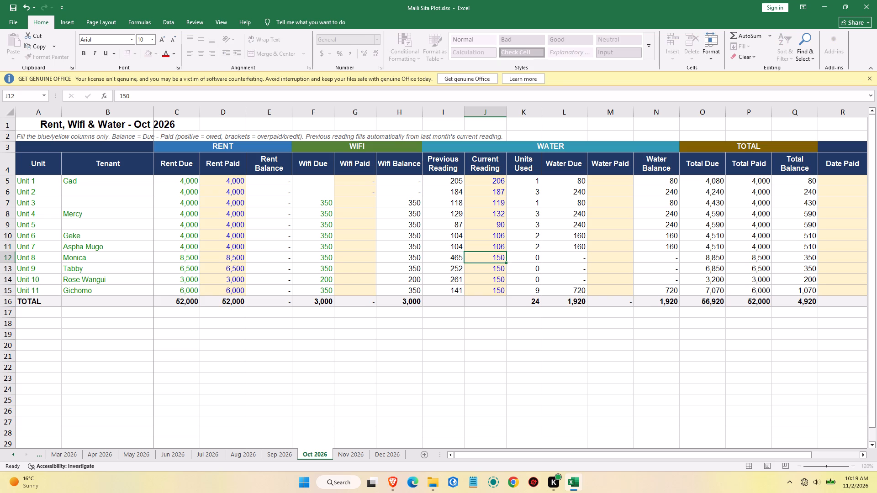
Enter October current water readings 470, 255, 265 and 145 for Units 8 to 11.
text(470)
key(Return)
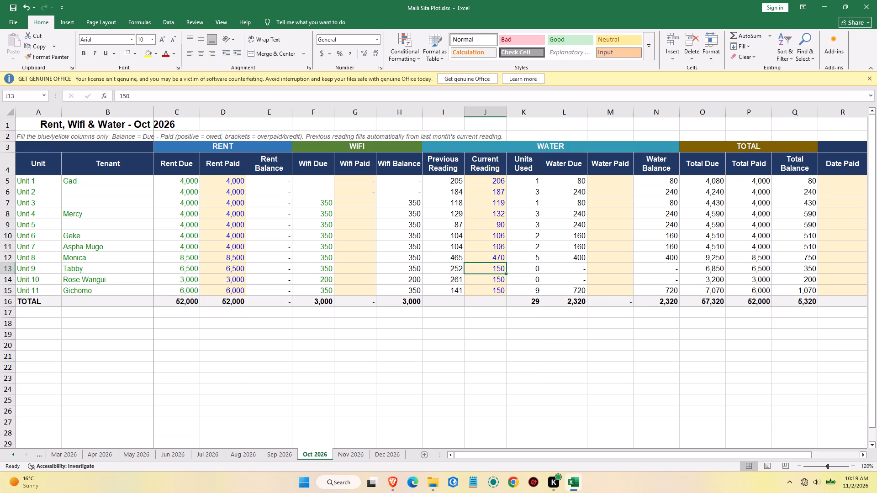
text(255)
key(Return)
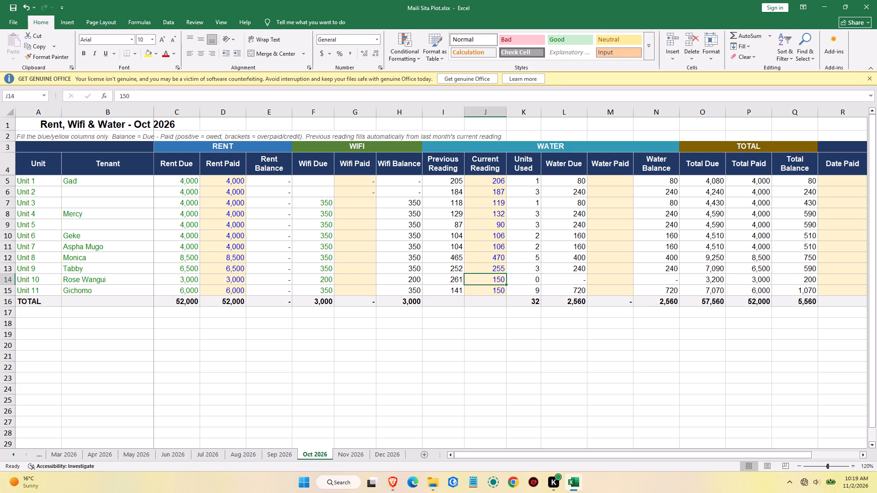
text(265)
key(Return)
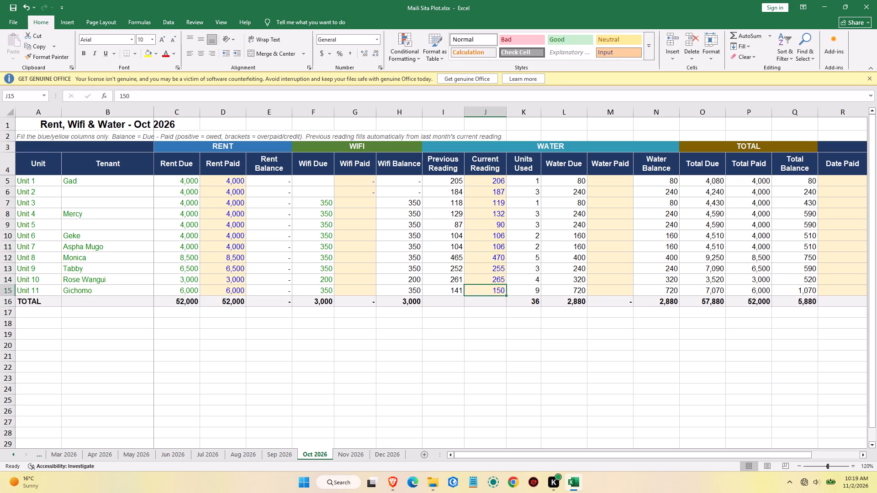
text(145)
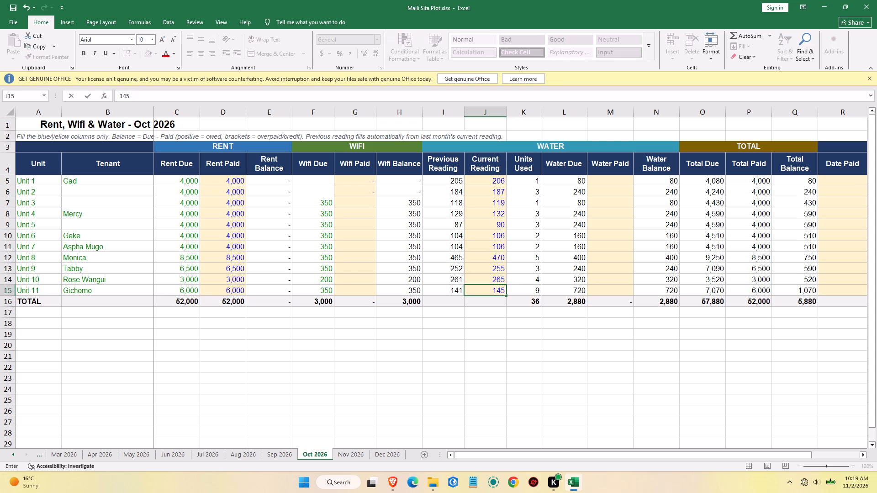
key(Return)
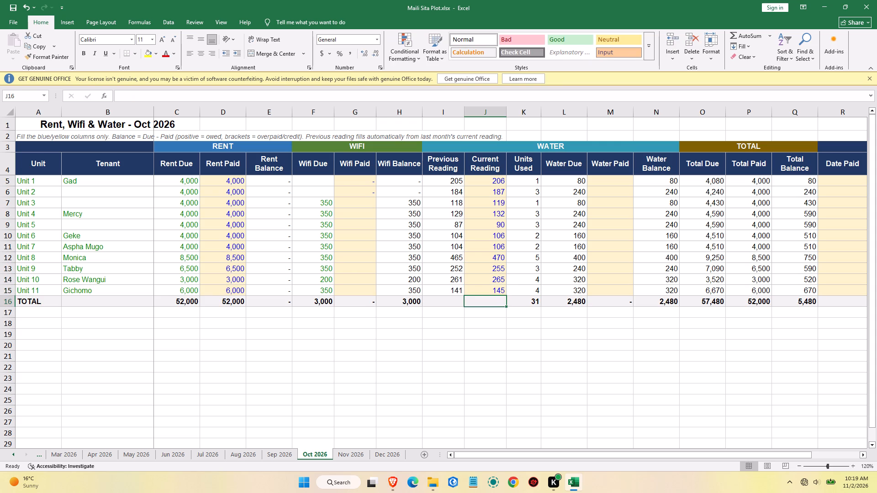
Copy the October Water Due amounts for Units 1 to 11 into the Water Paid column as values only.
drag(569, 181, 559, 292)
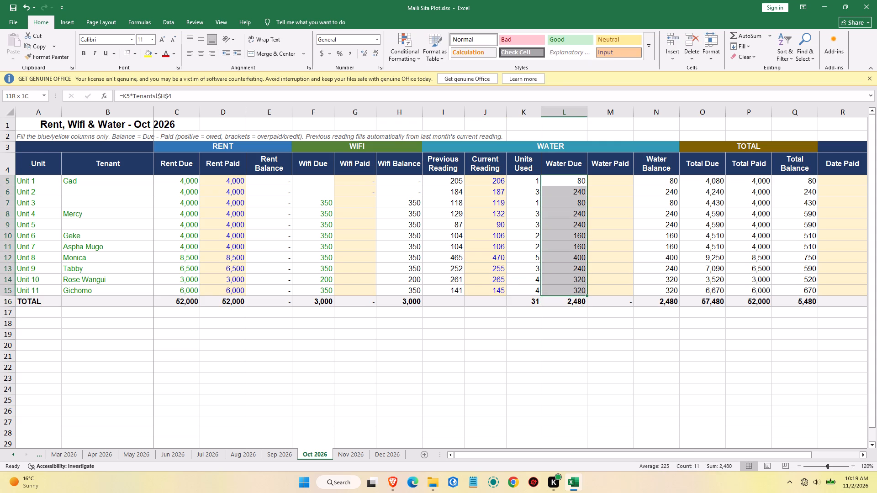
drag(559, 292, 559, 291)
key(ctrl+c)
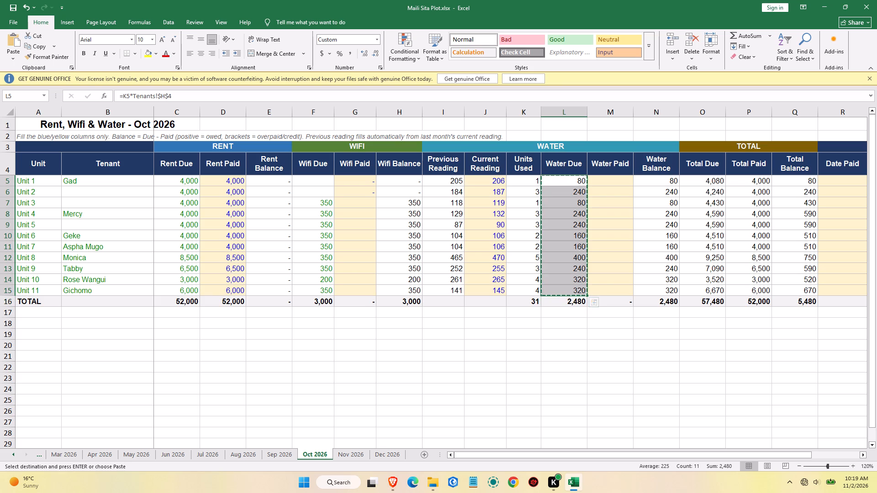
drag(602, 179, 604, 289)
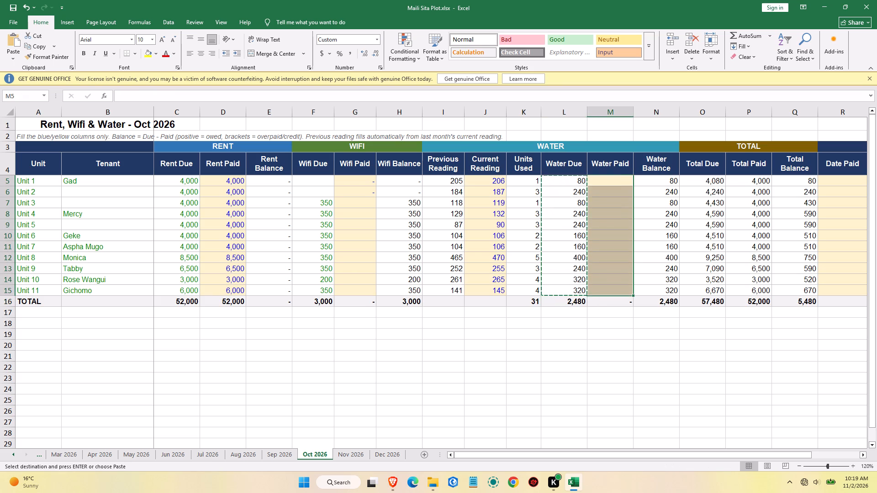
right_click(605, 288)
click(639, 123)
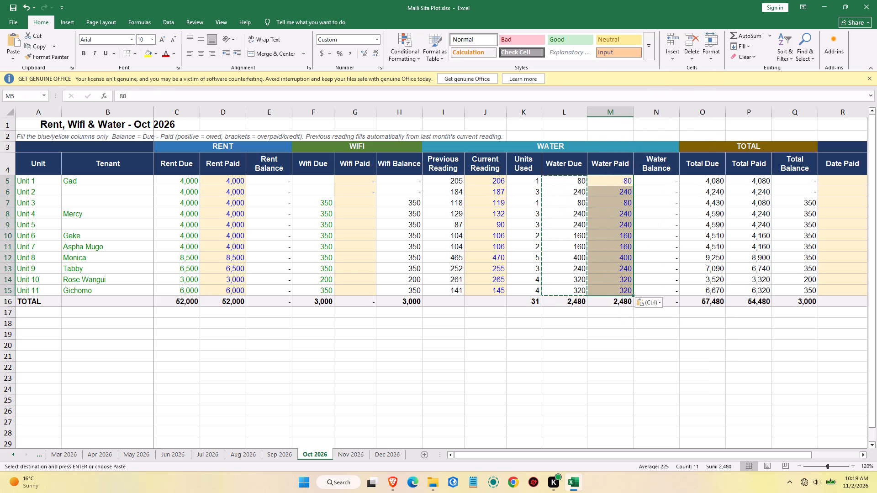
click(618, 346)
double_click(618, 340)
double_click(616, 326)
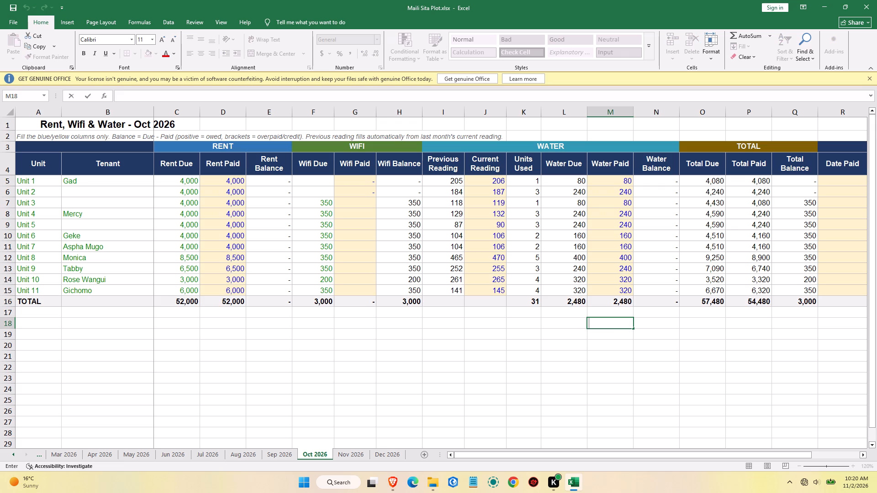
Check October's previous water readings against the current readings on the Sep 2026 sheet.
click(457, 183)
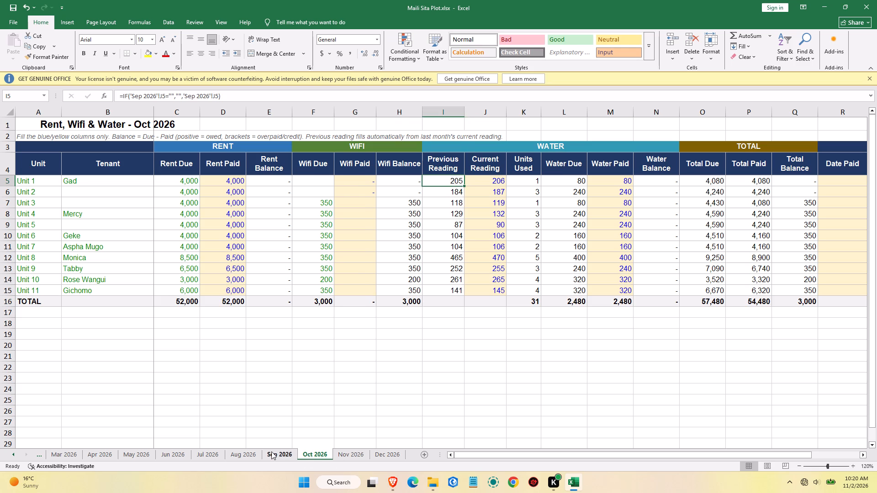
click(271, 451)
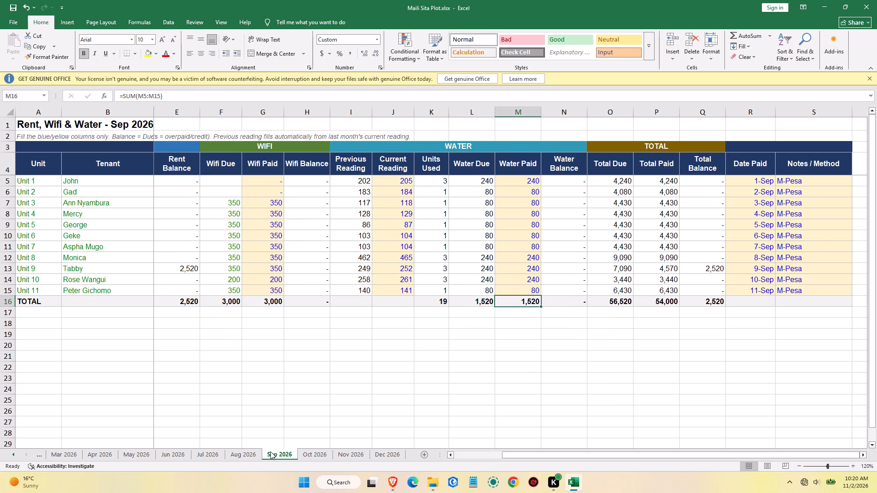
click(308, 453)
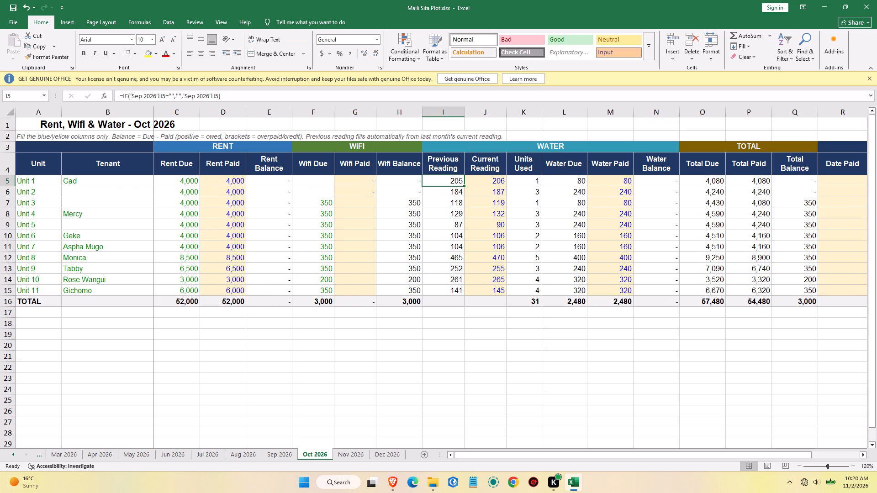
Save the workbook with the October water entries.
click(16, 24)
click(13, 25)
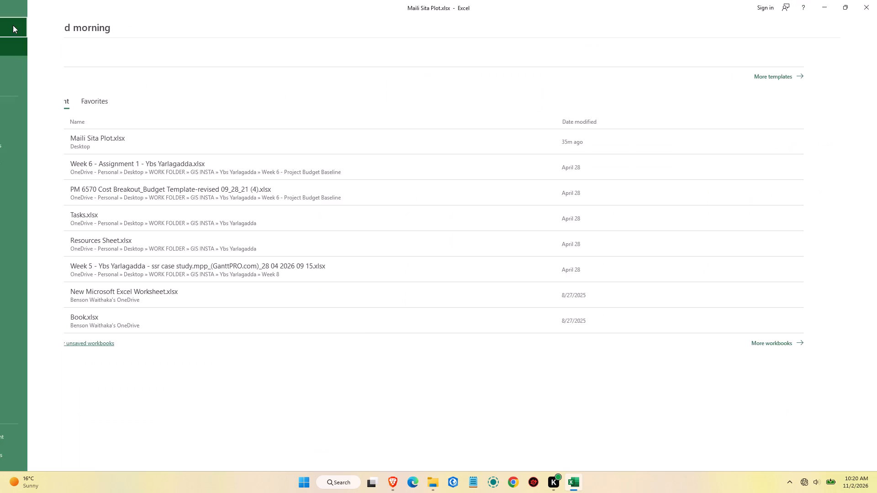
click(12, 10)
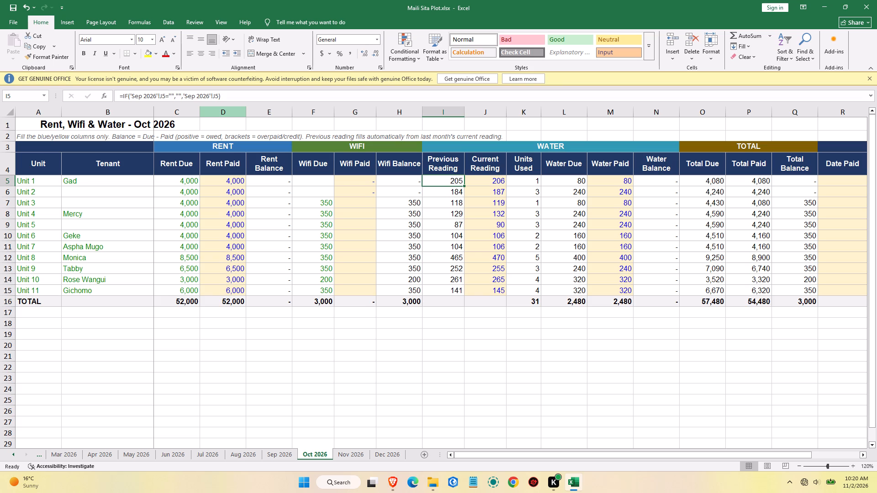
Enter 350 as the October Wifi Paid amount for each of Units 3 to 6.
click(445, 202)
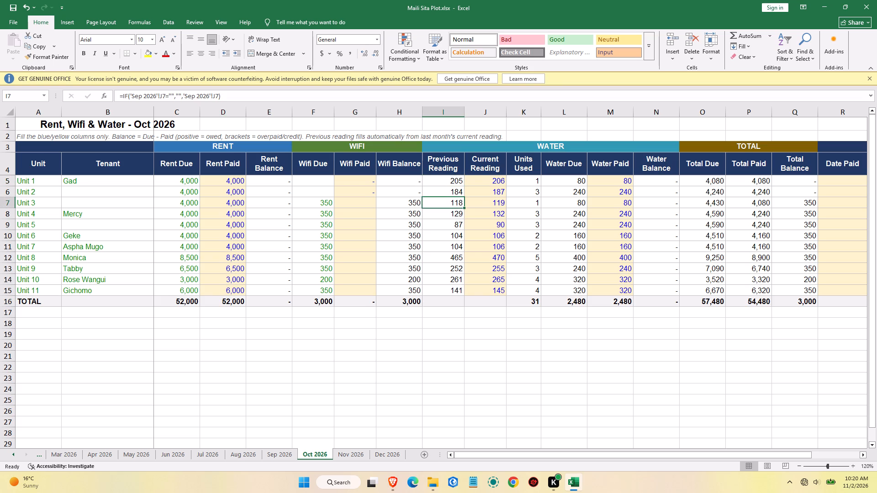
click(285, 456)
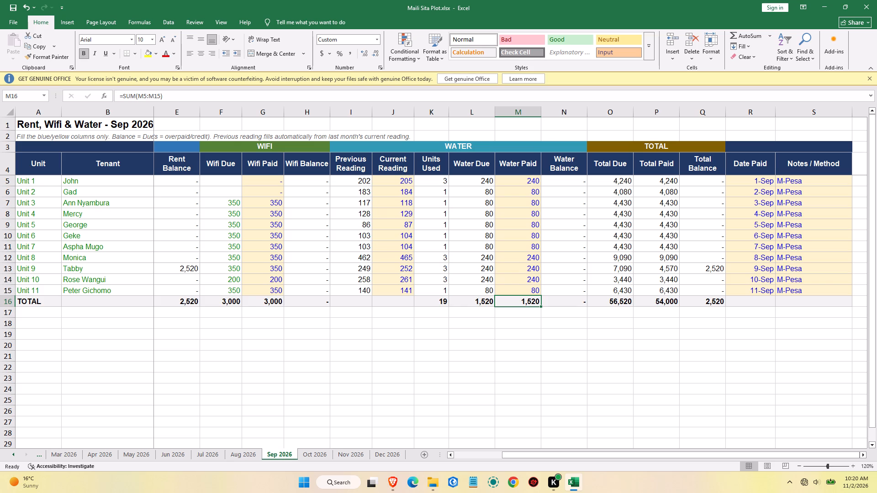
click(314, 453)
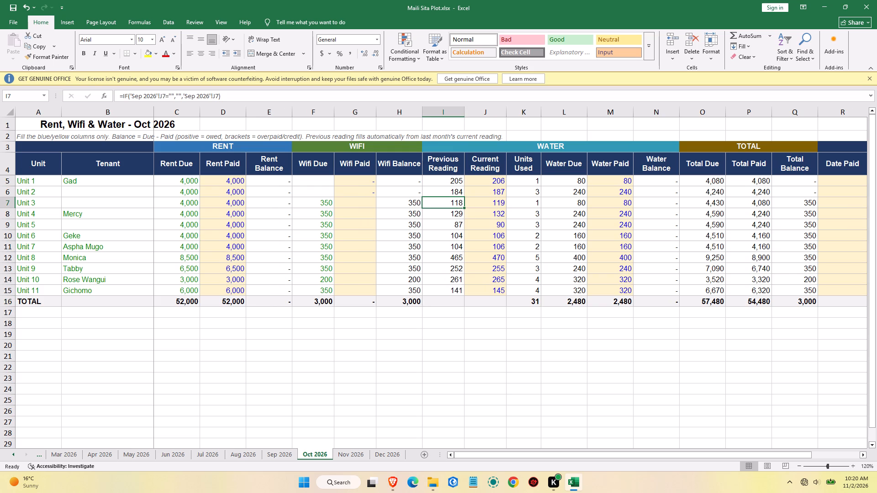
click(345, 203)
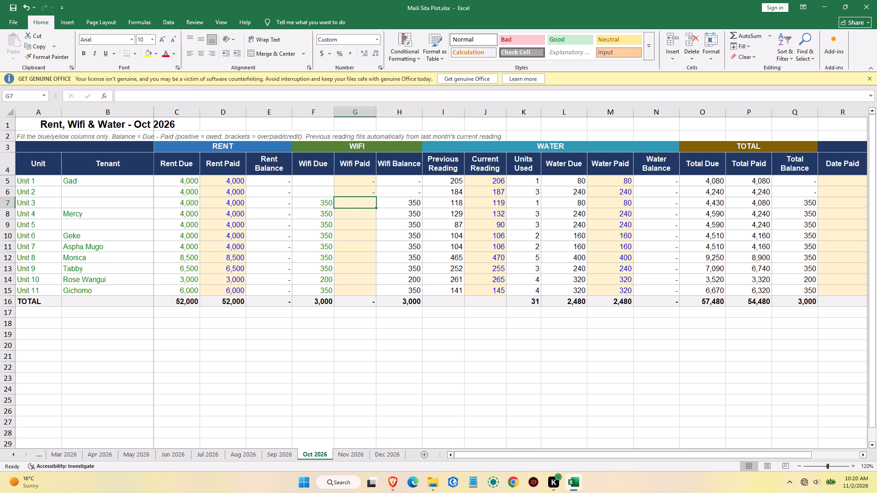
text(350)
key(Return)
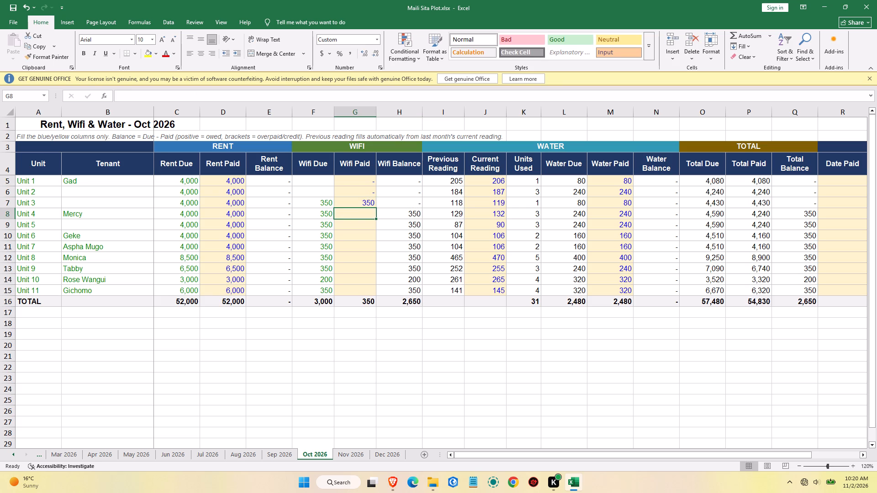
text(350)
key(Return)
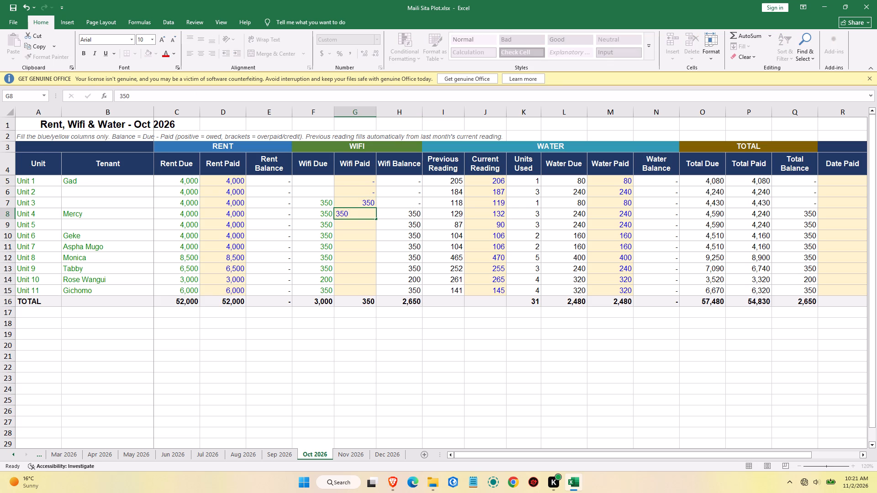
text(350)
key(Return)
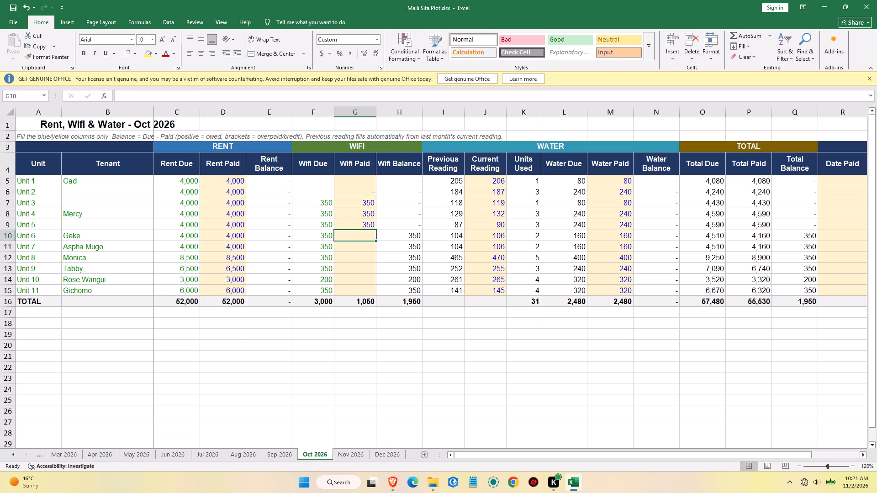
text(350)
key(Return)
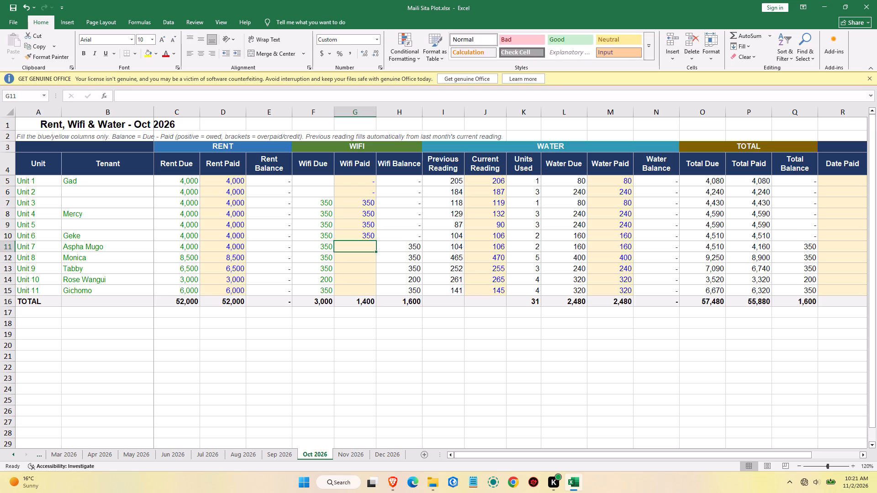
Enter October Wifi Paid amounts of 350 for Units 7, 8, 9 and 11, and 200 for Unit 10.
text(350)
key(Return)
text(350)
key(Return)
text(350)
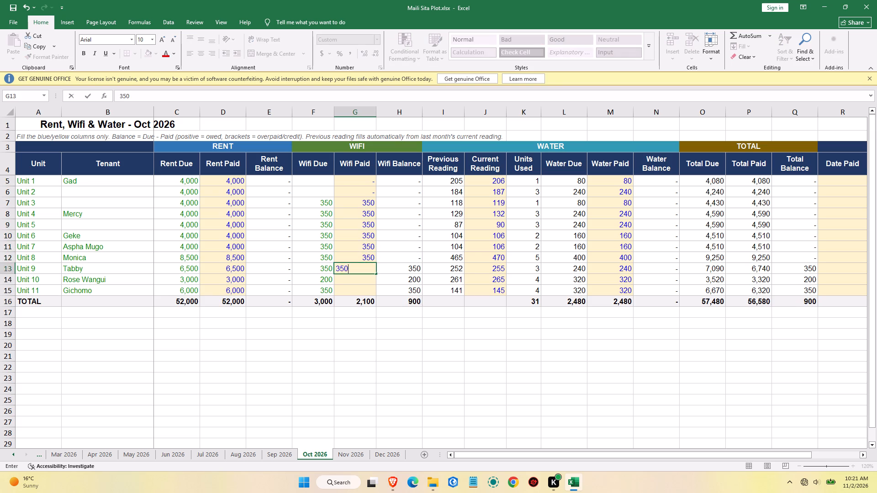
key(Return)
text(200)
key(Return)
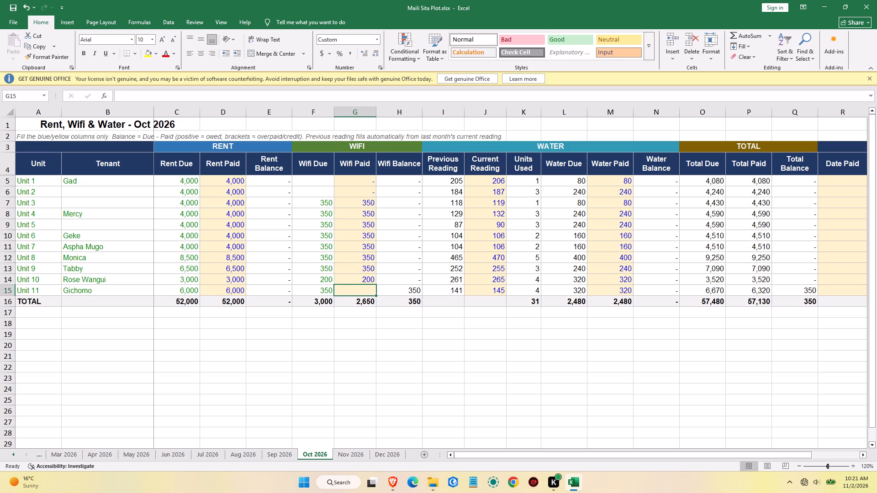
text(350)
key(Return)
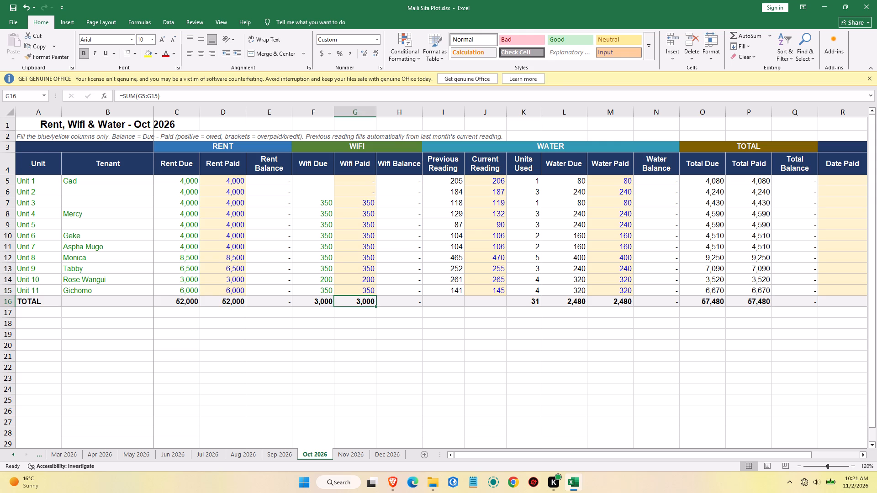
Open the Nov 2026 sheet and save the workbook.
click(344, 456)
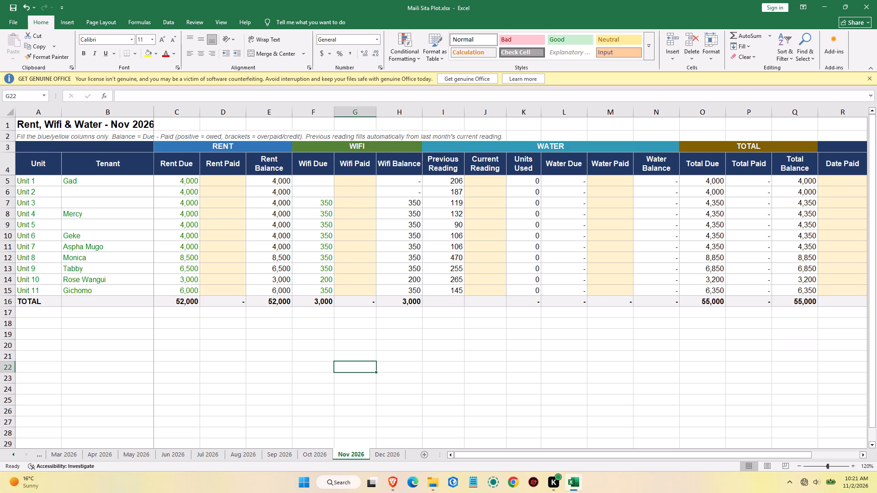
click(11, 9)
click(417, 342)
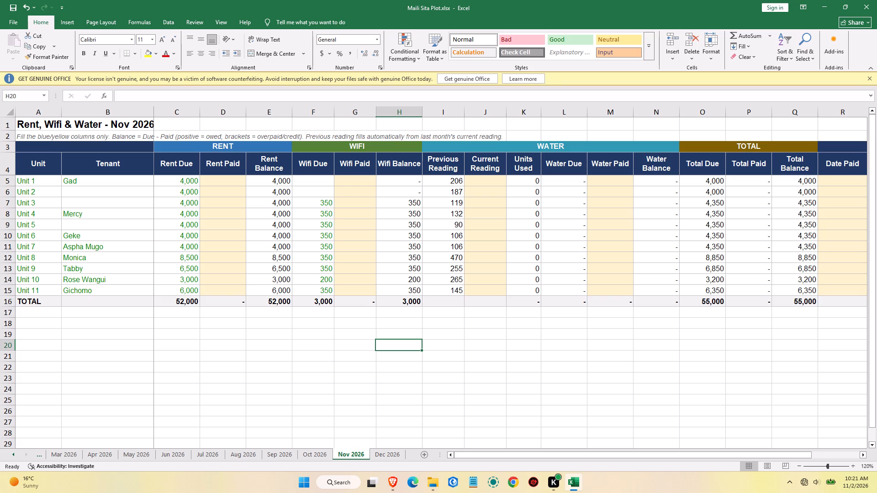
Review the Summary sheet's monthly figures and the outstanding balances by tenant.
click(322, 455)
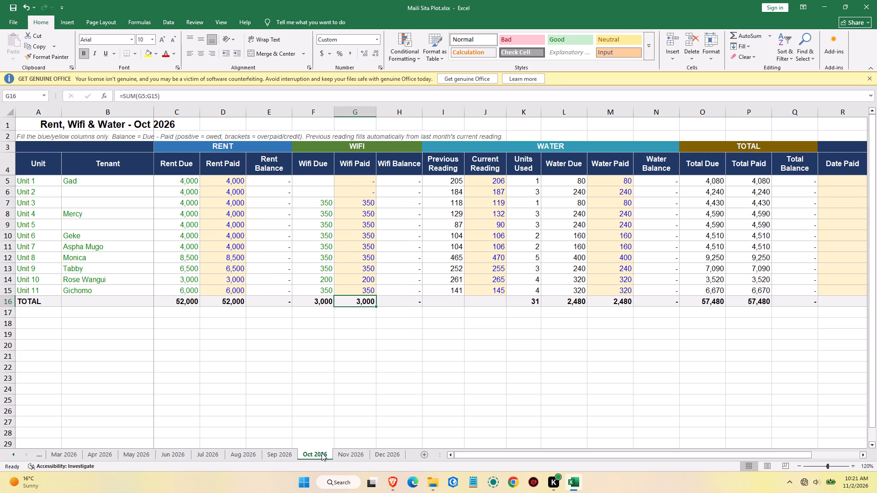
click(348, 449)
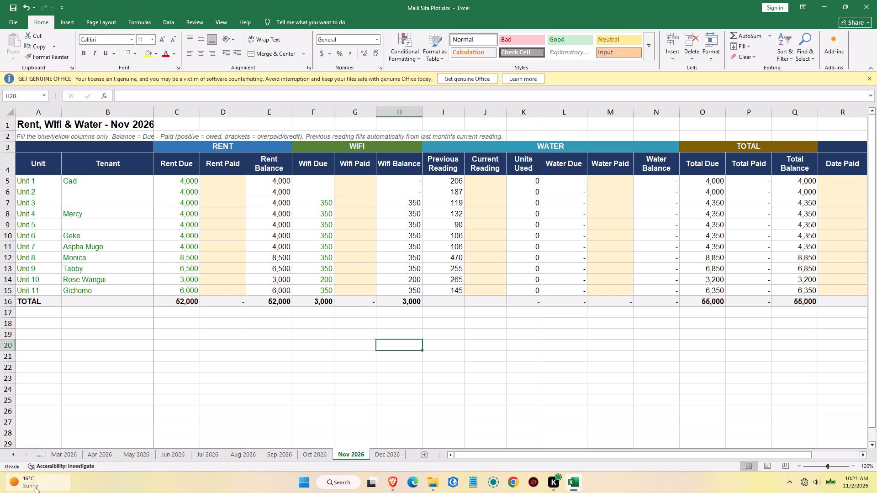
double_click(41, 456)
click(41, 456)
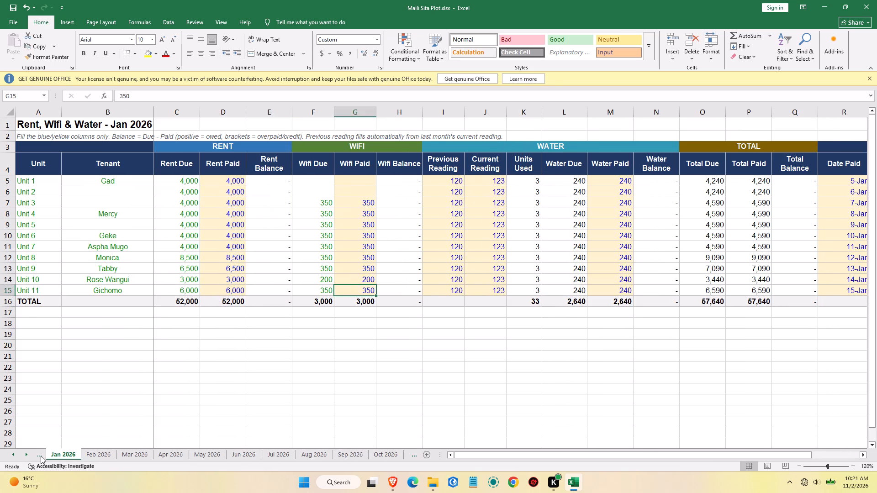
click(41, 456)
scroll(215, 355, up, 2)
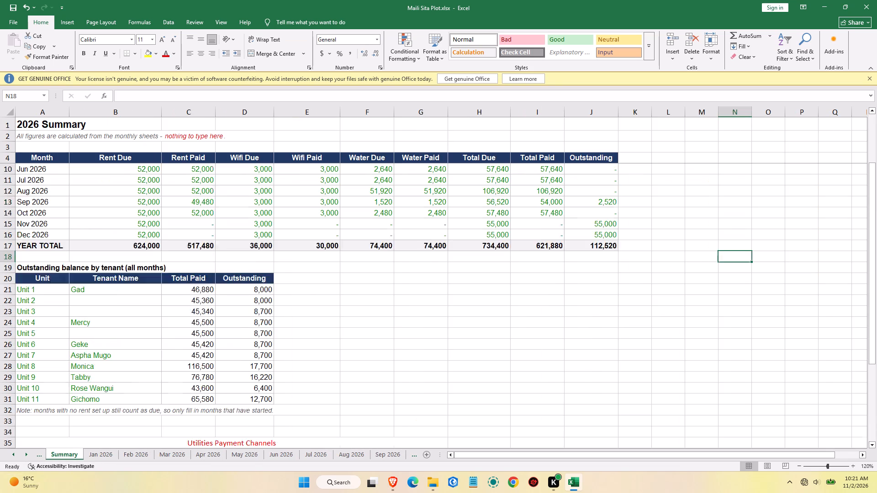
scroll(215, 355, up, 7)
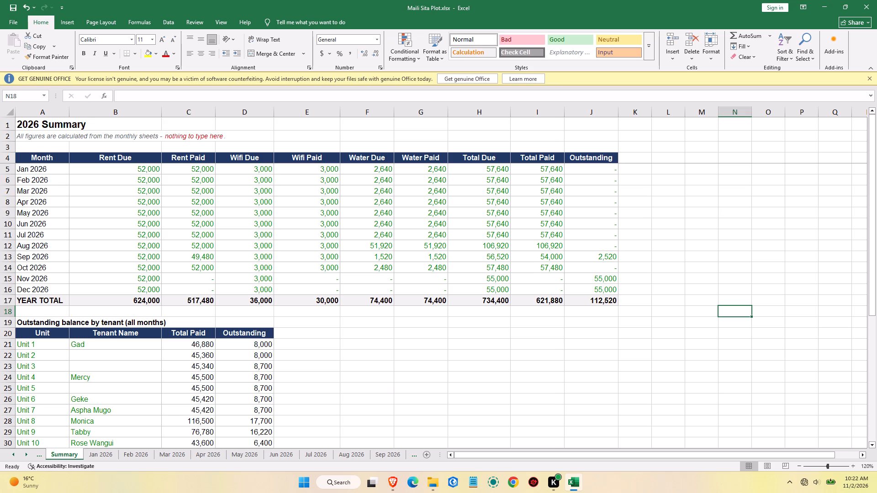
scroll(215, 356, down, 1)
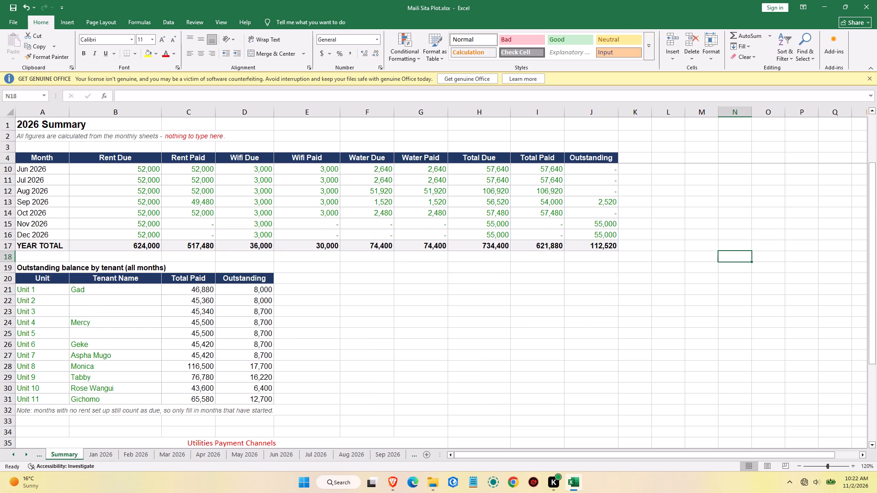
scroll(215, 357, down, 2)
scroll(217, 361, up, 6)
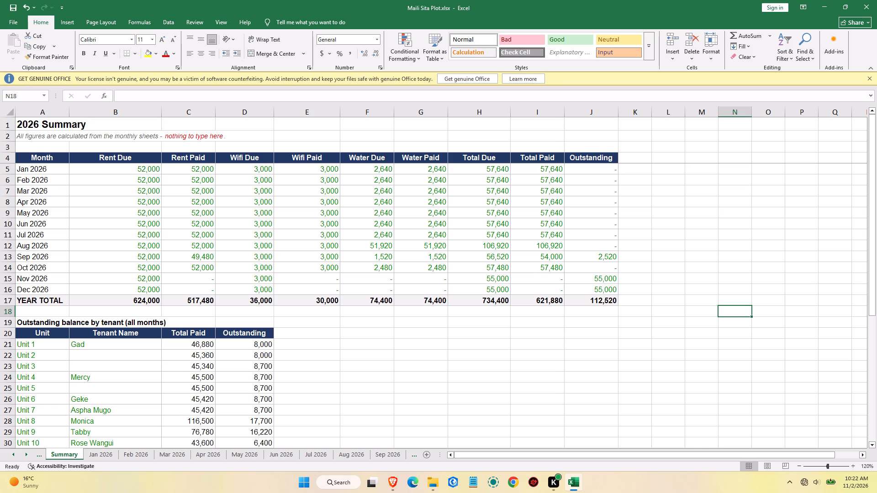
Review the monthly totals, the outstanding balances by tenant and the utilities payment channels on the Summary sheet.
scroll(393, 279, down, 3)
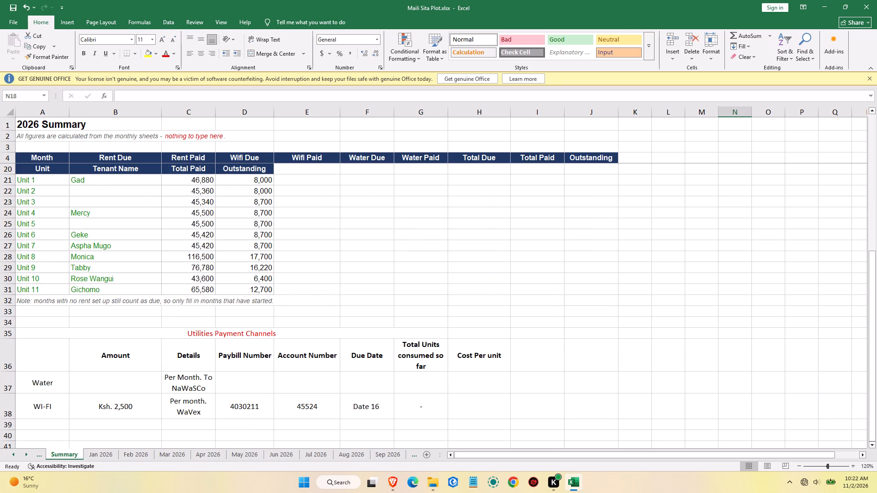
scroll(393, 279, down, 1)
scroll(393, 279, up, 3)
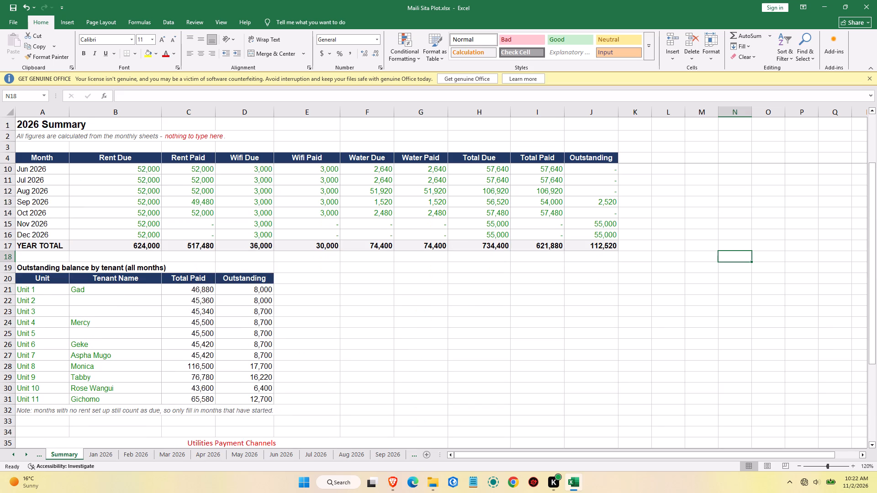
scroll(393, 279, up, 2)
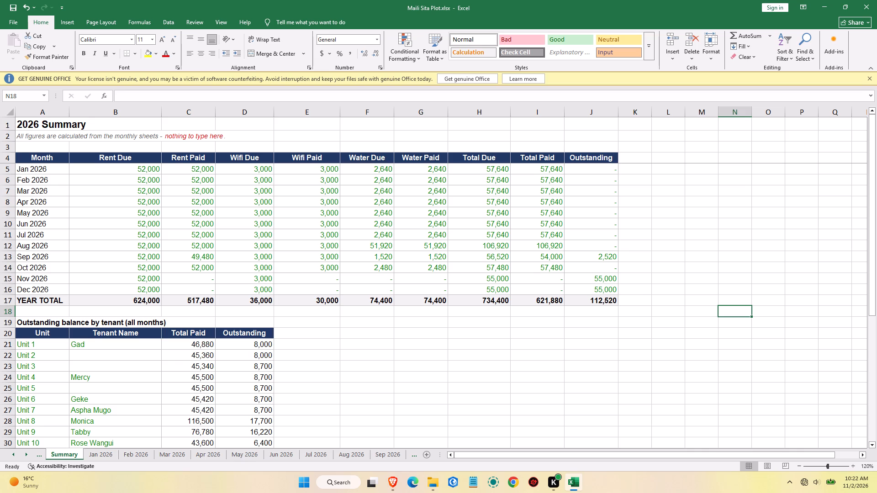
Colour the Summary sheet's tab red.
click(99, 456)
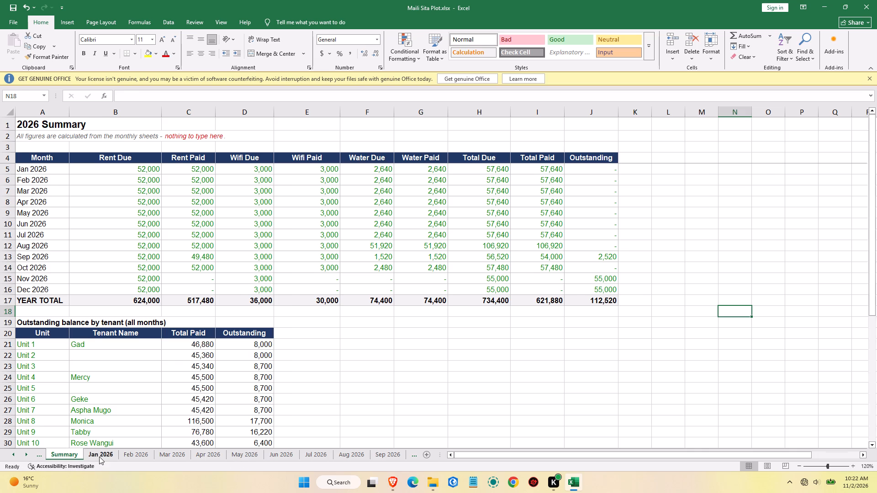
click(70, 456)
right_click(70, 456)
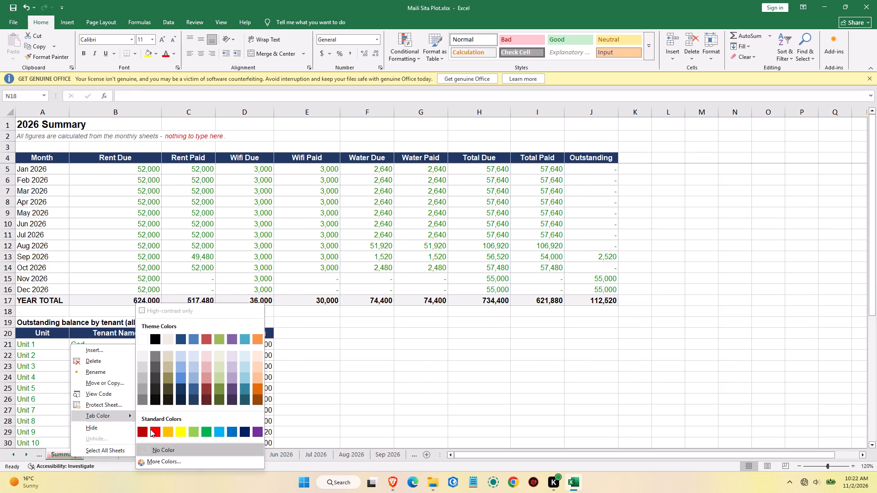
Colour the Summary sheet's tab red.
click(152, 430)
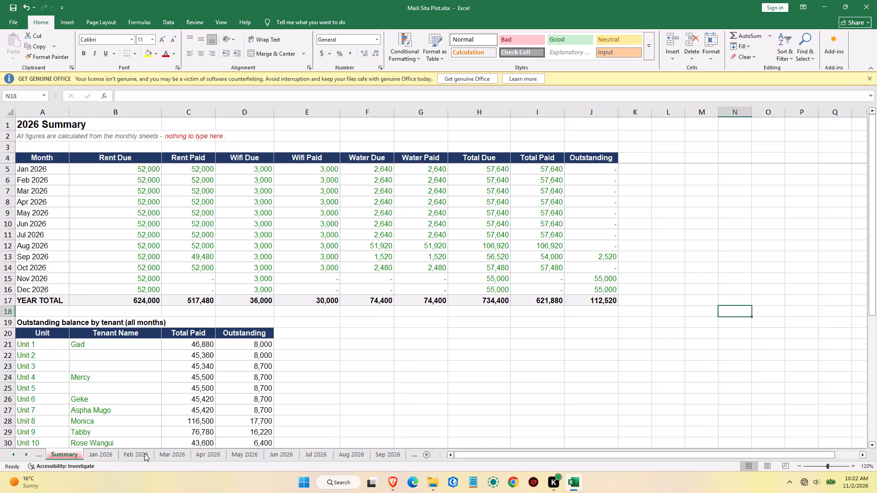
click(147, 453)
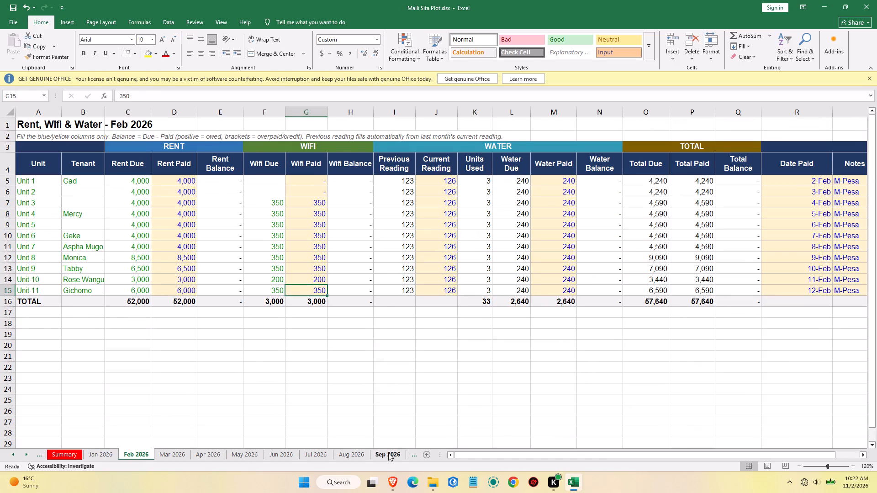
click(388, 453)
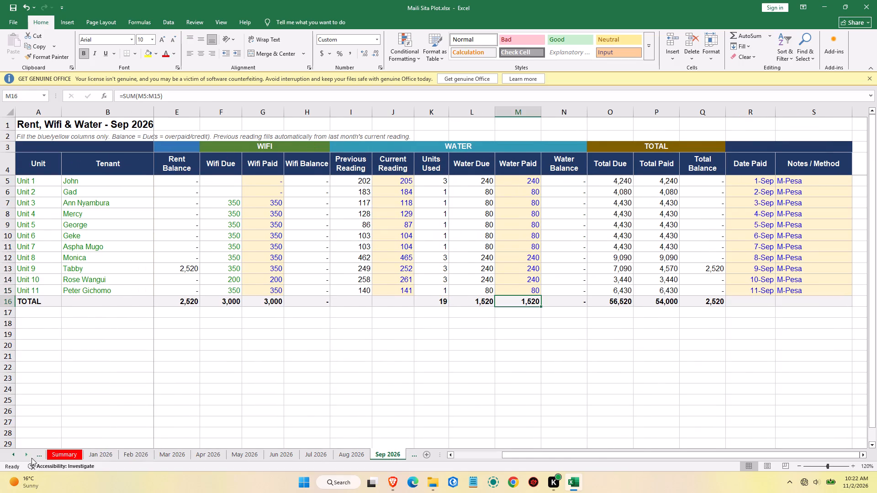
Enter the heading Notes/Details in cell M3 of the Tenants sheet, beside the Paid Deposits columns.
click(39, 457)
click(62, 457)
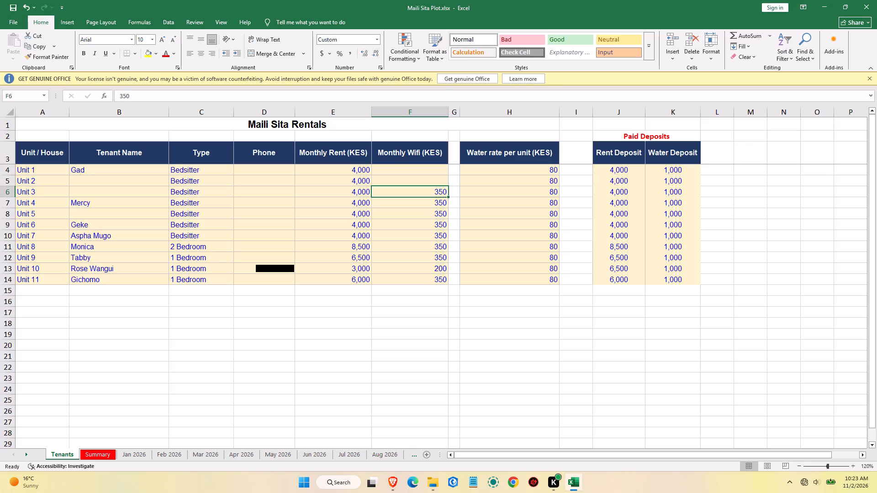
click(542, 310)
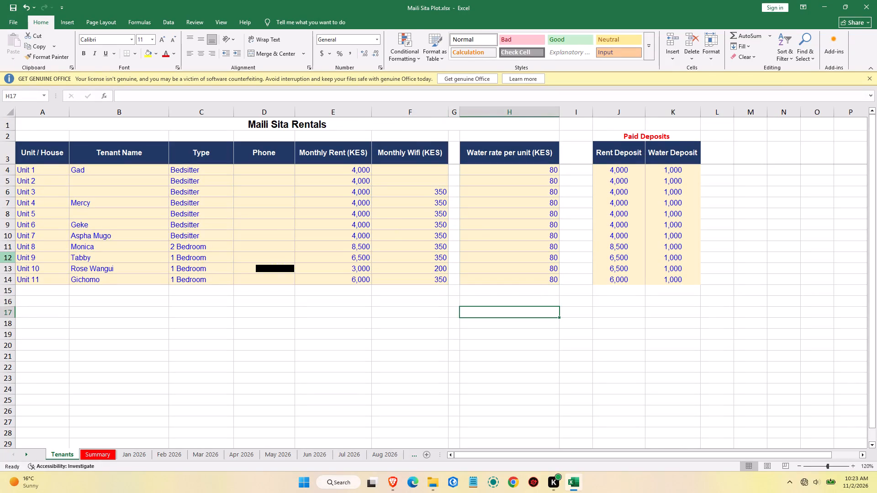
click(742, 152)
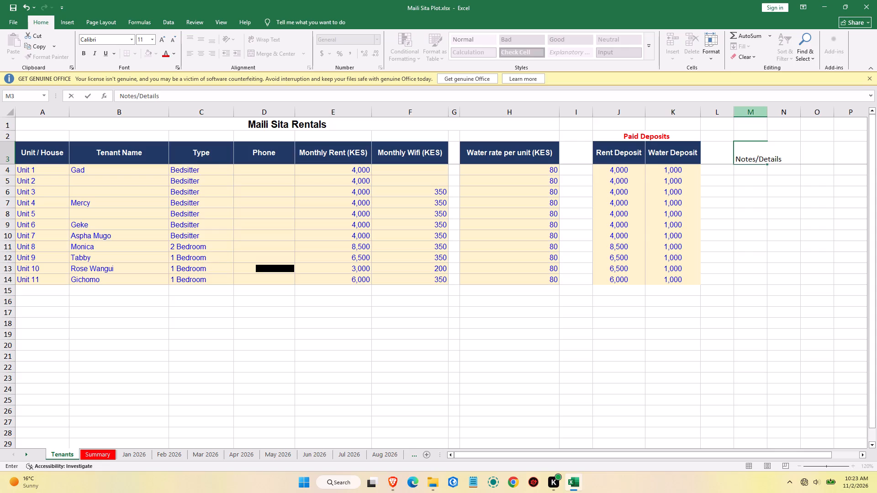
Add a bold red, middle-aligned Notes/Details heading in M3 of the Tenants sheet and widen its column to fit.
click(759, 188)
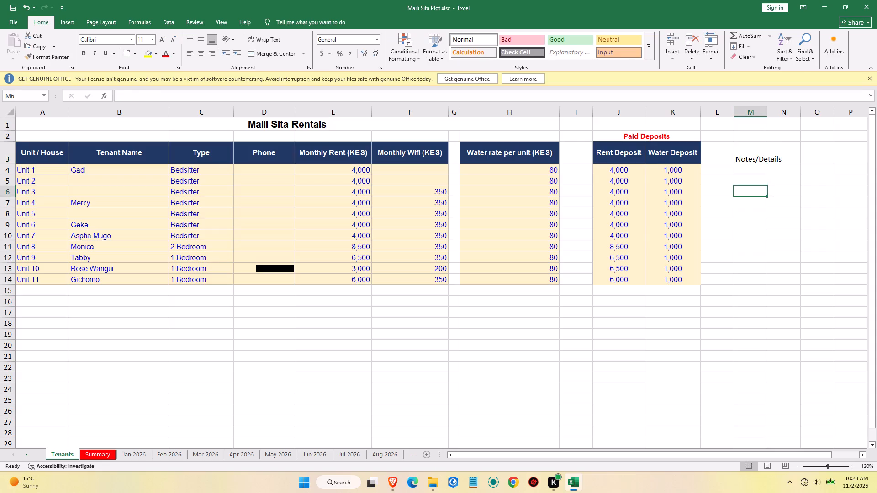
click(761, 155)
drag(769, 109, 789, 110)
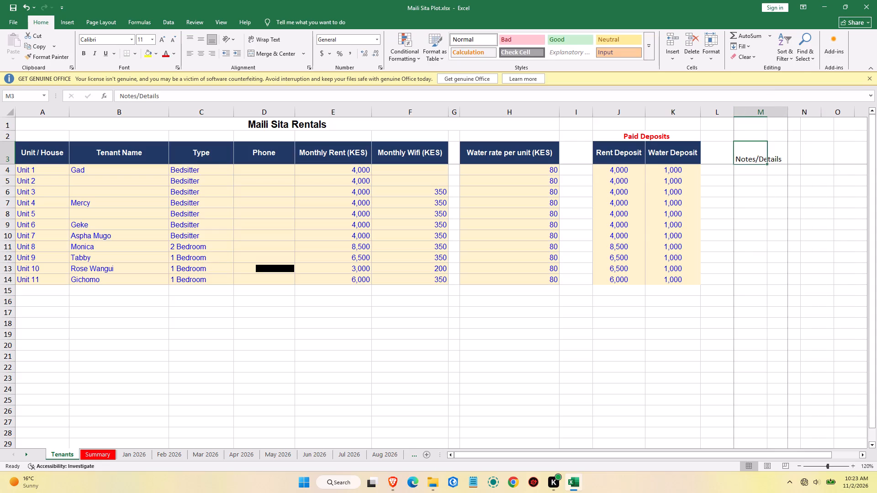
click(758, 158)
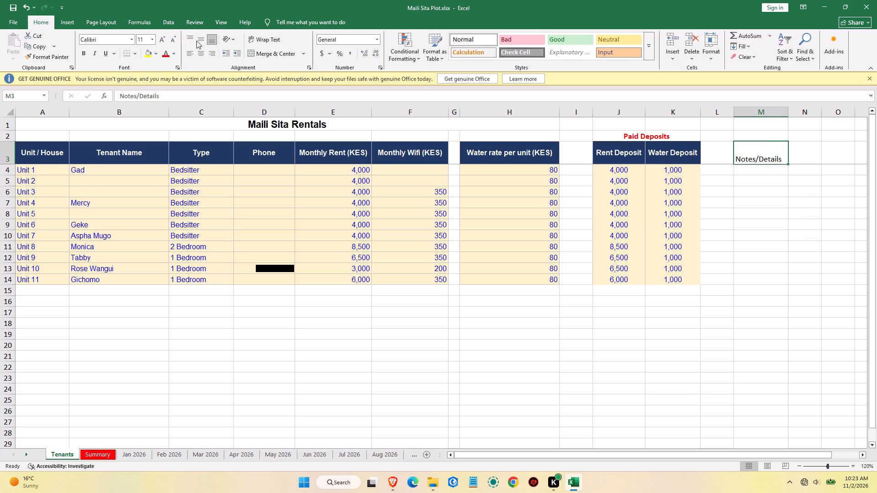
click(197, 41)
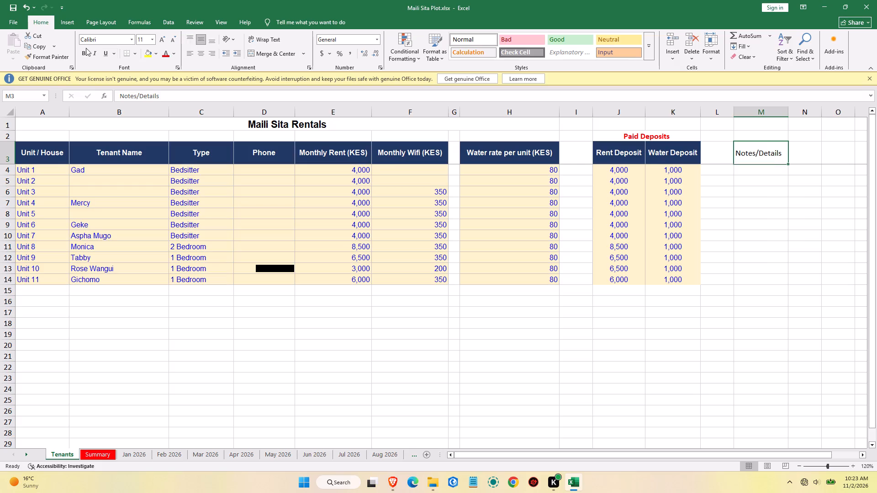
click(84, 53)
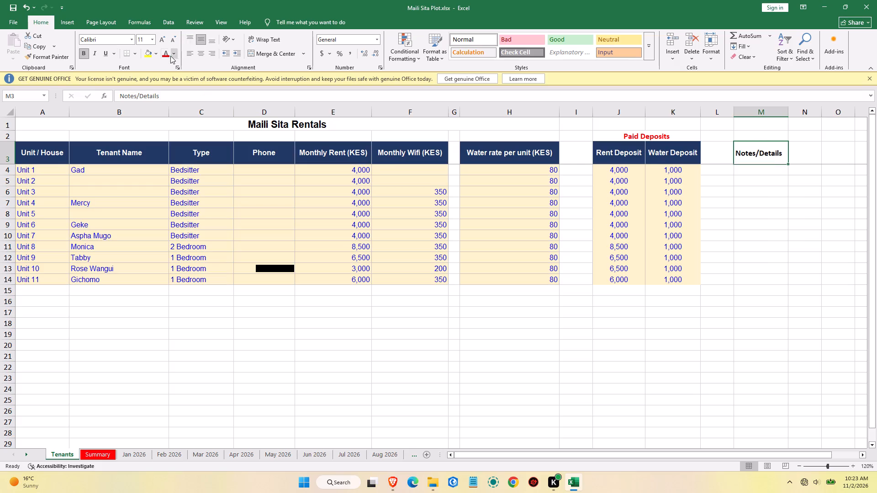
click(164, 54)
click(729, 238)
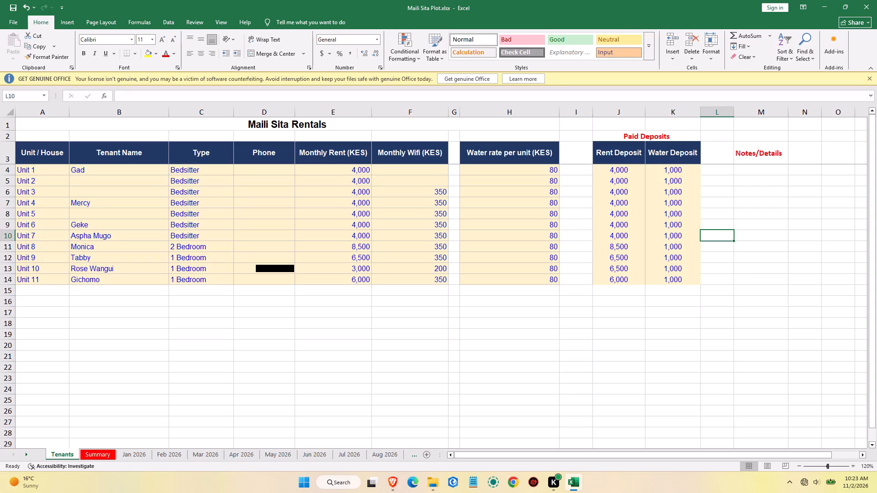
Enter the note "Rent delays" for Unit 9 in the Notes/Details column.
click(11, 258)
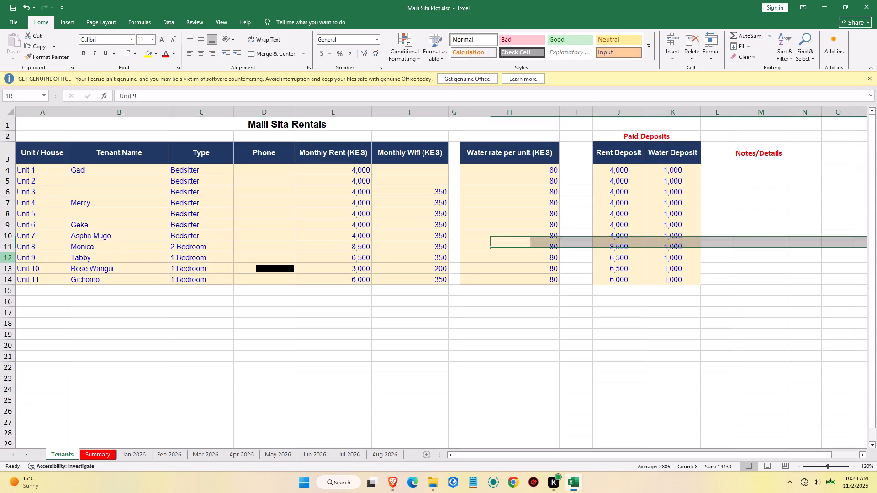
click(748, 257)
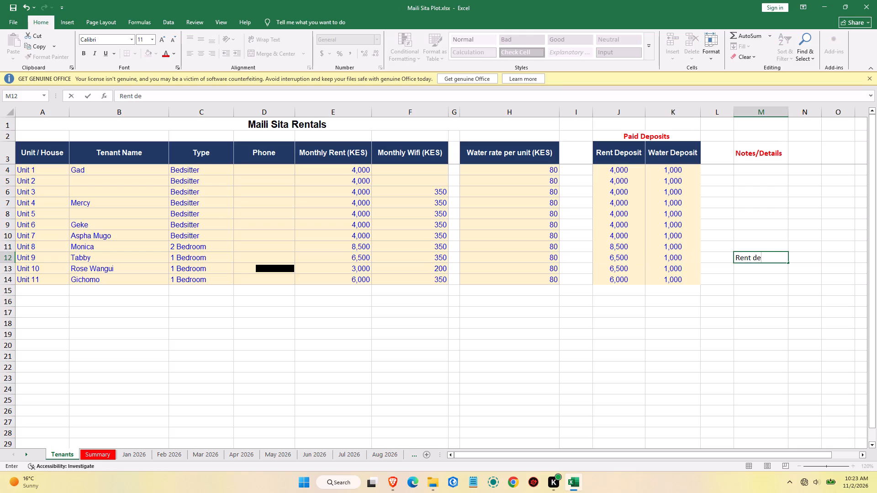
key(s)
click(7, 249)
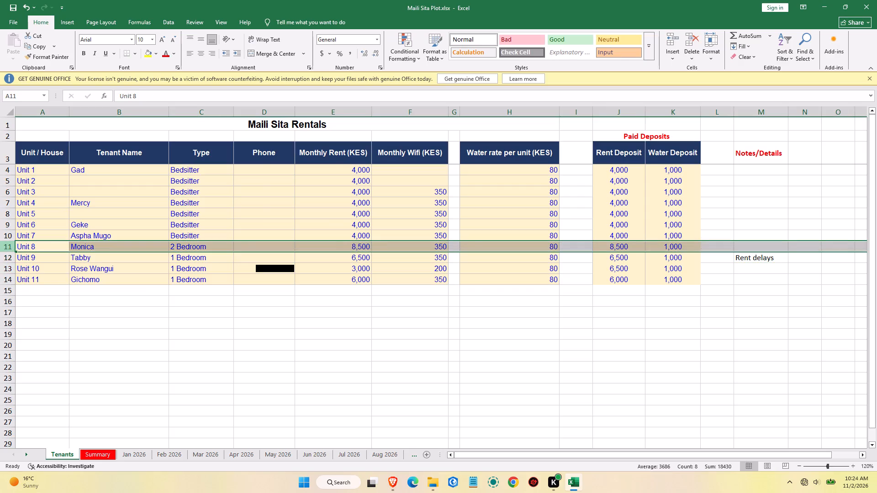
click(747, 248)
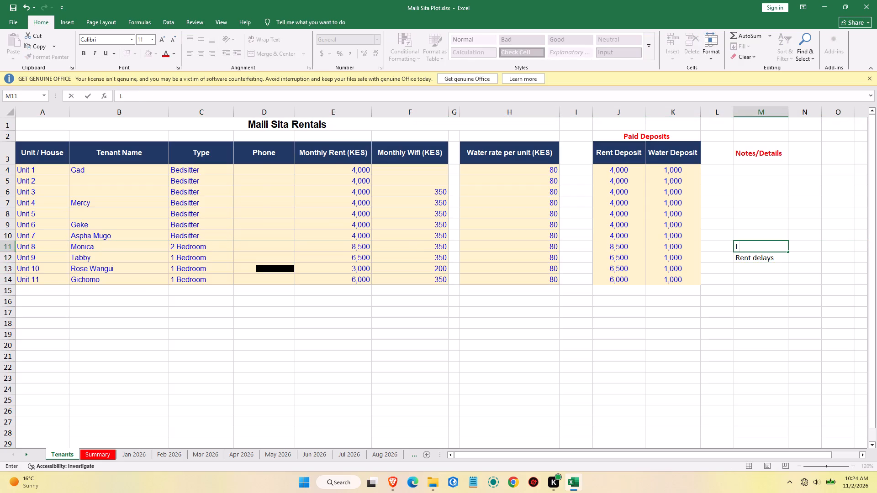
text(ittering)
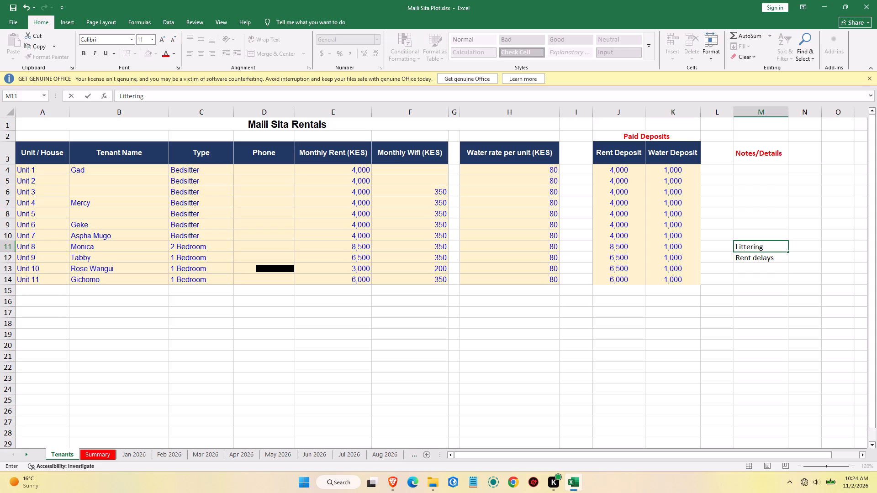
text(,)
key(space)
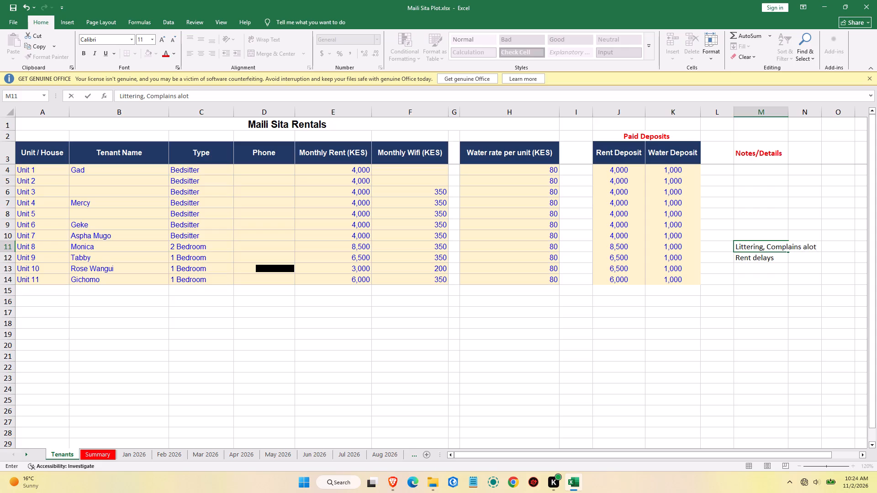
click(736, 250)
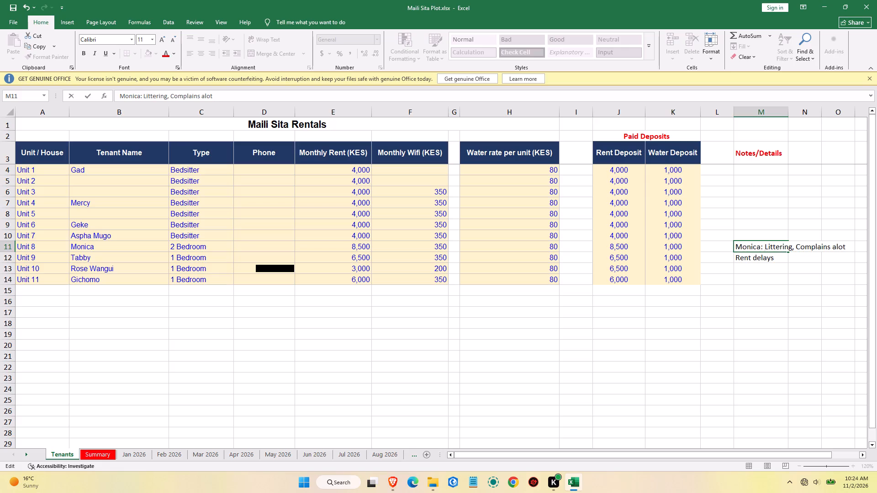
click(753, 293)
Wrap the text of Unit 8's note and set both the Unit 8 and Unit 9 notes to font size 8.
click(753, 243)
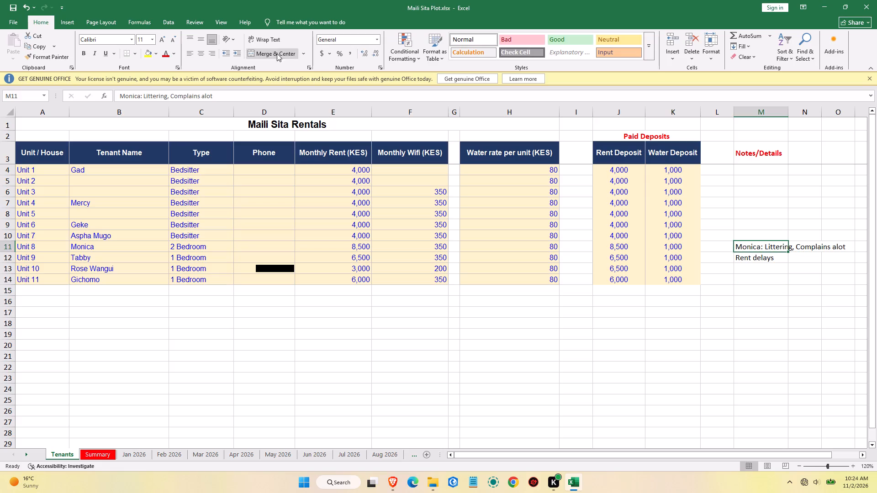
click(270, 40)
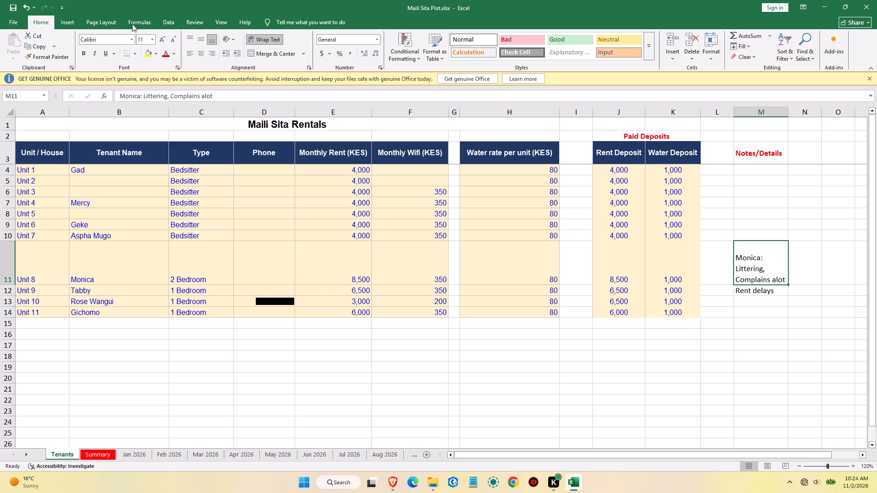
click(153, 40)
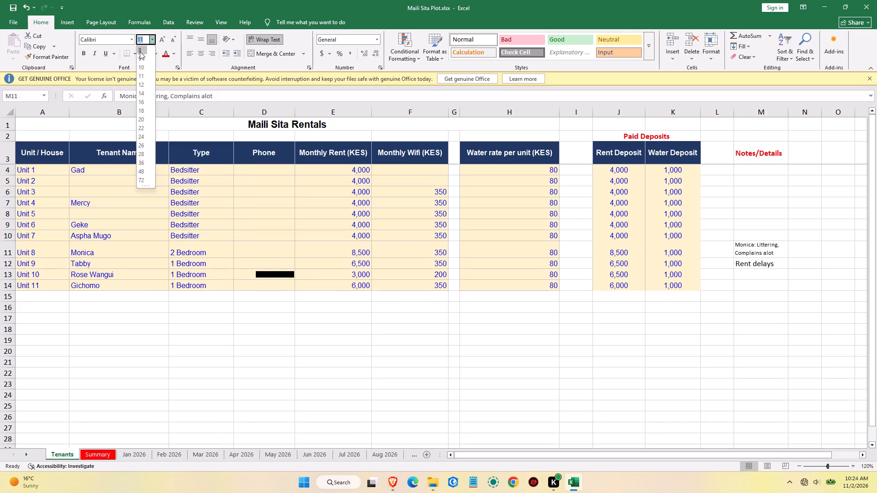
click(140, 52)
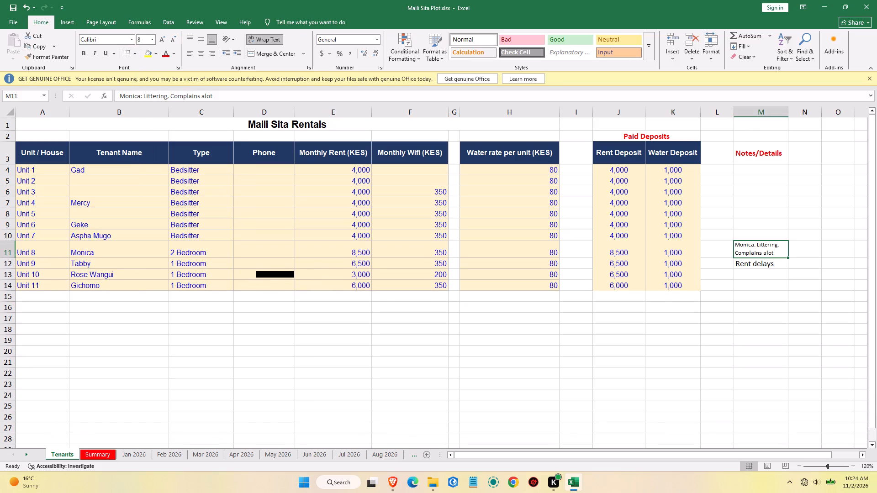
click(744, 267)
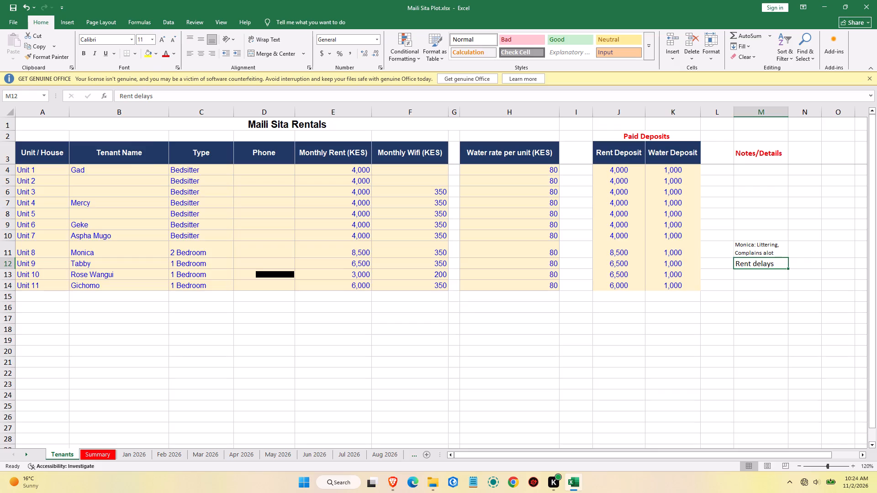
click(152, 40)
click(146, 51)
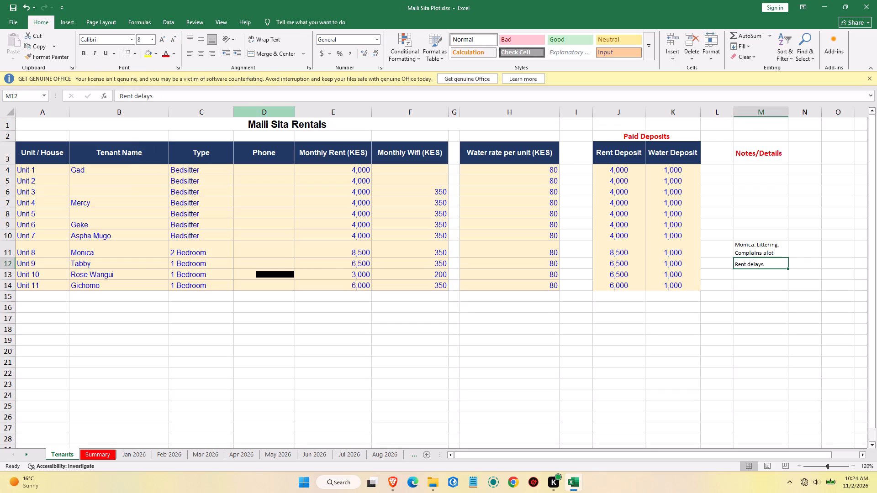
click(780, 325)
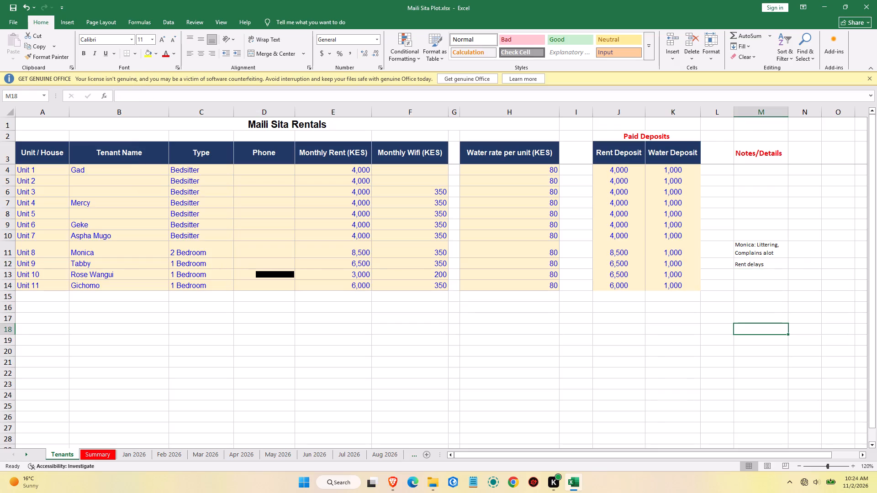
Add the prefix "Tabby: " to the start of Unit 9's rent delays note.
double_click(755, 265)
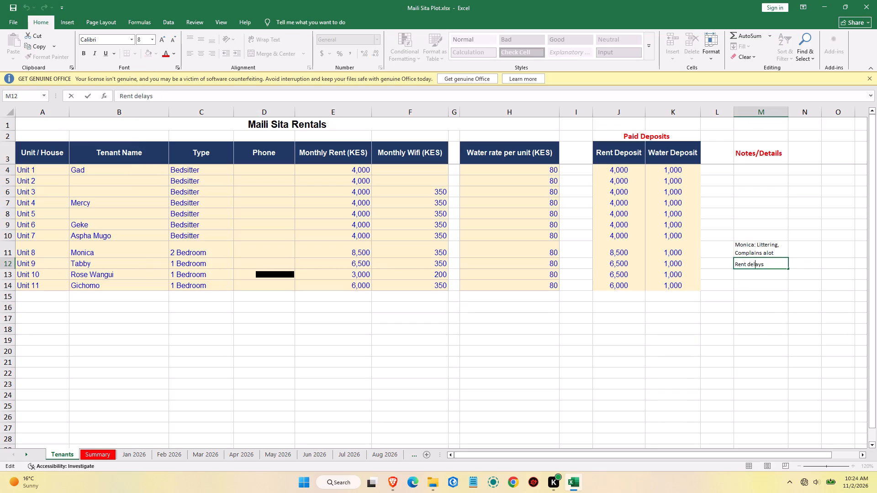
click(736, 264)
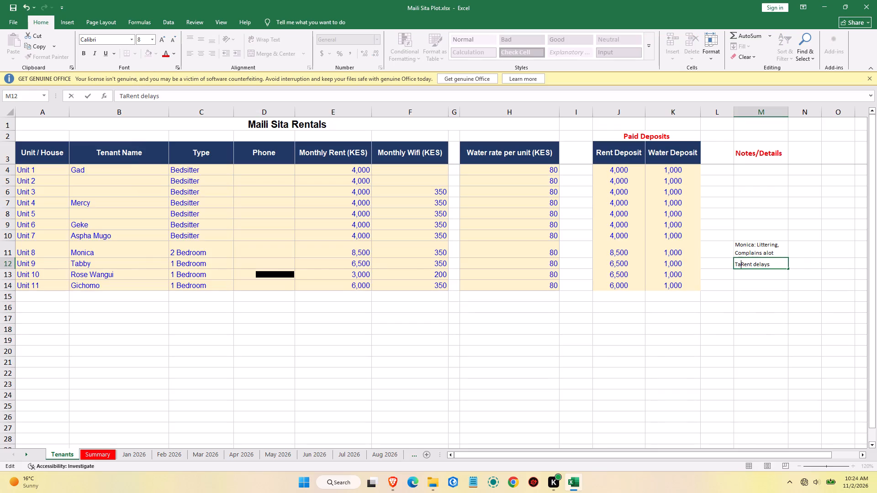
text(y:)
key(space)
click(786, 290)
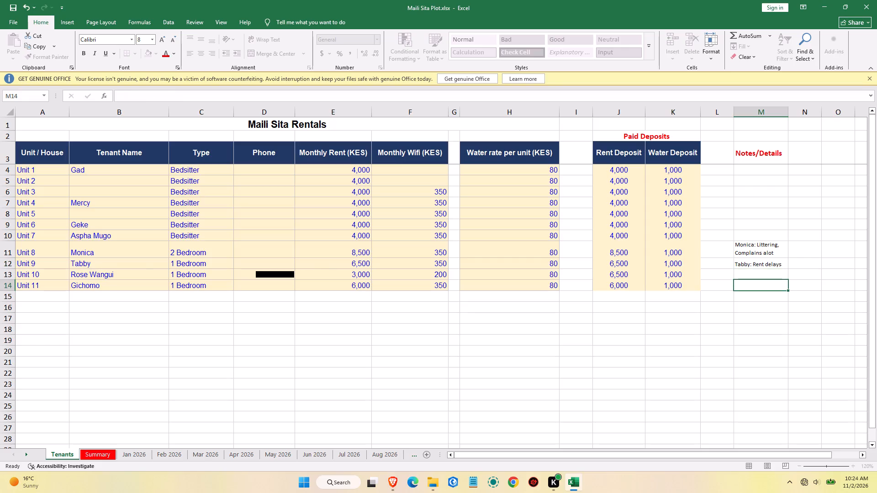
click(752, 276)
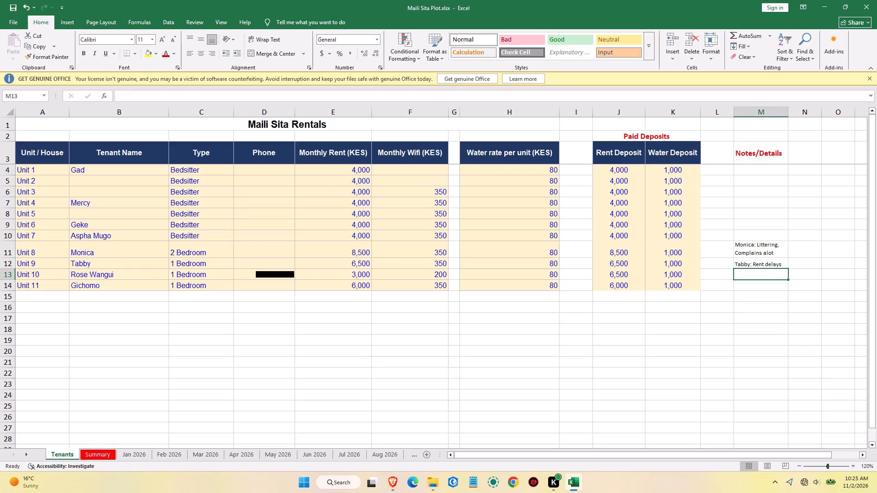
Review the Jul, Aug and Sep 2026 monthly sheets, comparing their payments and readings, and save the workbook.
click(389, 452)
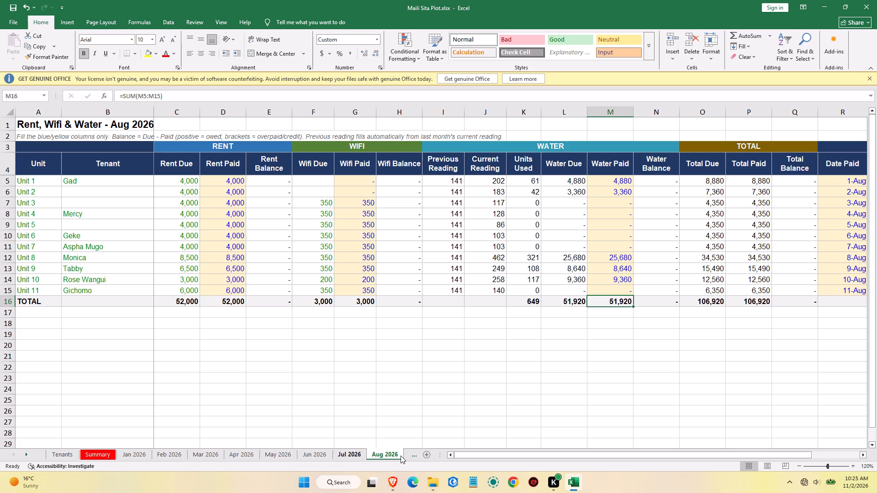
click(354, 456)
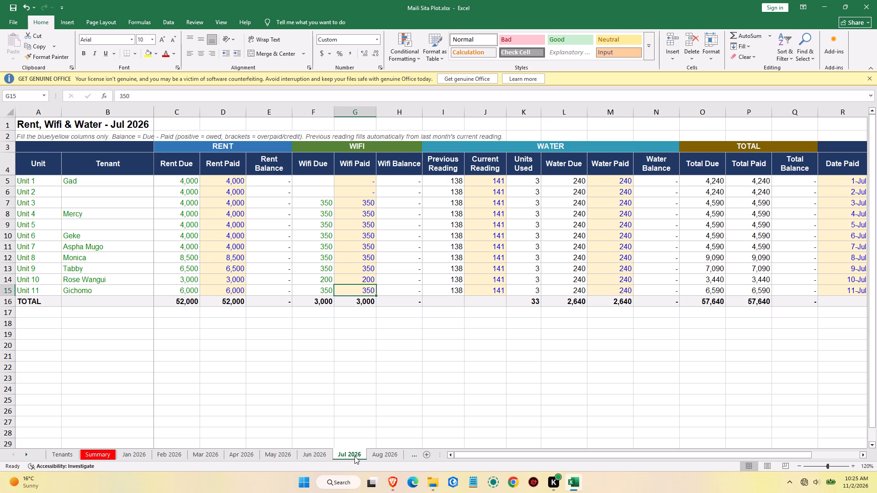
click(387, 456)
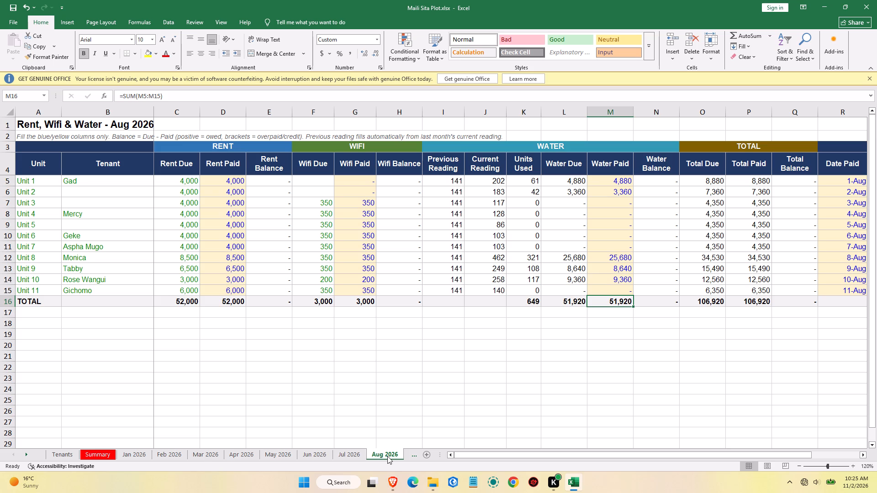
click(415, 456)
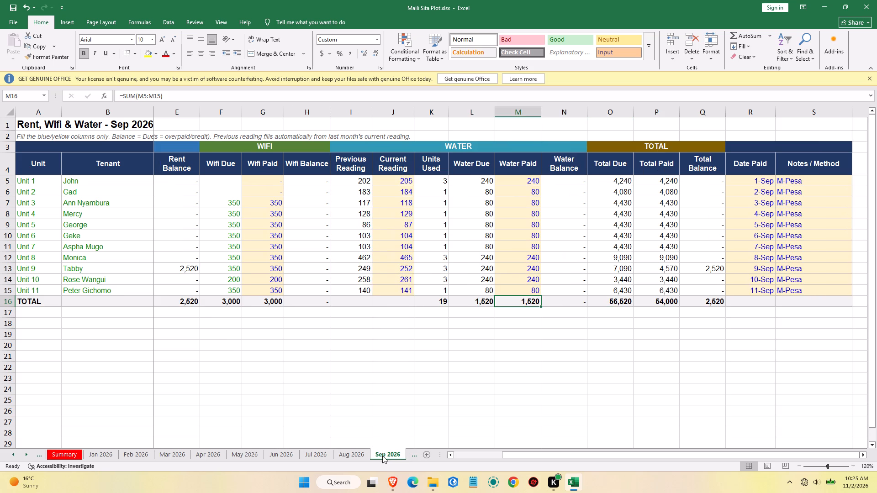
click(354, 457)
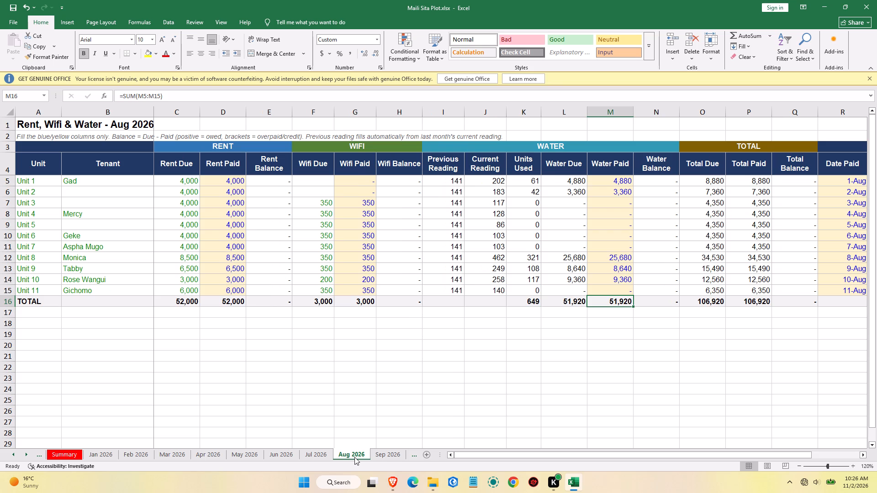
click(381, 456)
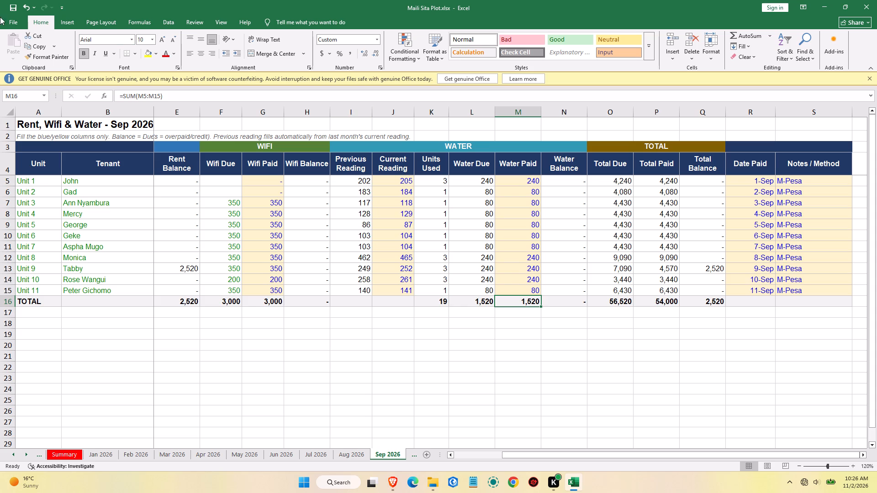
click(11, 10)
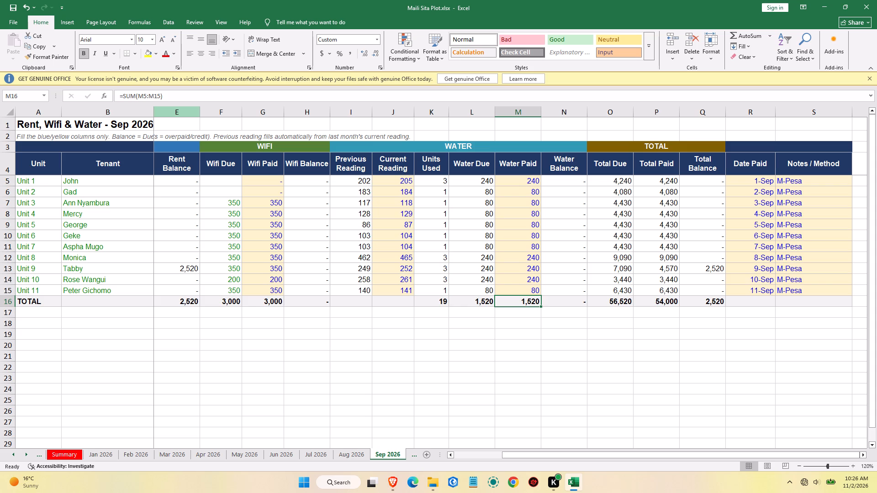
Check the Oct, Nov and Dec 2026 monthly sheets and save the workbook.
click(417, 455)
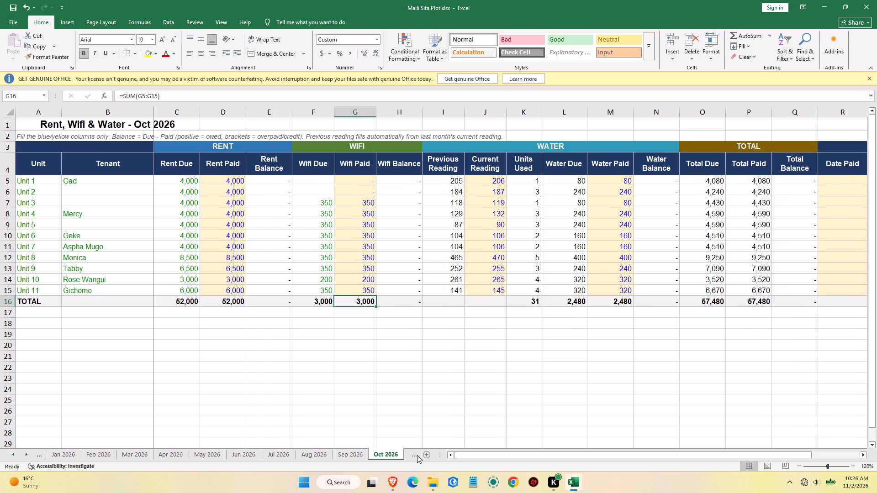
click(417, 455)
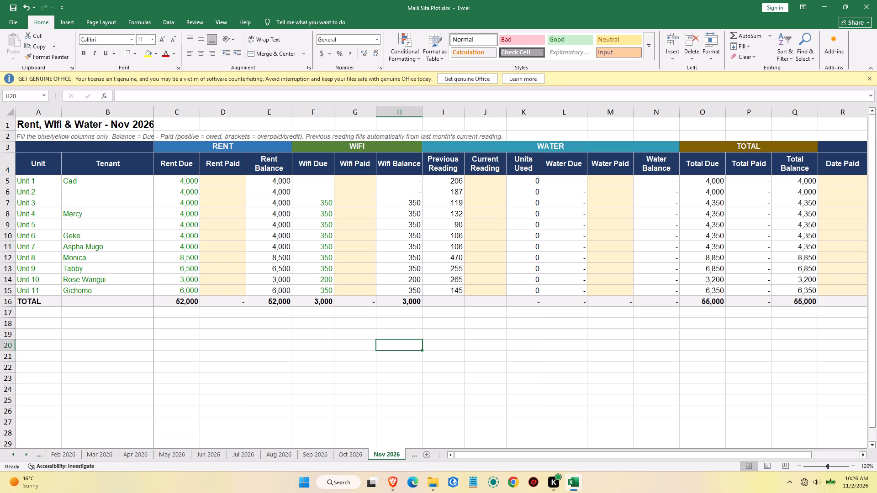
click(414, 457)
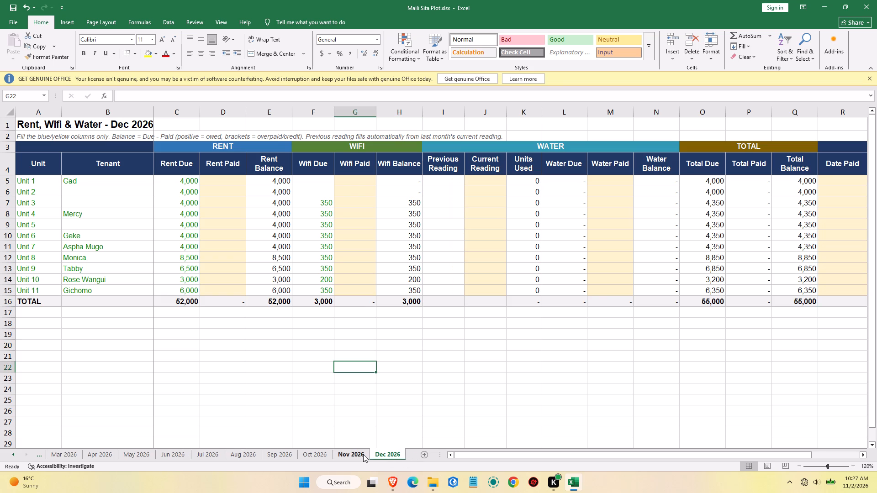
click(10, 5)
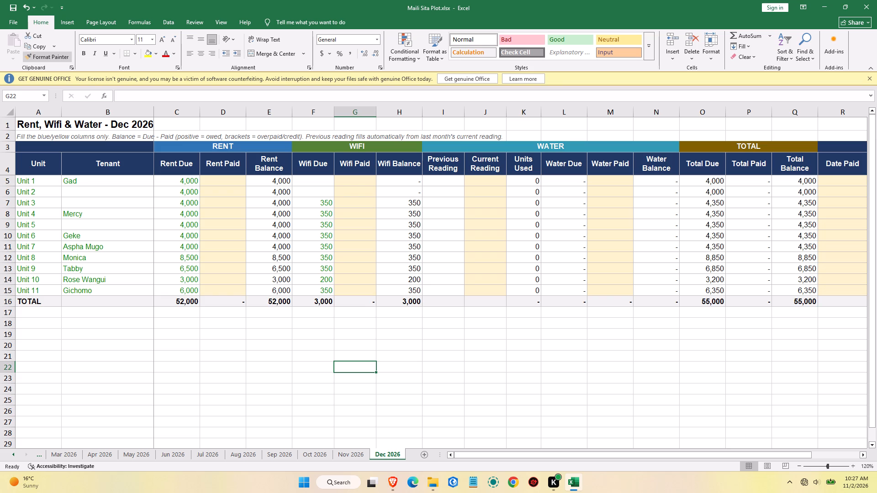
Go back to the Jan 2026 sheet and colour its Rent Balance, Wifi Balance and Water Balance headings red.
click(58, 455)
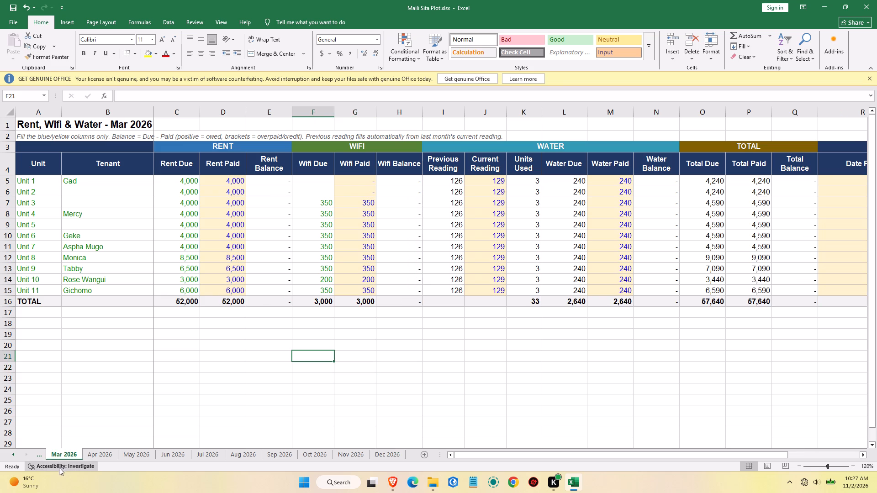
click(39, 454)
click(65, 456)
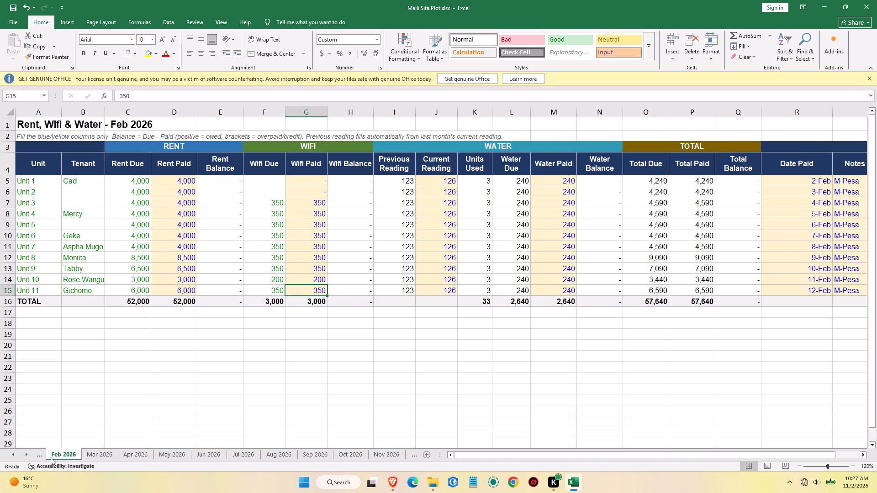
click(38, 458)
click(66, 457)
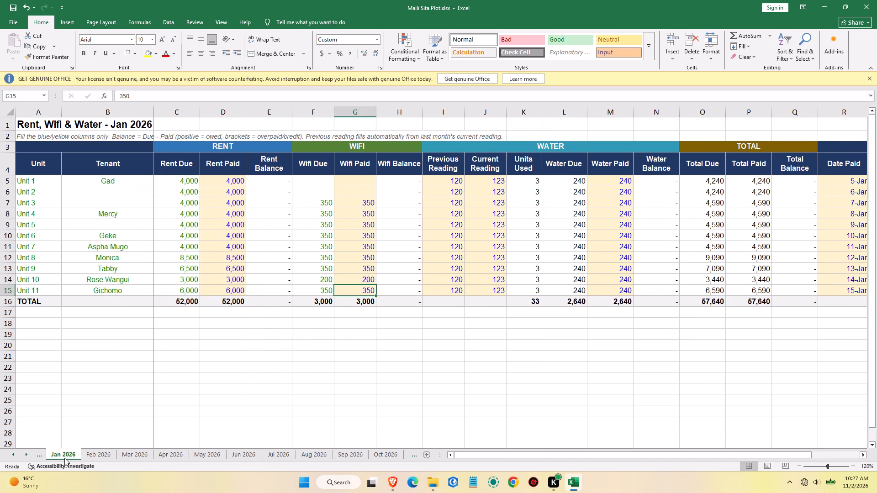
click(43, 457)
click(59, 456)
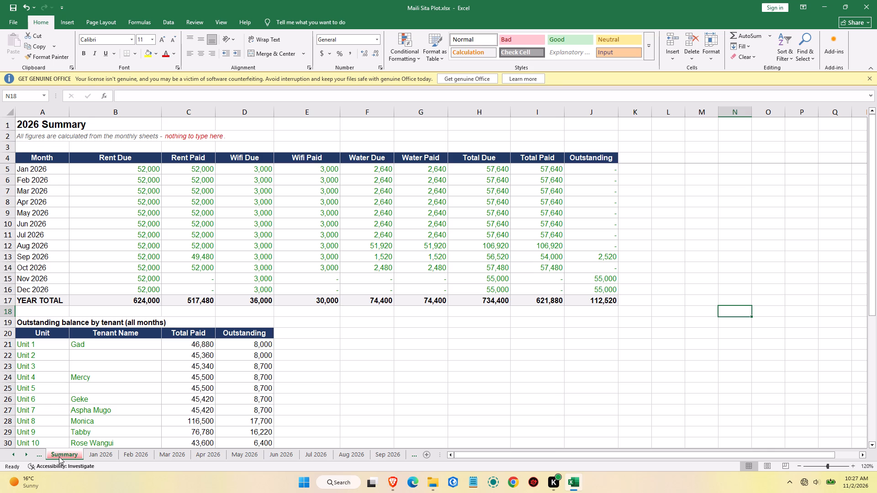
On the Jan 2026 sheet, colour the Rent Balance, Wifi Balance and Water Balance heading text red.
click(93, 458)
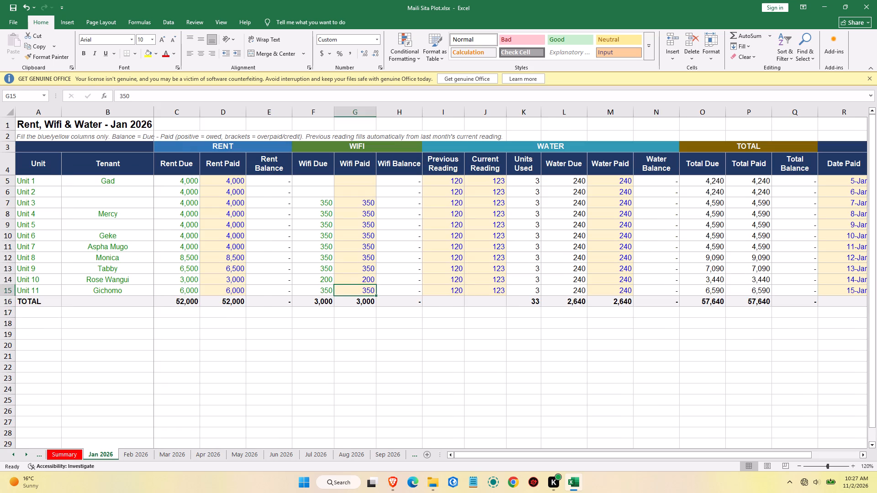
double_click(272, 165)
drag(260, 158, 282, 168)
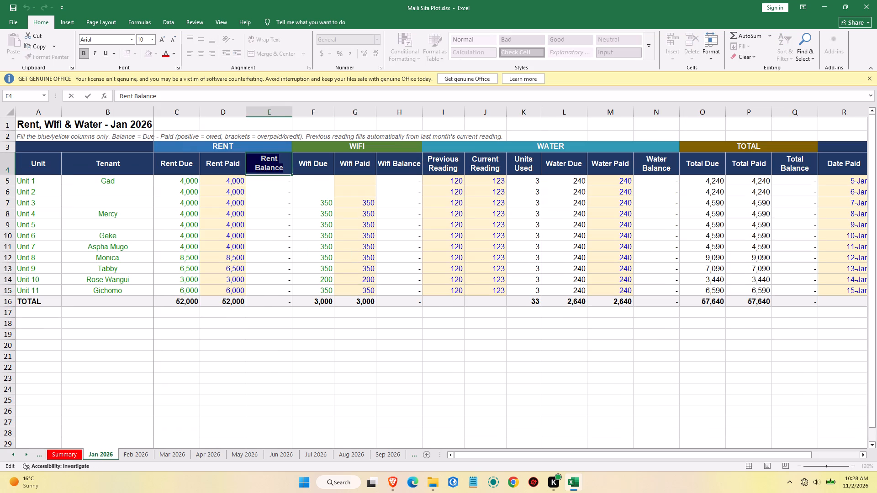
drag(282, 168, 282, 168)
click(307, 153)
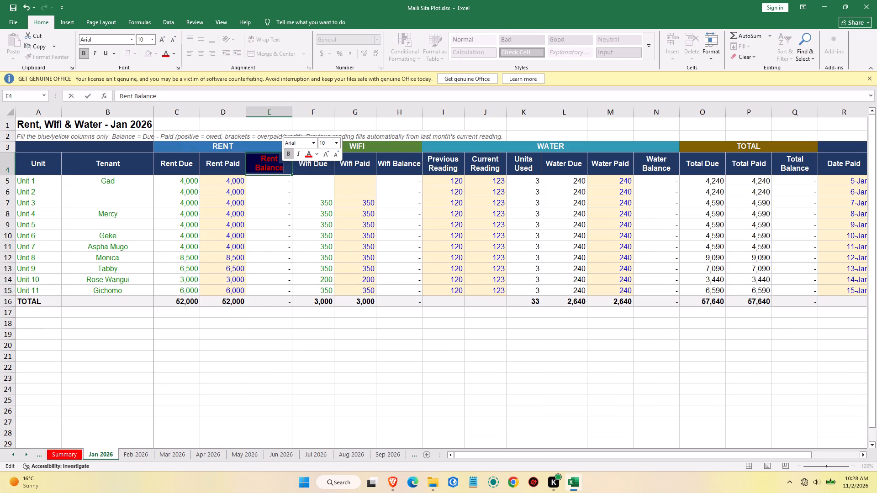
click(387, 165)
double_click(386, 163)
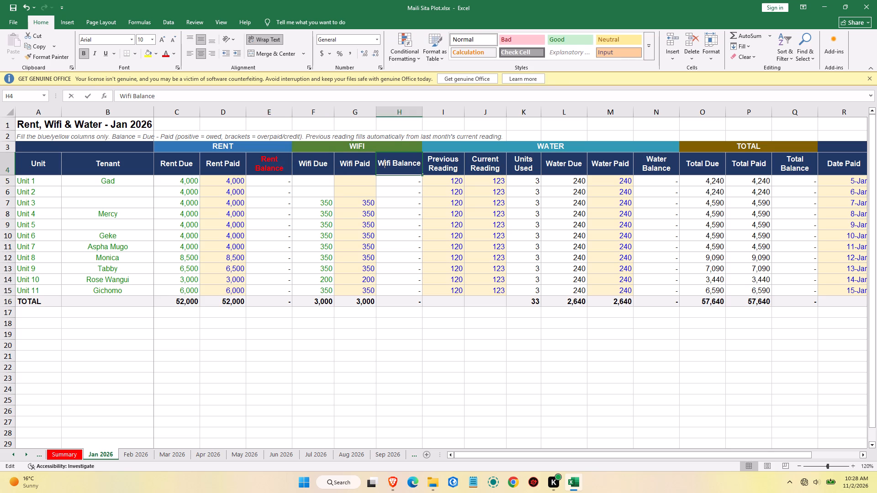
drag(378, 163, 420, 163)
click(447, 151)
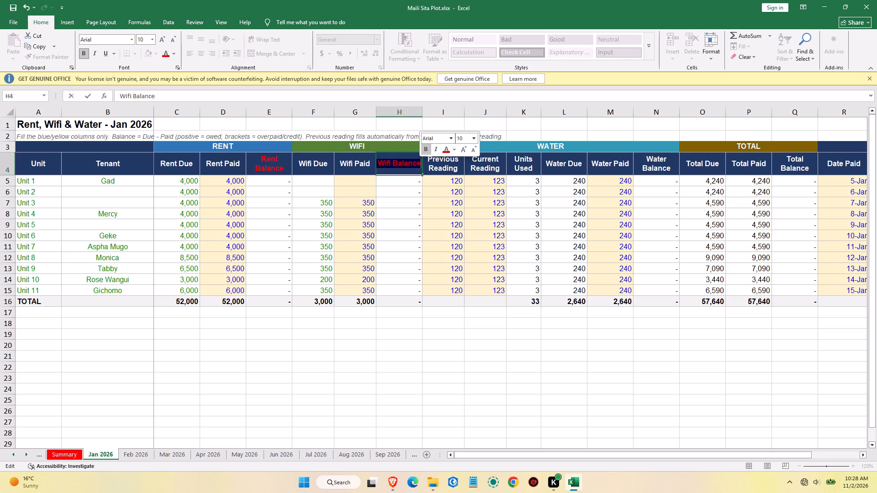
click(652, 163)
double_click(650, 160)
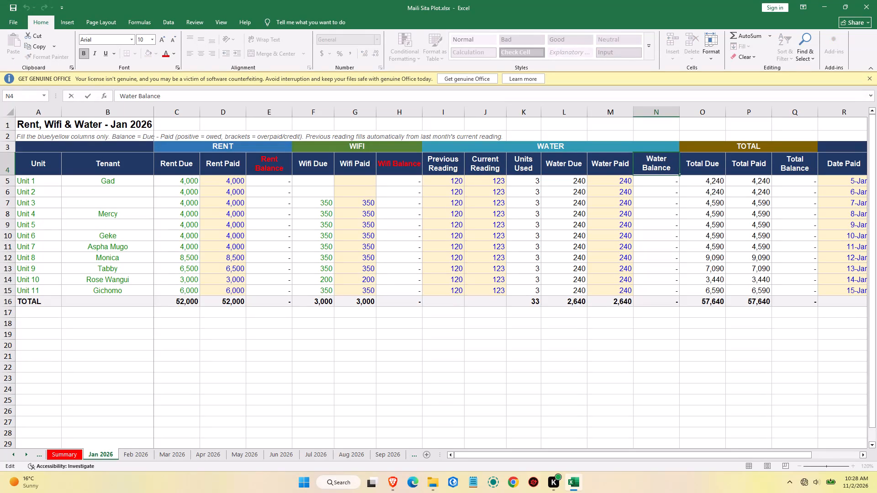
drag(648, 159, 650, 163)
drag(650, 163, 670, 168)
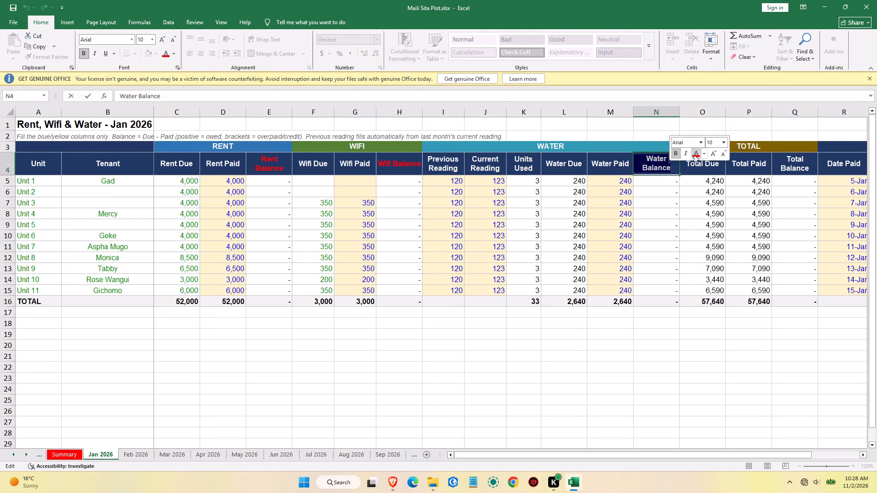
click(695, 155)
click(667, 189)
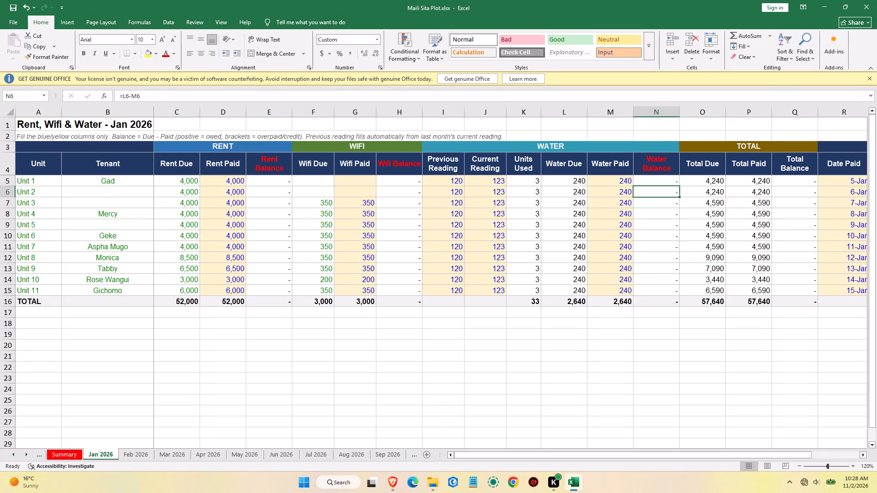
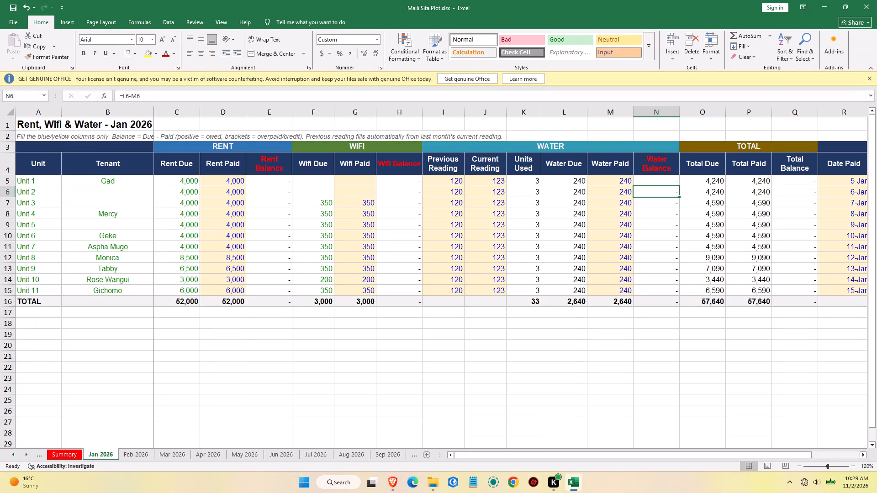
Colour the Total Balance heading red on the Jan 2026 sheet.
double_click(802, 165)
drag(788, 157, 789, 158)
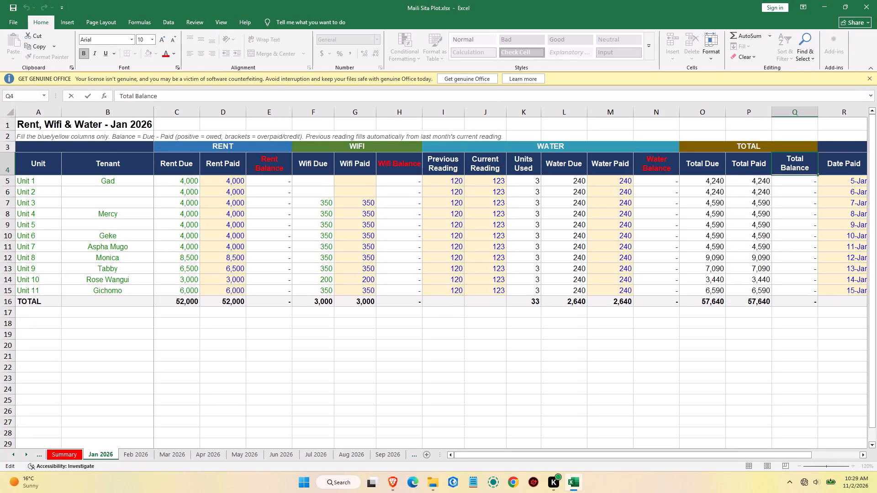
drag(789, 158, 808, 169)
click(833, 160)
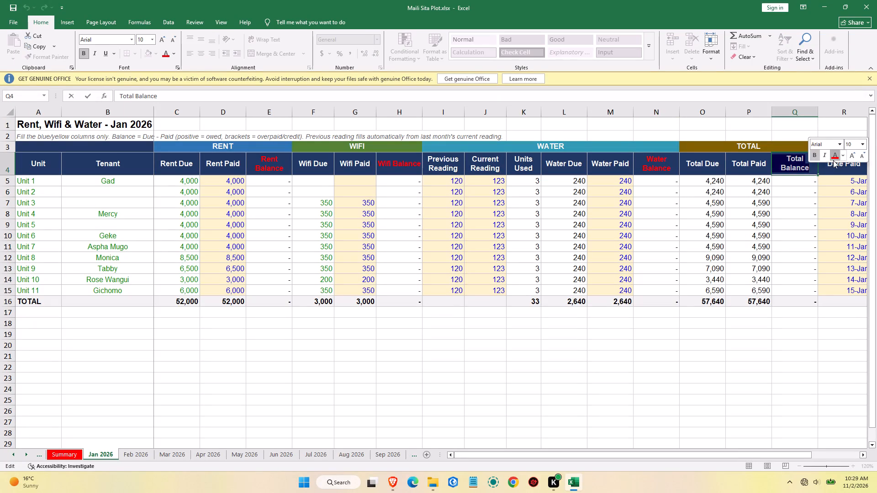
click(797, 195)
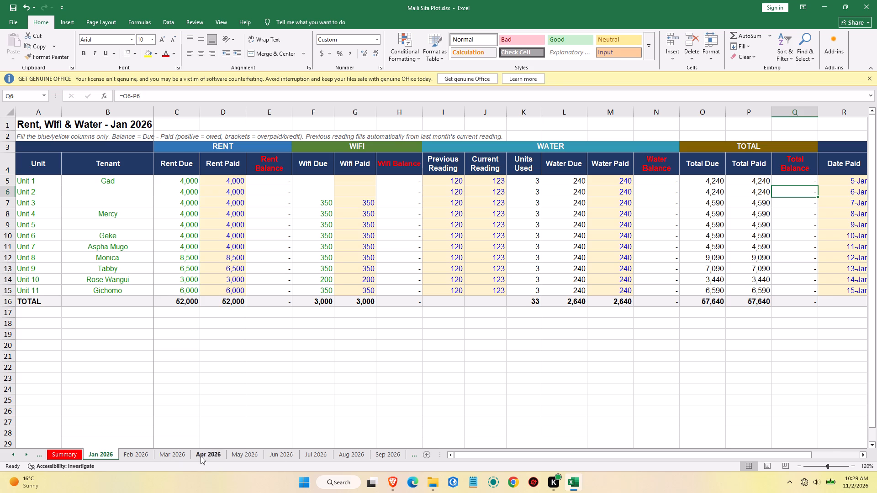
Go to the Feb 2026 sheet and colour its Rent Balance and Wifi Balance headings red.
click(147, 456)
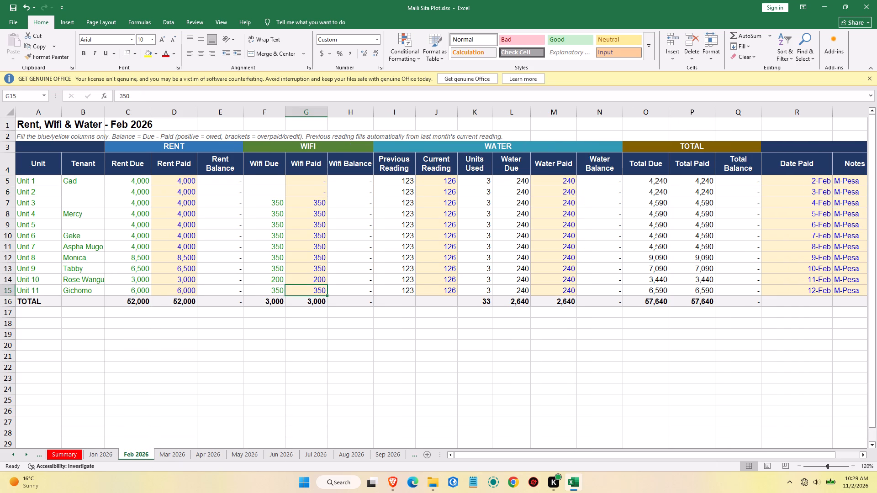
double_click(222, 160)
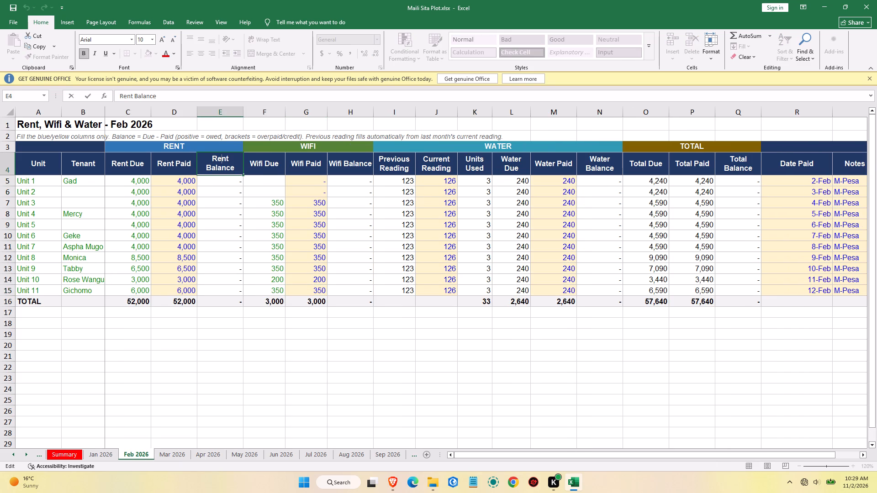
drag(212, 156, 232, 167)
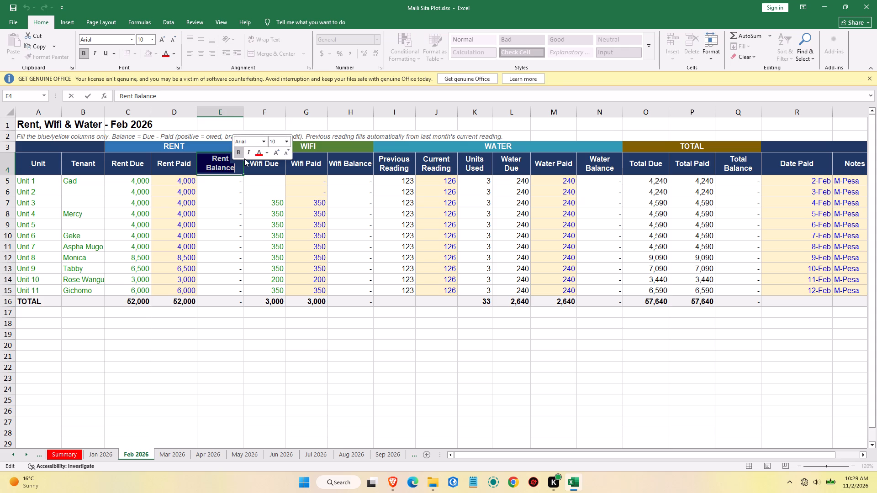
click(259, 152)
click(351, 167)
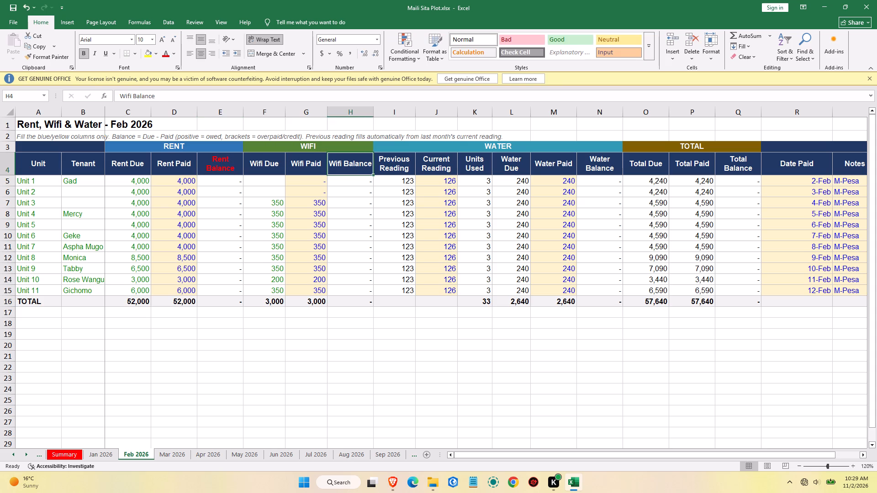
double_click(339, 164)
drag(331, 161, 355, 164)
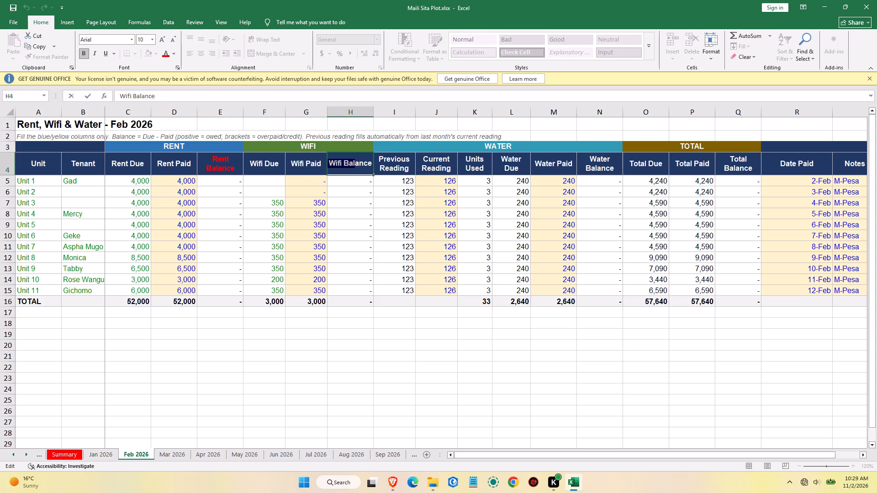
drag(355, 164, 371, 162)
click(396, 150)
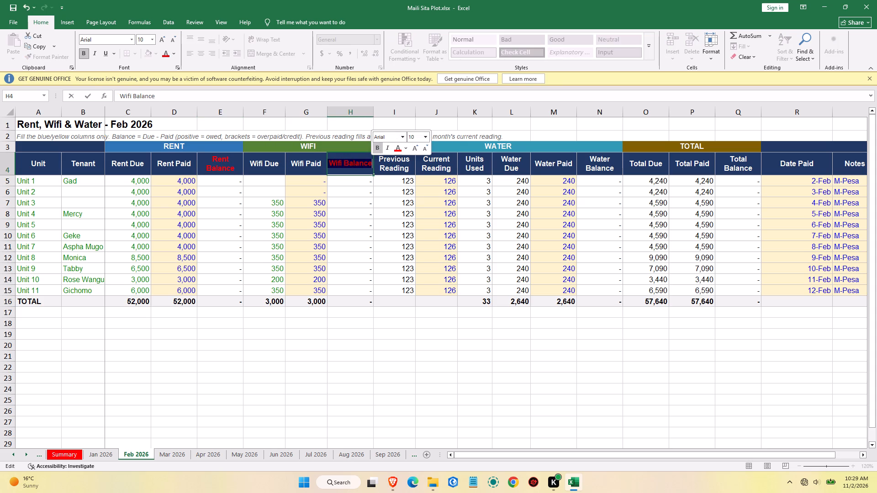
Colour the Water Balance and Total Balance headings red on the Feb 2026 sheet.
click(600, 167)
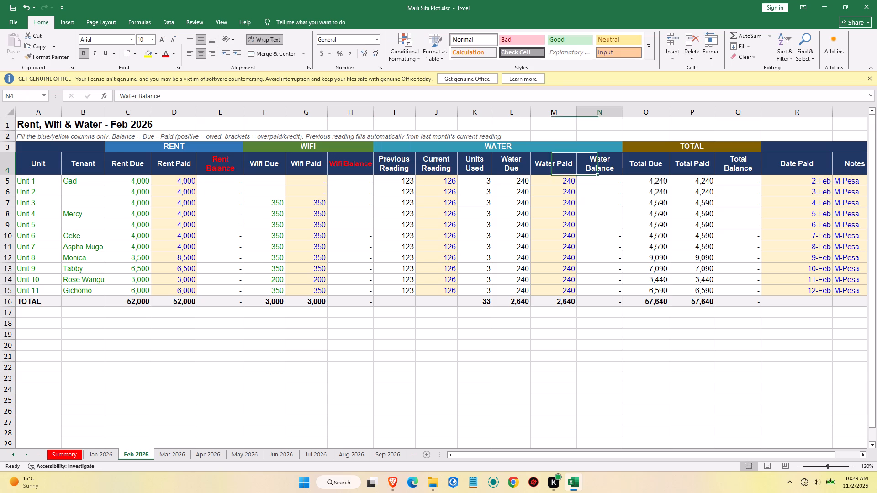
double_click(597, 161)
drag(591, 157, 597, 165)
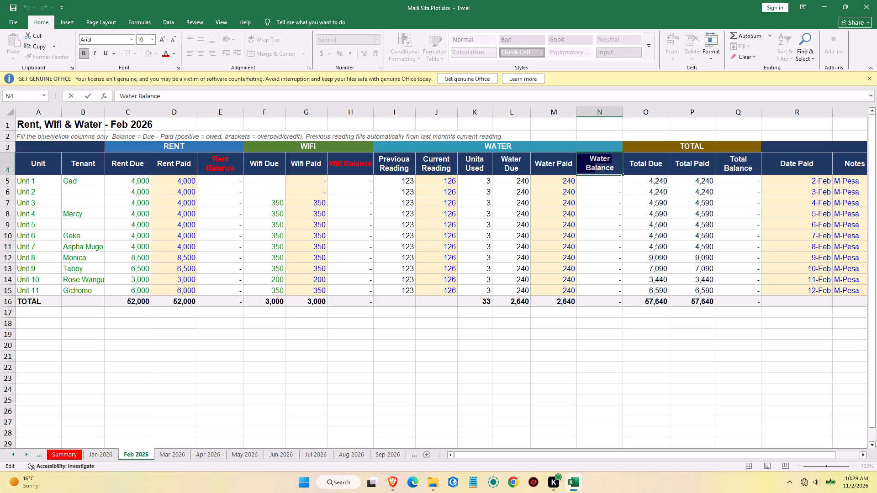
drag(597, 165, 612, 168)
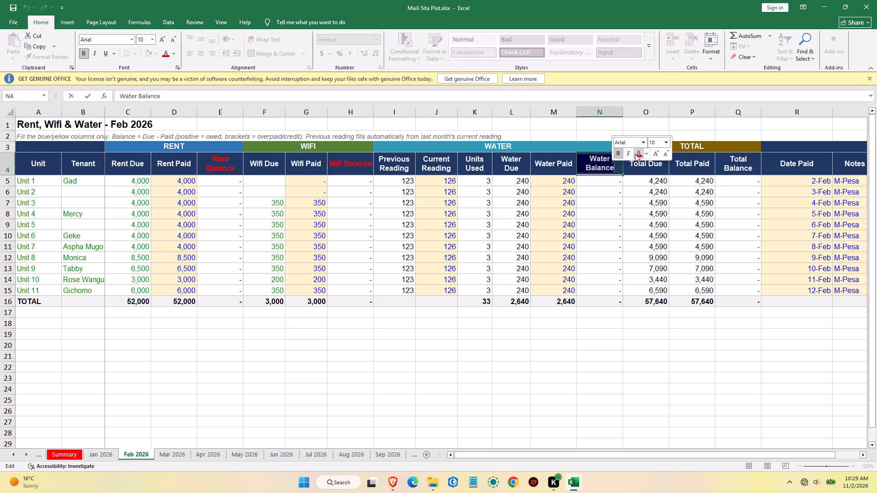
click(637, 154)
click(715, 187)
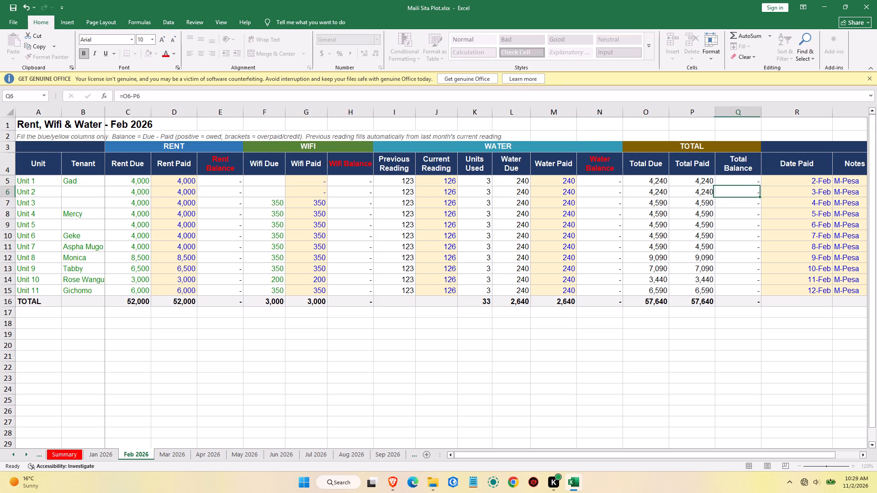
double_click(733, 162)
drag(731, 158, 750, 167)
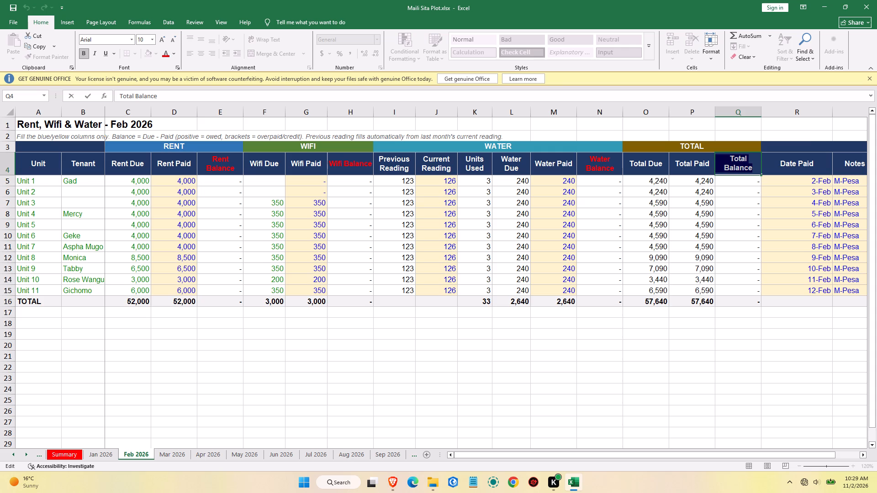
drag(750, 167, 752, 168)
click(777, 151)
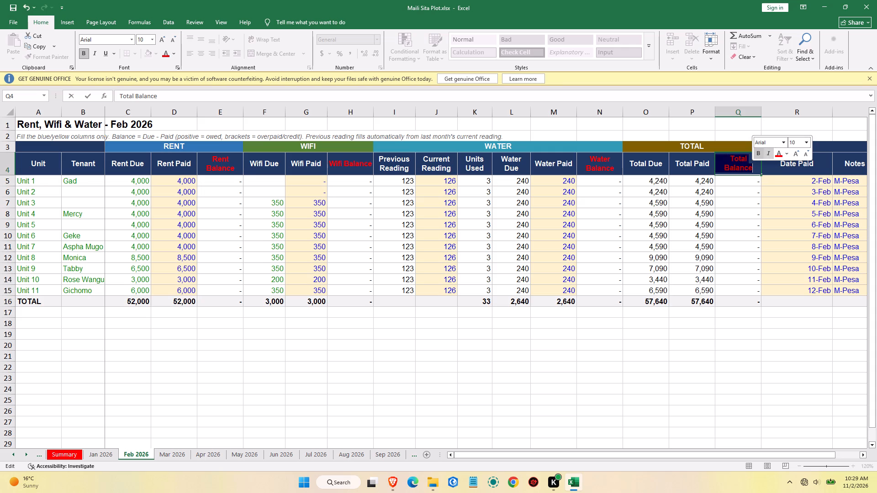
click(747, 181)
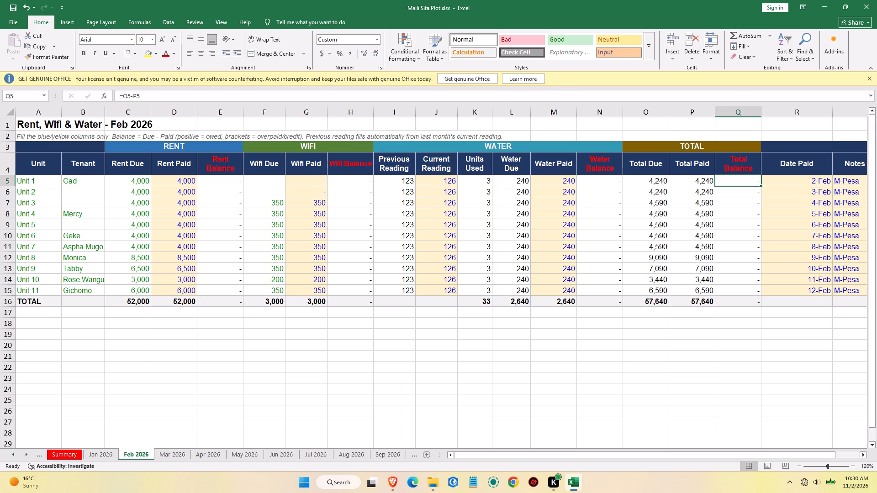
click(727, 329)
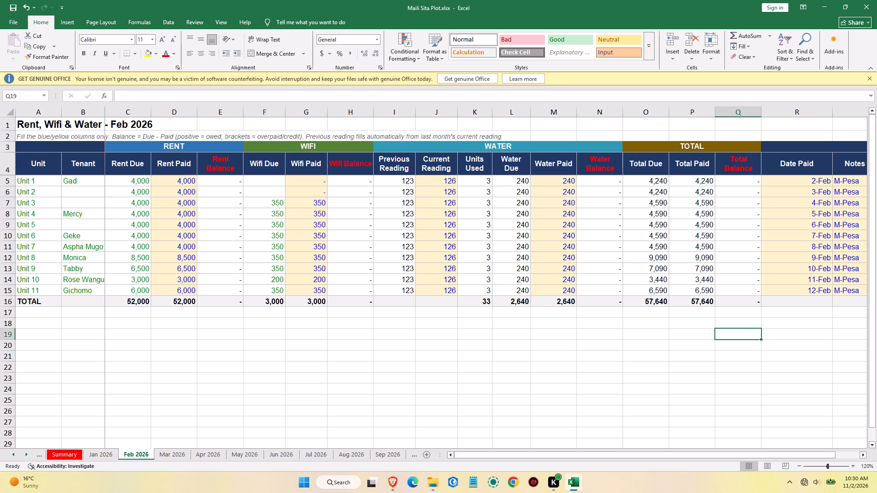
Go to the Mar 2026 sheet and colour its Rent Balance and Wifi Balance headings red.
click(170, 454)
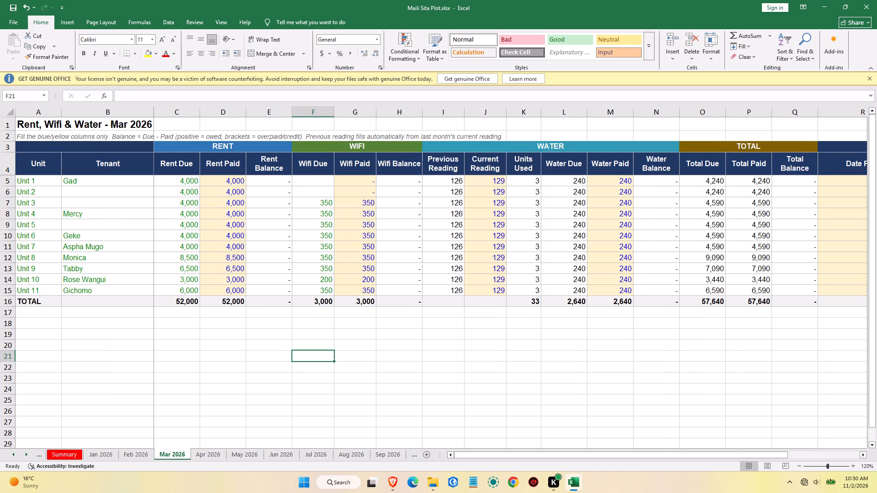
click(237, 167)
double_click(283, 166)
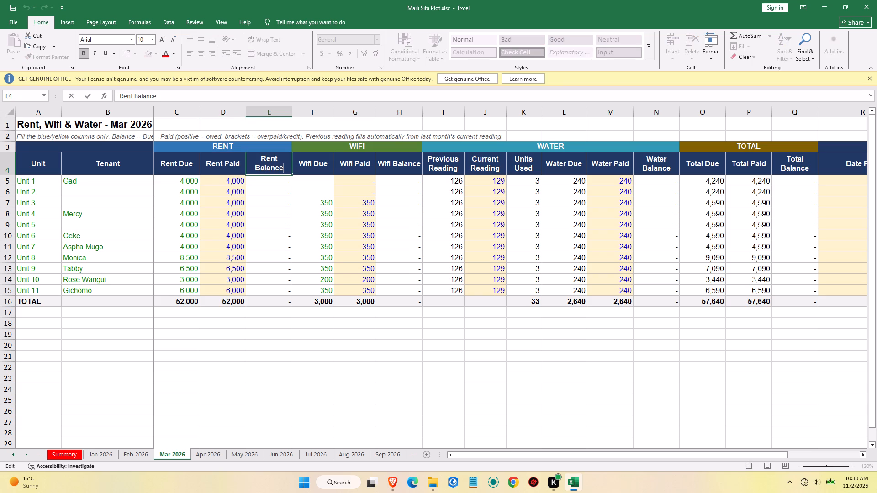
drag(261, 157, 284, 167)
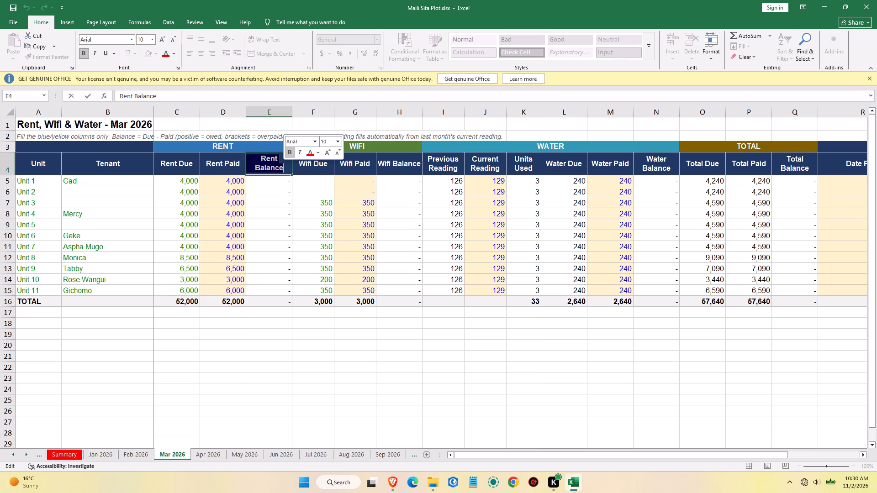
click(309, 155)
double_click(385, 166)
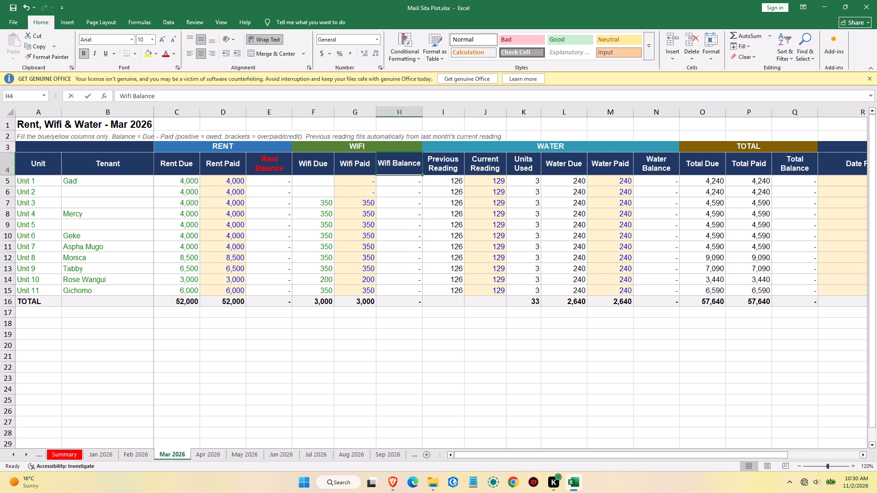
drag(379, 163, 418, 161)
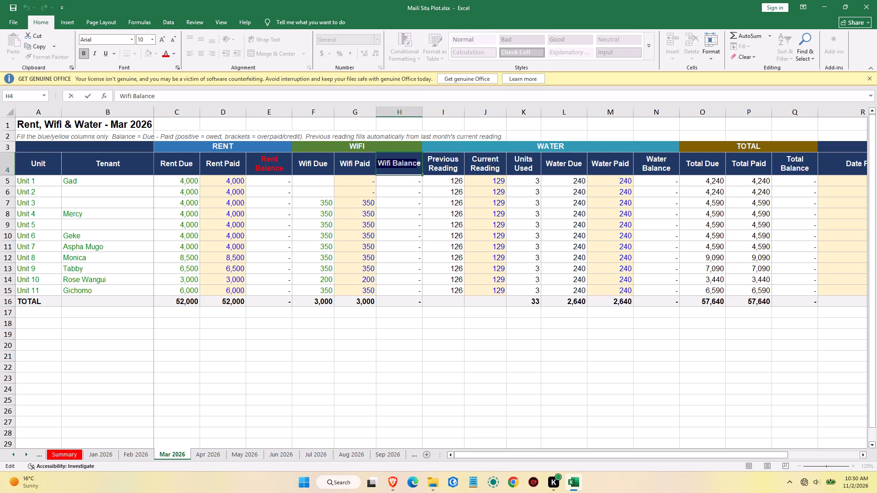
drag(418, 161, 420, 161)
click(445, 149)
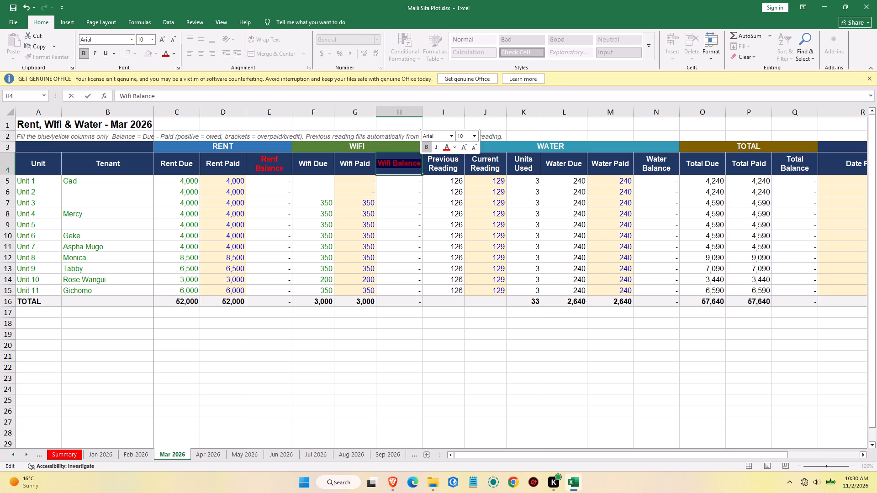
click(407, 189)
Colour the Water Balance and Total Balance headings red on the Mar 2026 sheet.
double_click(660, 161)
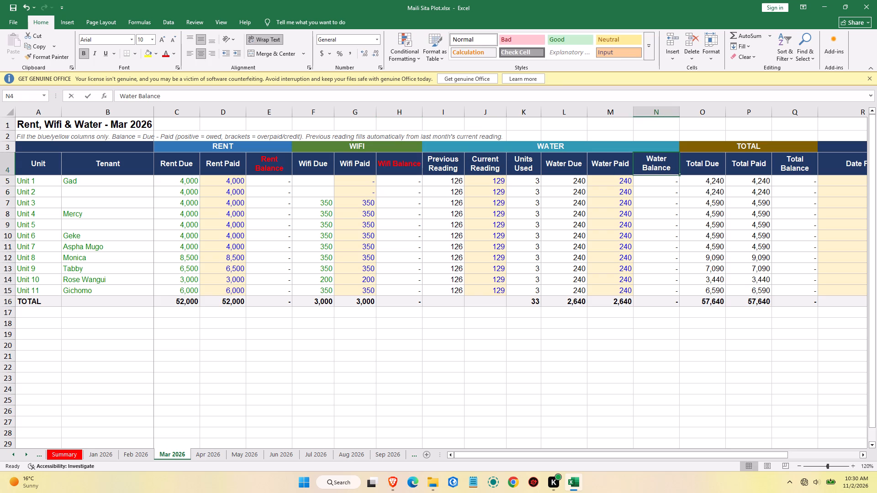
drag(648, 157, 671, 166)
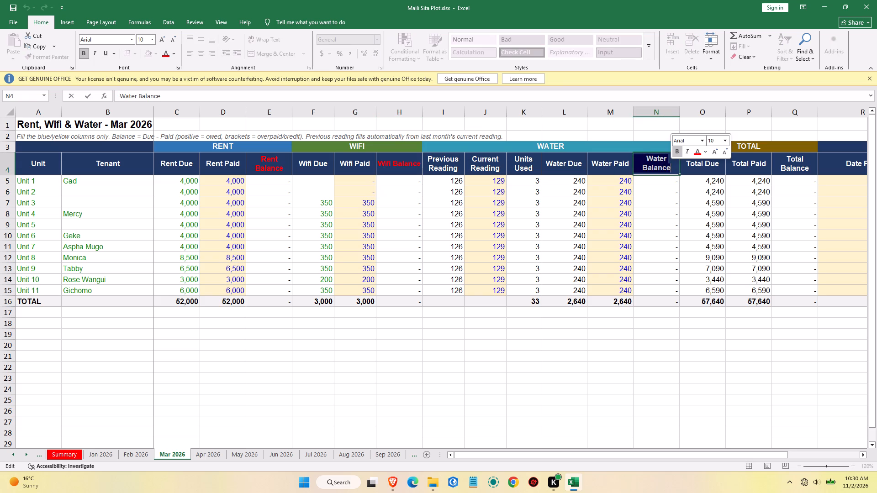
click(697, 153)
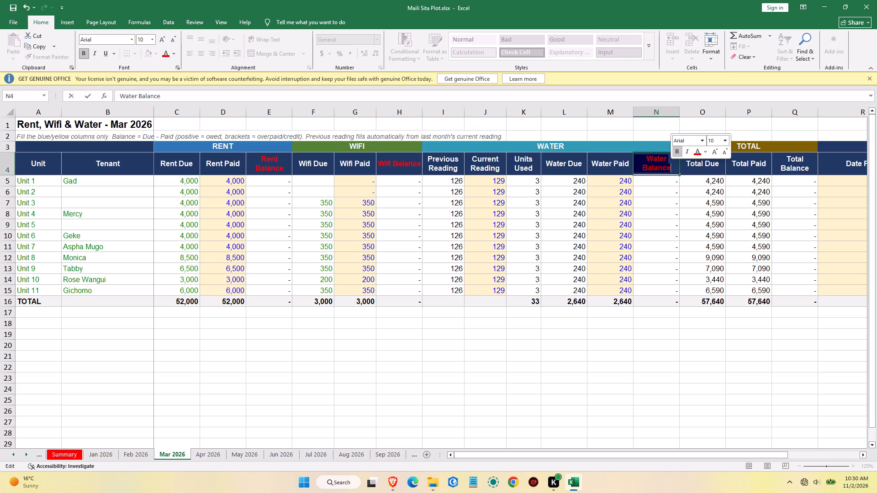
click(674, 205)
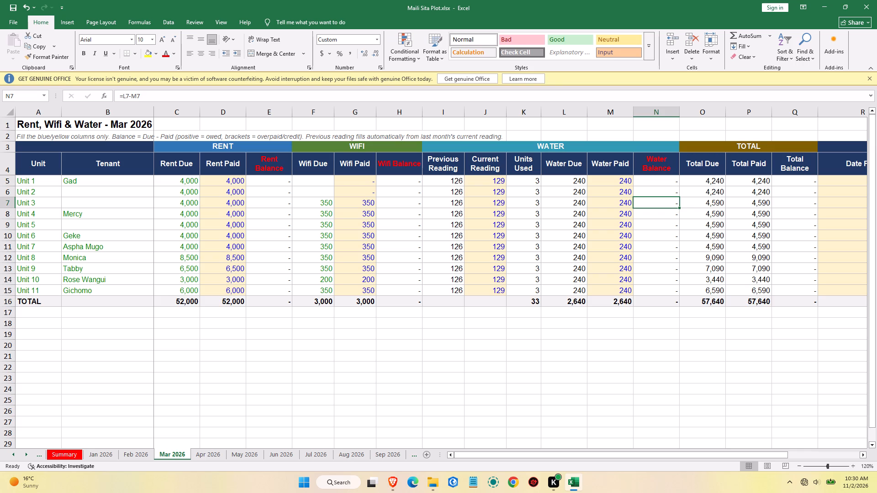
double_click(791, 160)
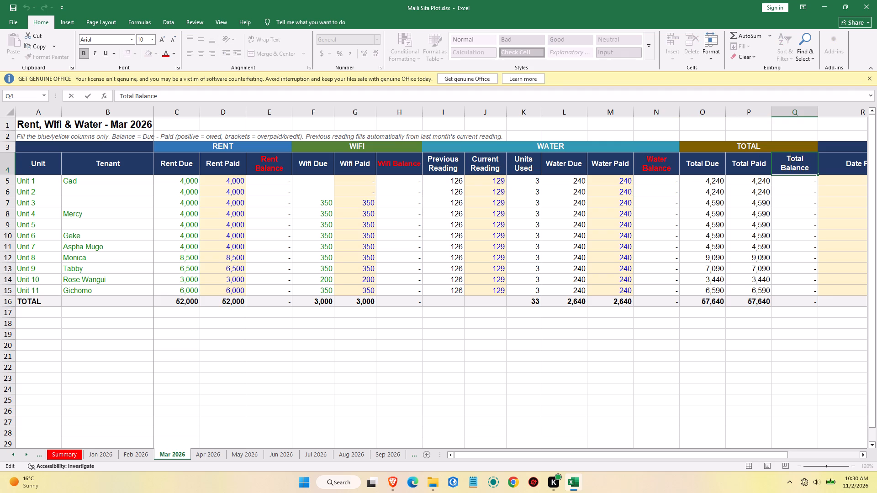
drag(788, 157, 808, 168)
click(835, 155)
click(798, 178)
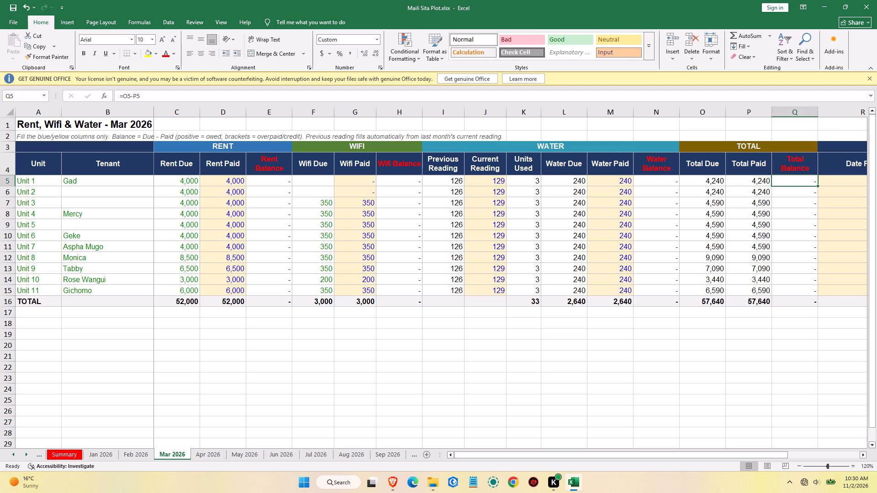
Check the Apr 2026 sheet's headings, and colour the Rent Balance and Wifi Balance headings red on the May 2026 sheet.
click(201, 455)
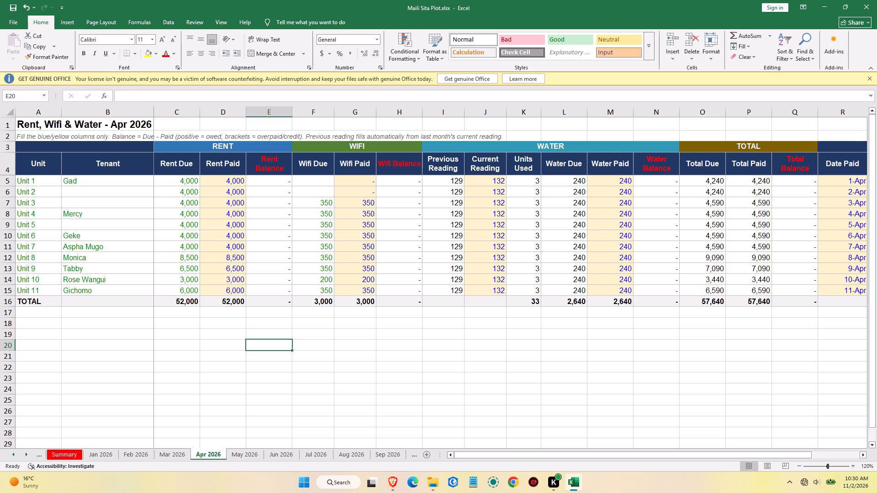
click(243, 453)
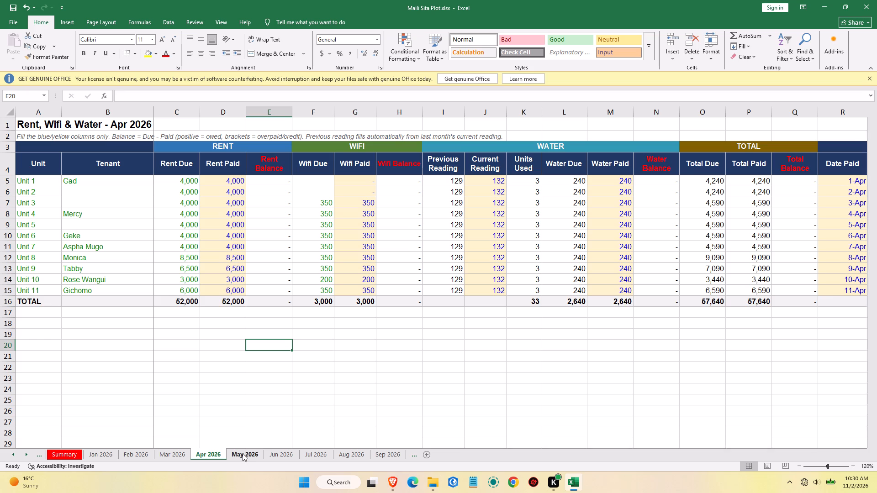
double_click(267, 161)
drag(261, 156, 283, 168)
click(309, 155)
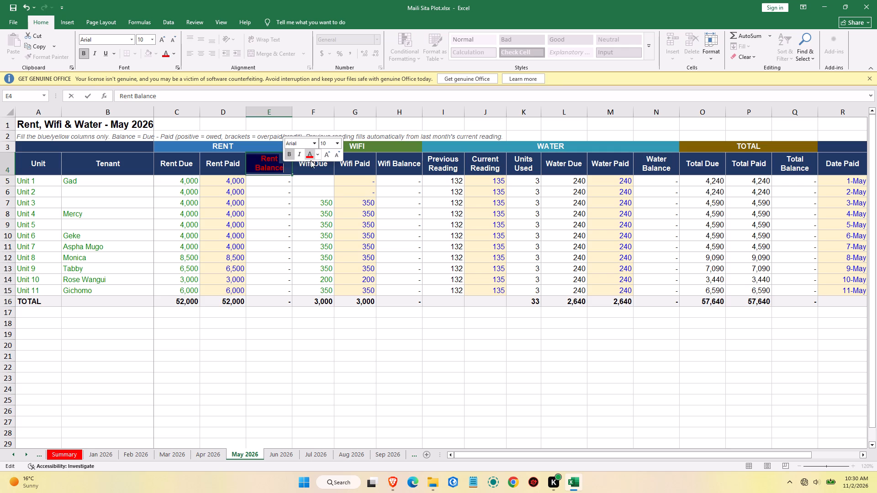
double_click(402, 165)
drag(379, 161, 405, 163)
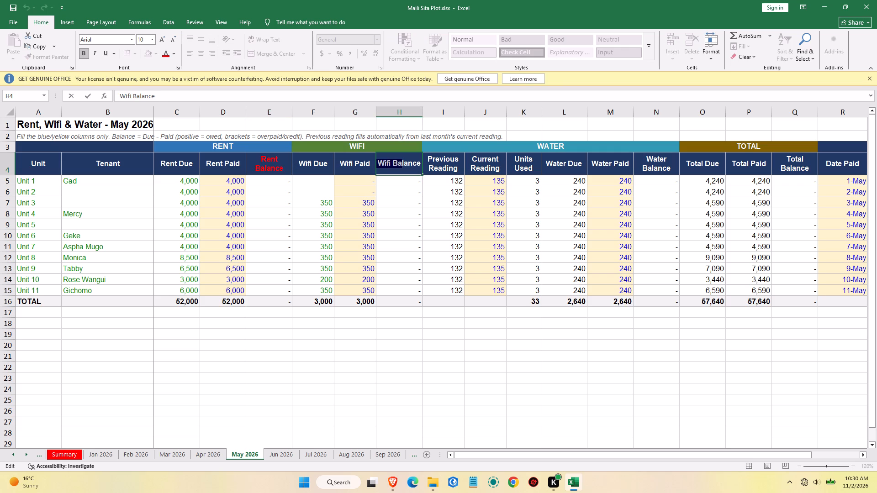
drag(405, 163, 420, 163)
click(445, 152)
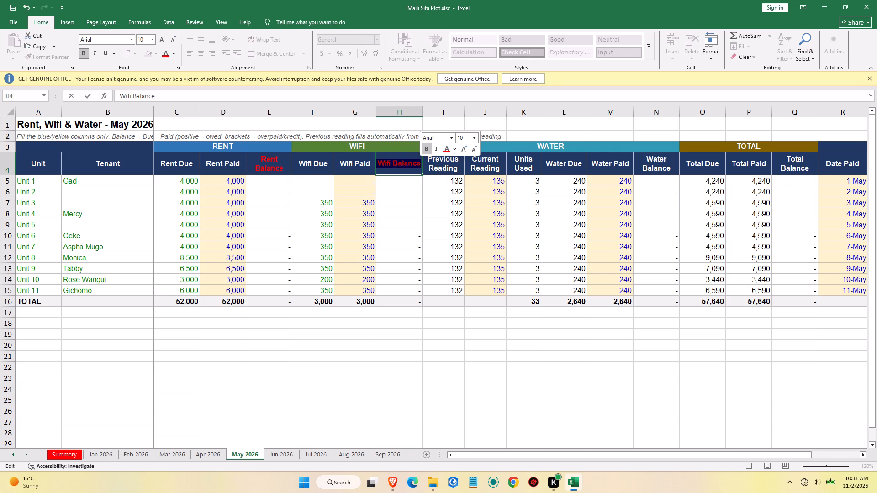
click(398, 182)
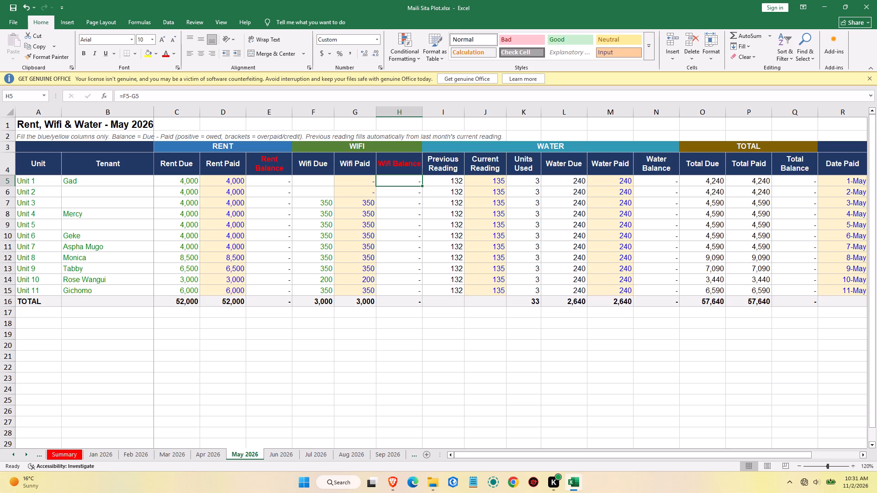
Colour the Water Balance and Total Balance headings red on the May 2026 sheet.
double_click(651, 160)
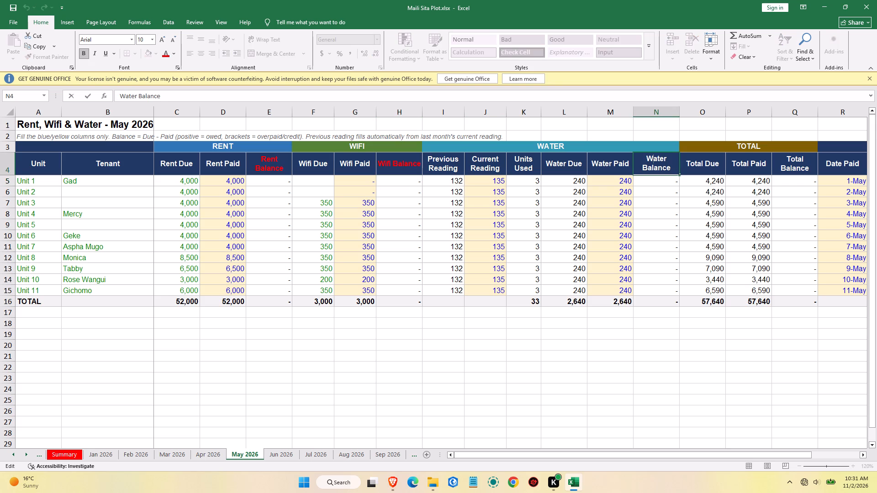
drag(648, 158, 670, 170)
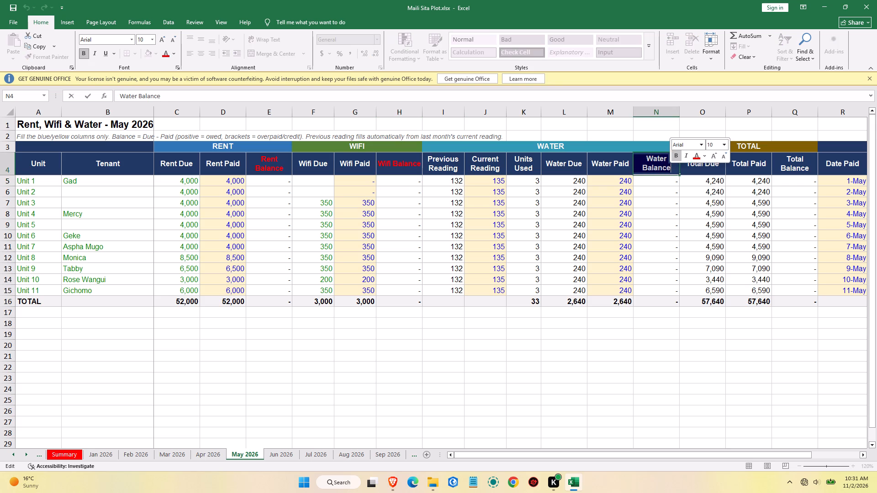
click(696, 155)
click(684, 183)
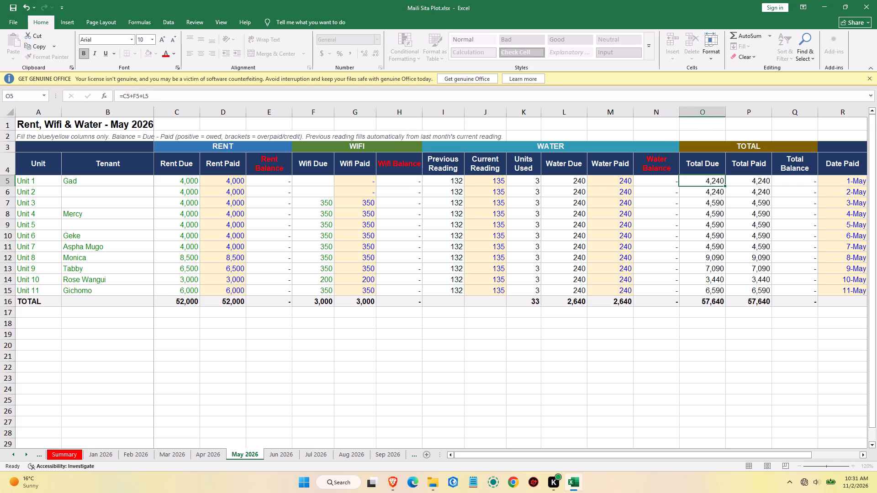
double_click(793, 158)
drag(786, 156, 788, 157)
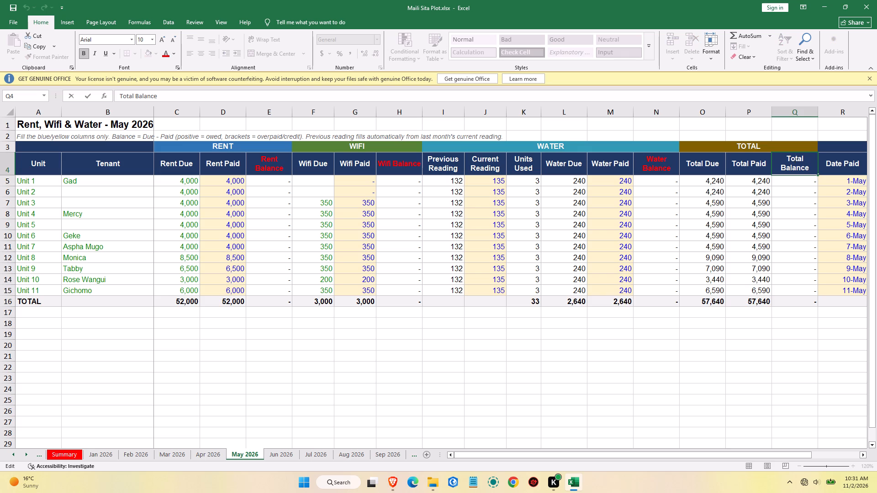
drag(788, 157, 808, 168)
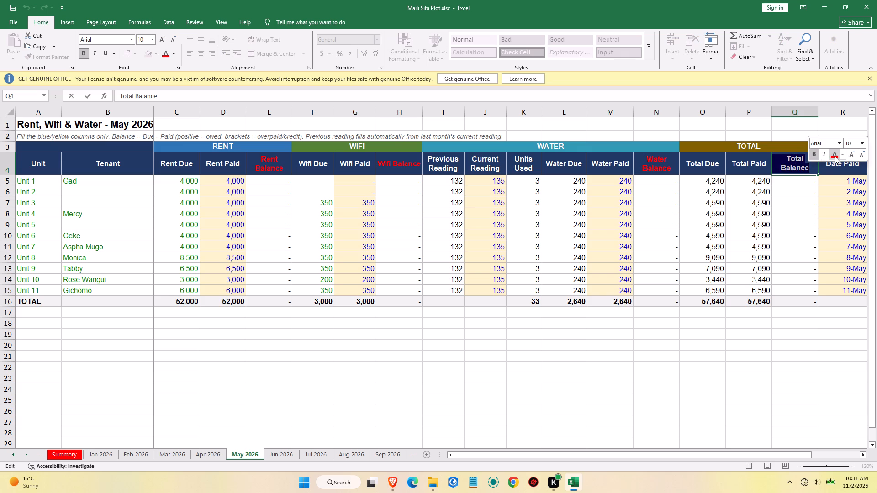
click(835, 156)
click(801, 181)
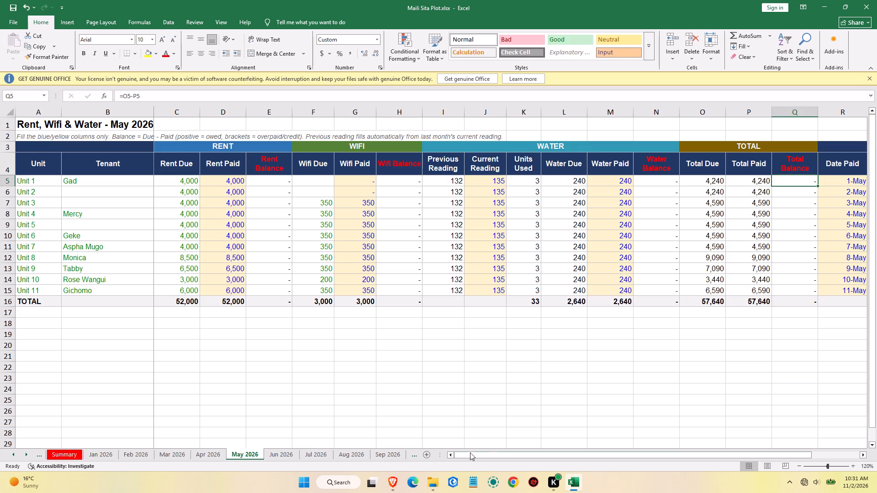
Go to the Jun 2026 sheet and colour its Rent Balance and Wifi Balance headings red.
click(270, 456)
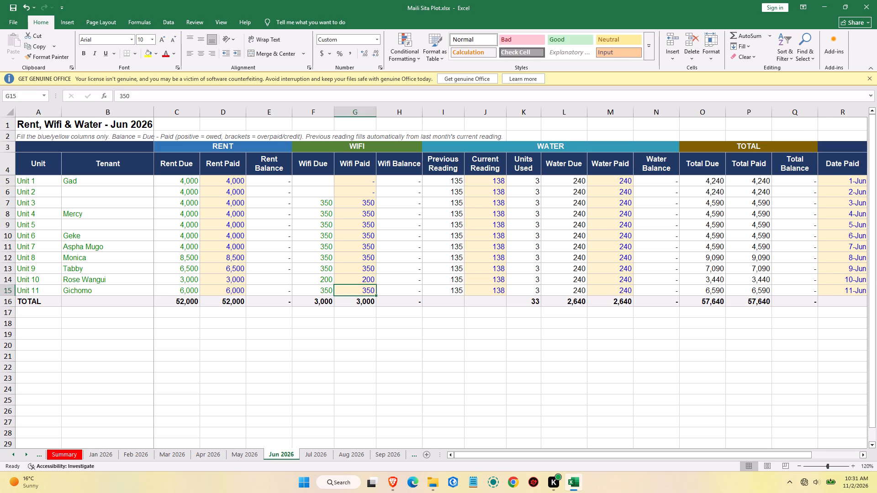
double_click(262, 158)
drag(261, 157, 277, 166)
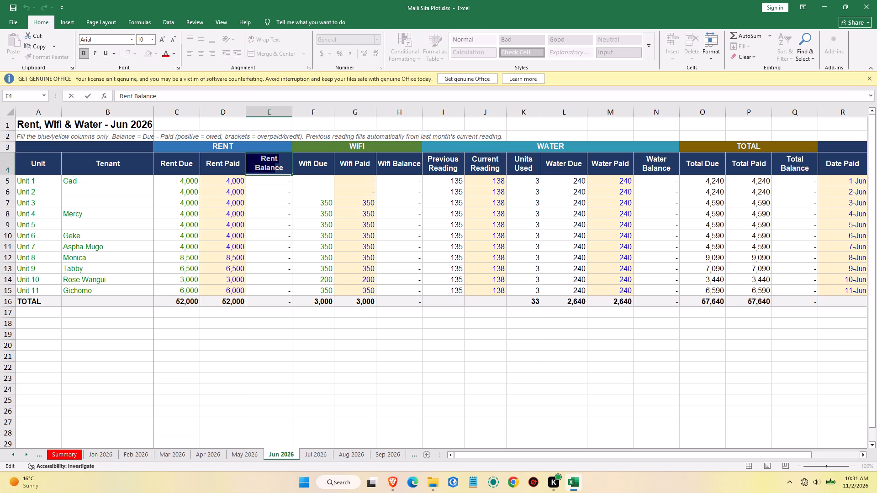
drag(277, 166, 282, 166)
click(307, 154)
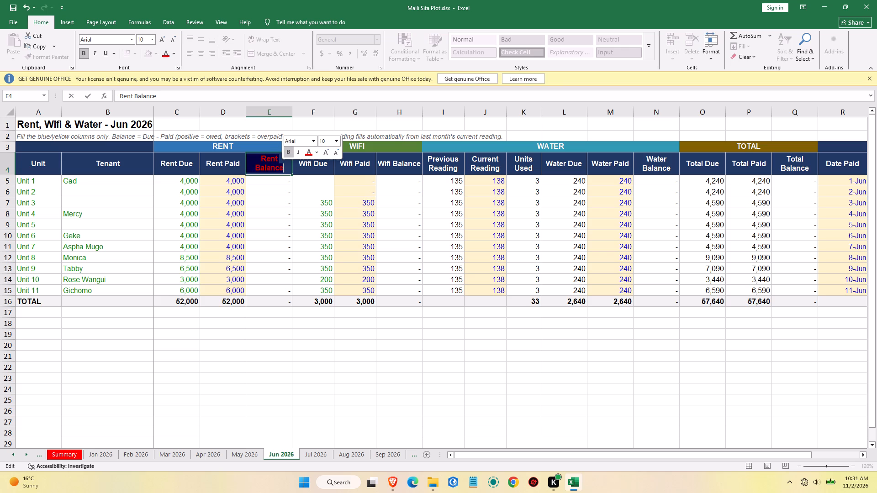
double_click(383, 163)
drag(377, 161, 414, 164)
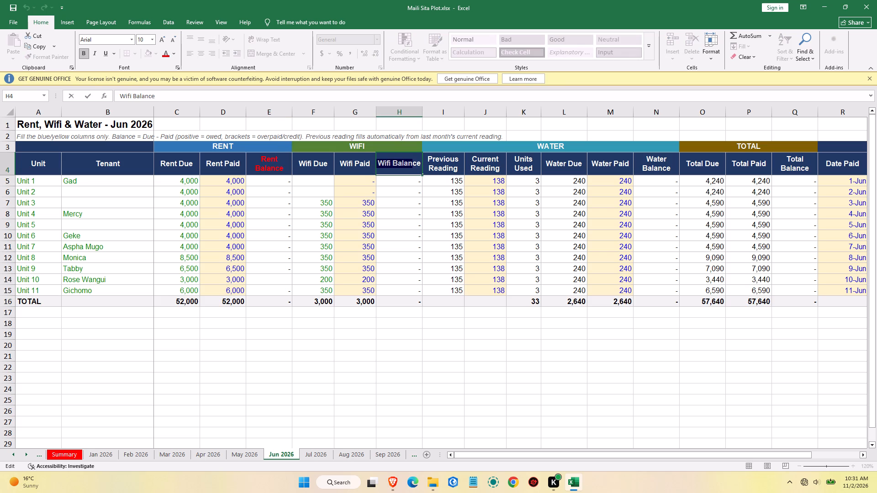
drag(414, 164, 419, 165)
click(446, 154)
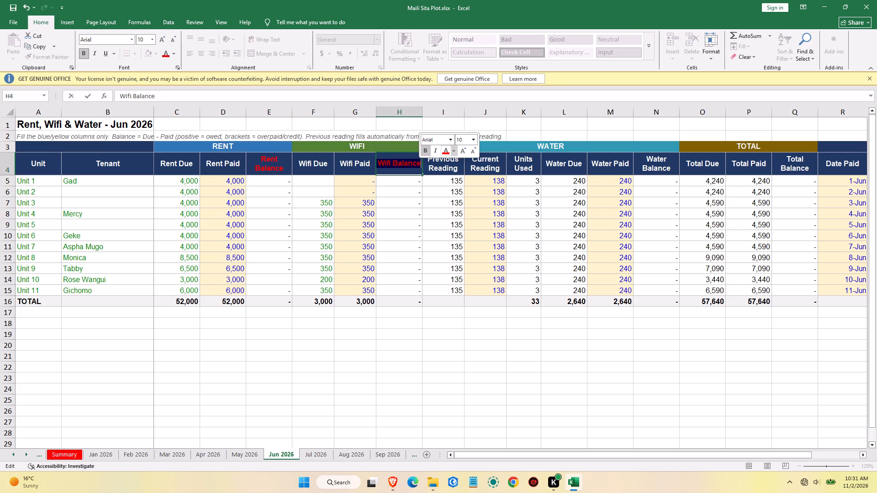
Colour the Water Balance and Total Balance headings red on the Jun 2026 sheet.
double_click(653, 162)
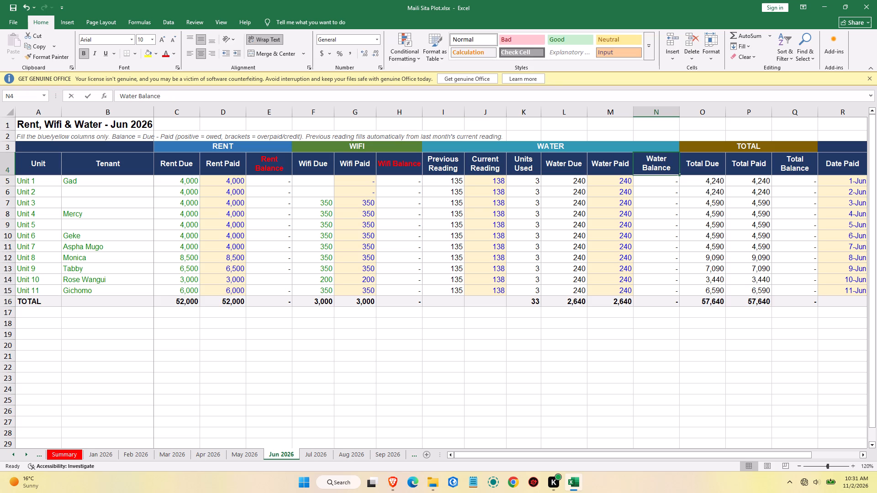
drag(646, 158, 669, 169)
click(694, 155)
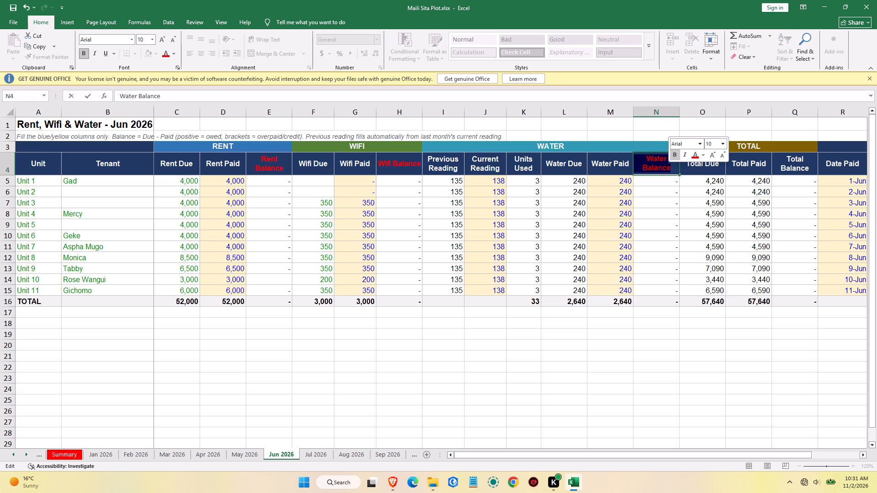
double_click(790, 161)
drag(787, 156, 807, 170)
click(833, 154)
click(798, 187)
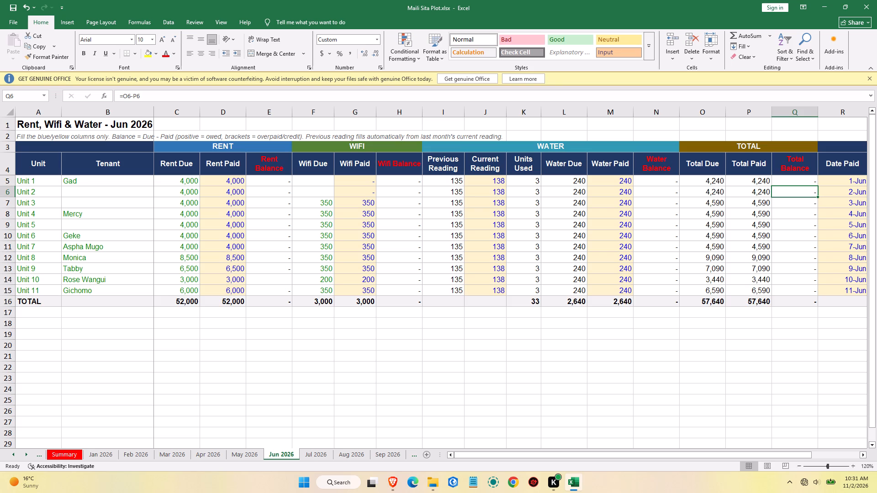
Go to the Jul 2026 sheet and colour its Rent Balance and Wifi Balance headings red.
click(315, 452)
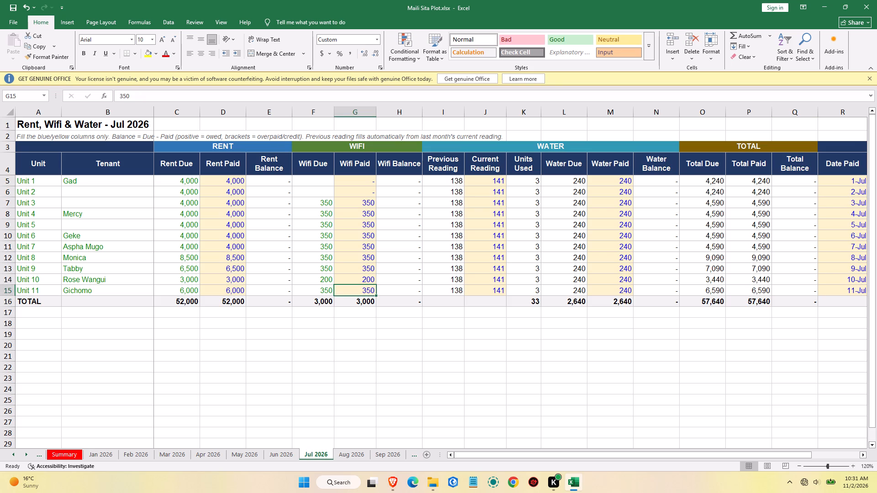
click(275, 156)
double_click(270, 157)
drag(261, 157, 283, 168)
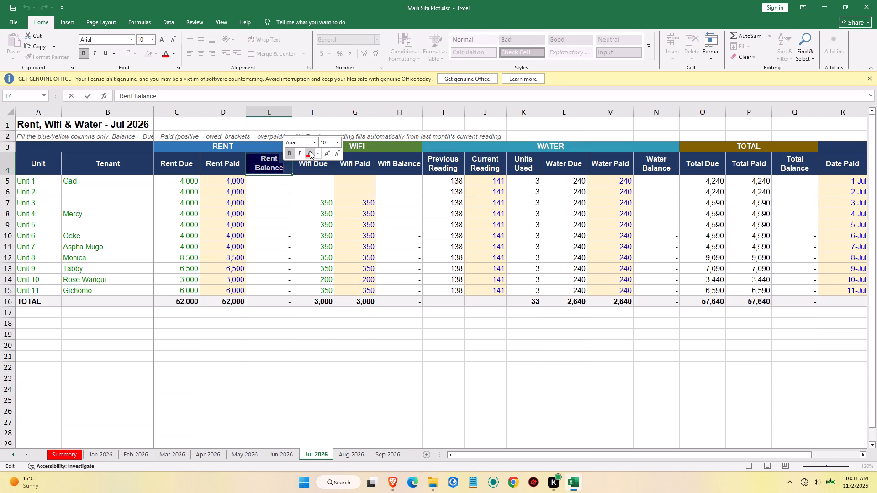
click(310, 151)
click(402, 164)
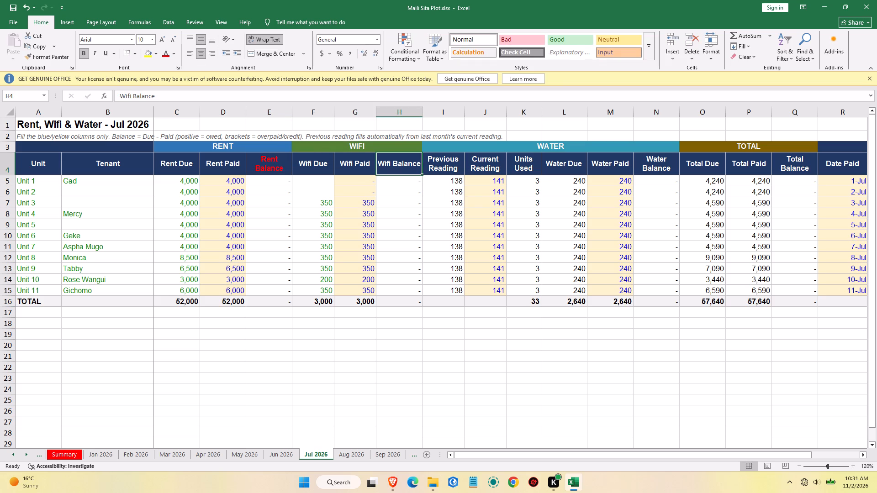
double_click(385, 164)
drag(378, 162, 405, 165)
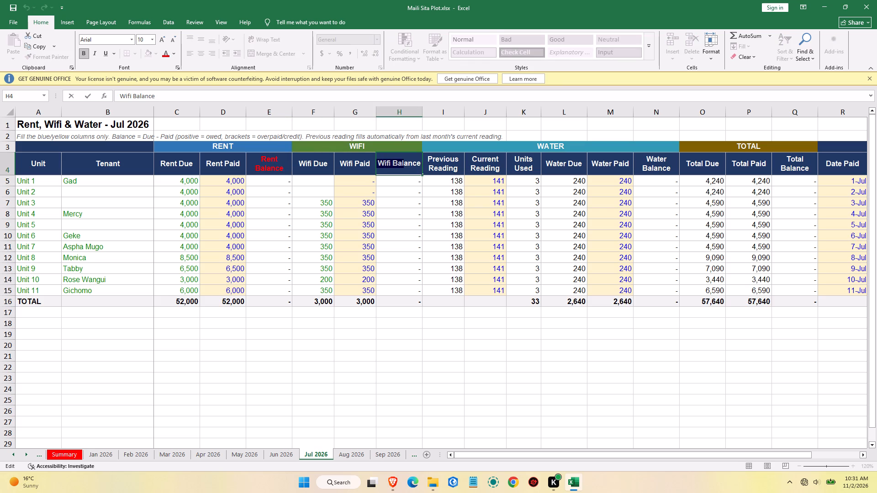
drag(405, 165, 420, 164)
click(447, 154)
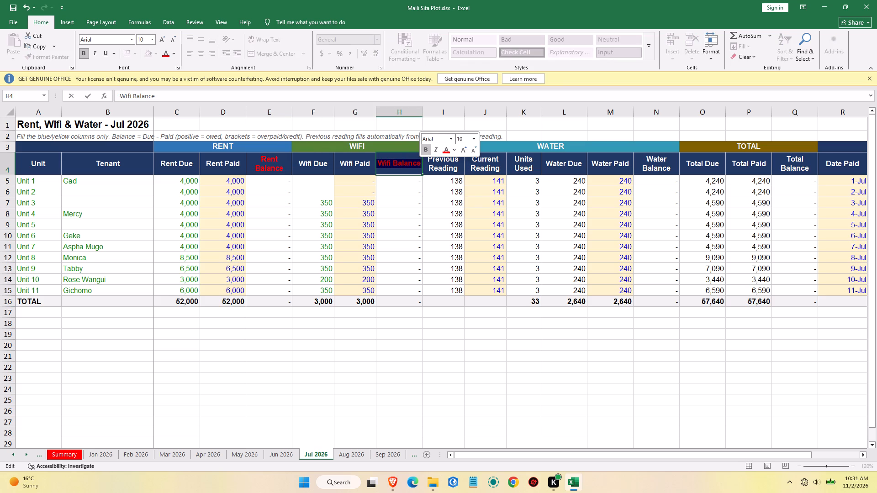
Colour the Water Balance and Total Balance headings red on the Jul 2026 sheet.
double_click(659, 160)
drag(648, 158, 659, 164)
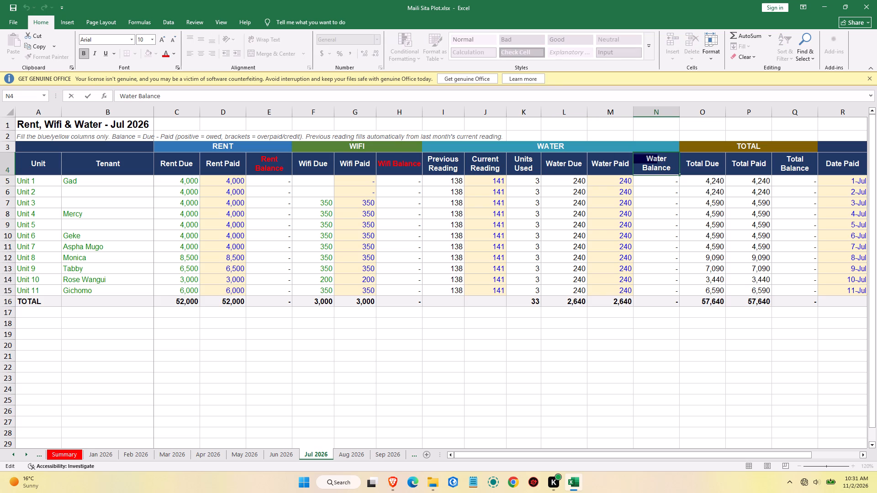
drag(659, 164, 670, 167)
click(696, 151)
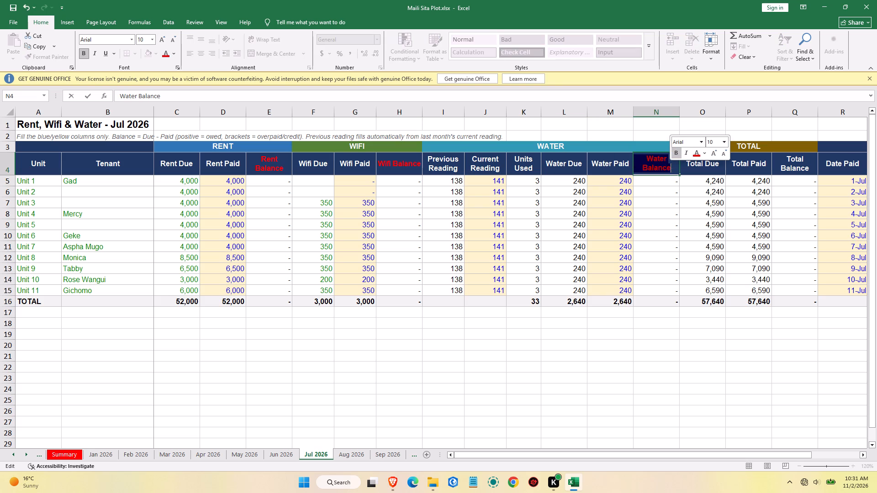
double_click(791, 159)
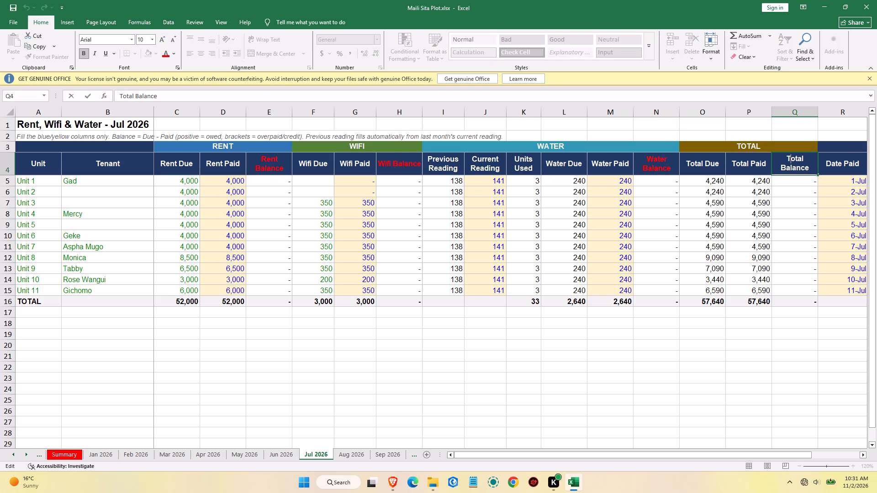
drag(788, 156, 805, 169)
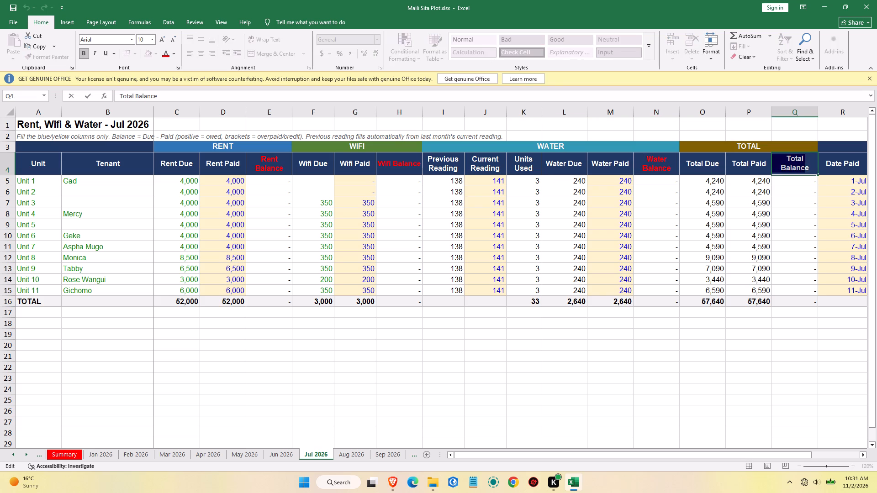
drag(805, 169, 808, 169)
click(833, 157)
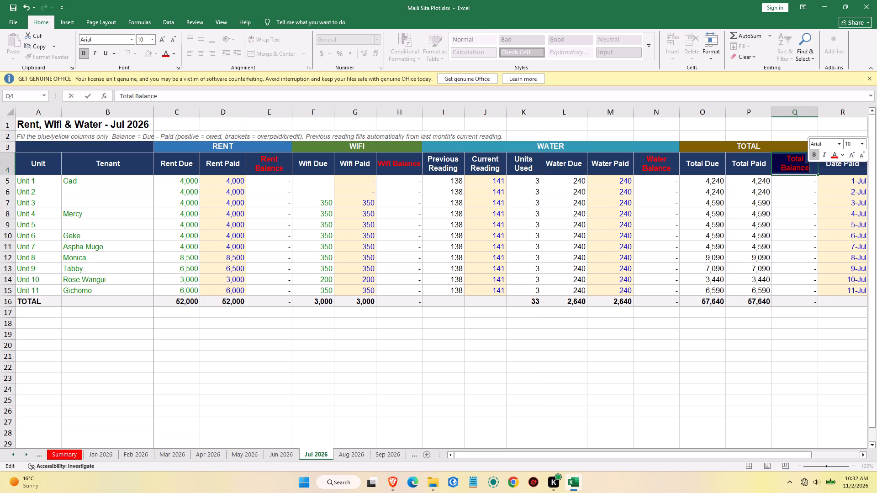
click(787, 192)
Go to the Aug 2026 sheet and colour its Rent Balance and Wifi Balance headings red.
click(347, 455)
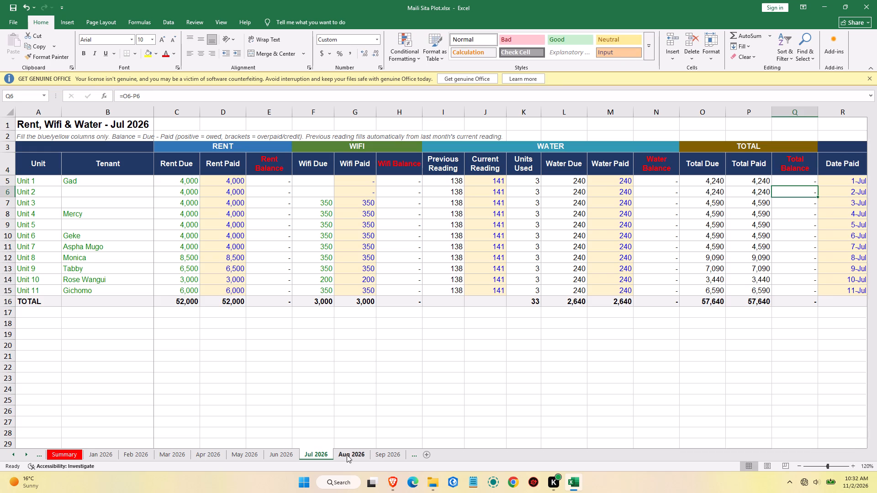
double_click(264, 159)
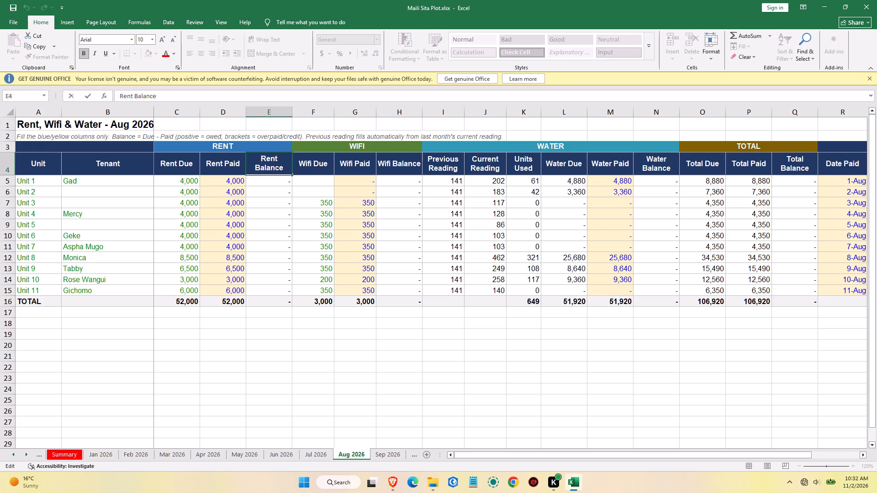
drag(261, 157, 283, 167)
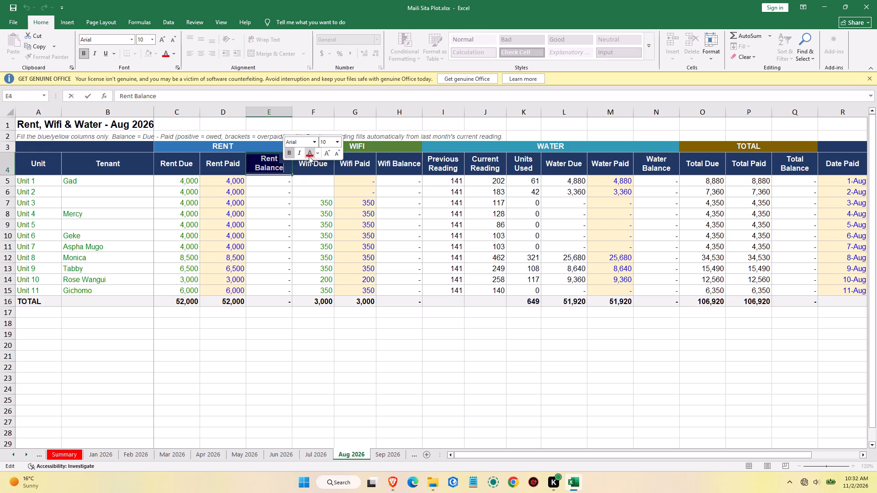
click(309, 155)
click(396, 164)
double_click(383, 163)
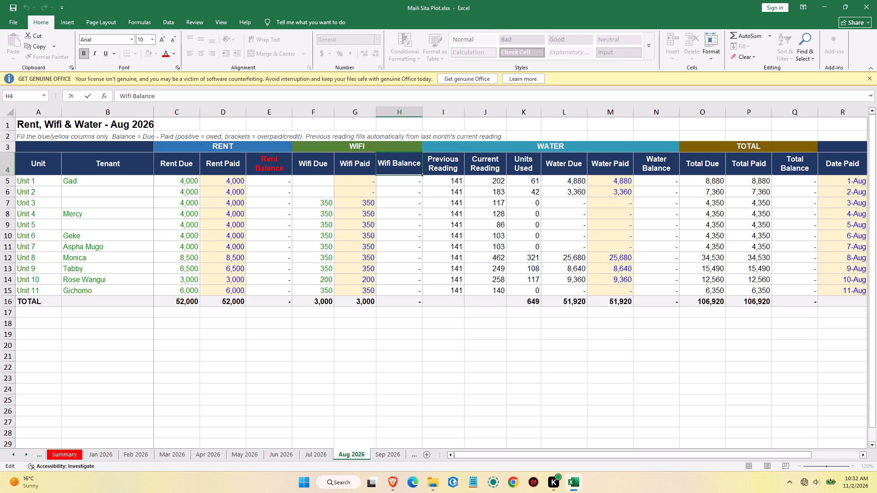
drag(379, 163, 411, 168)
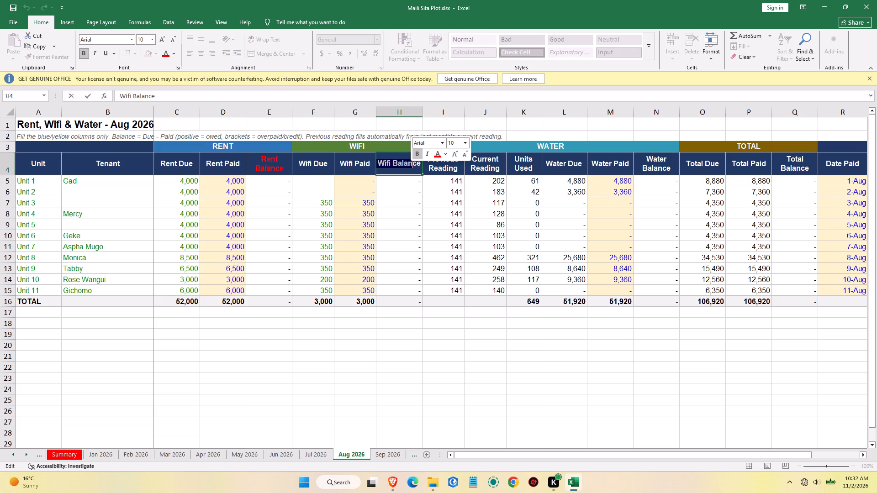
click(399, 168)
drag(379, 161, 417, 165)
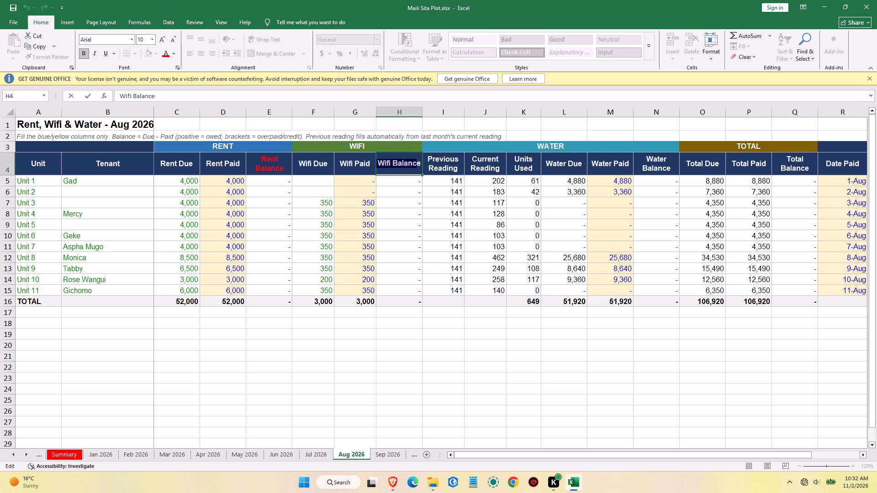
drag(417, 165, 421, 165)
click(445, 152)
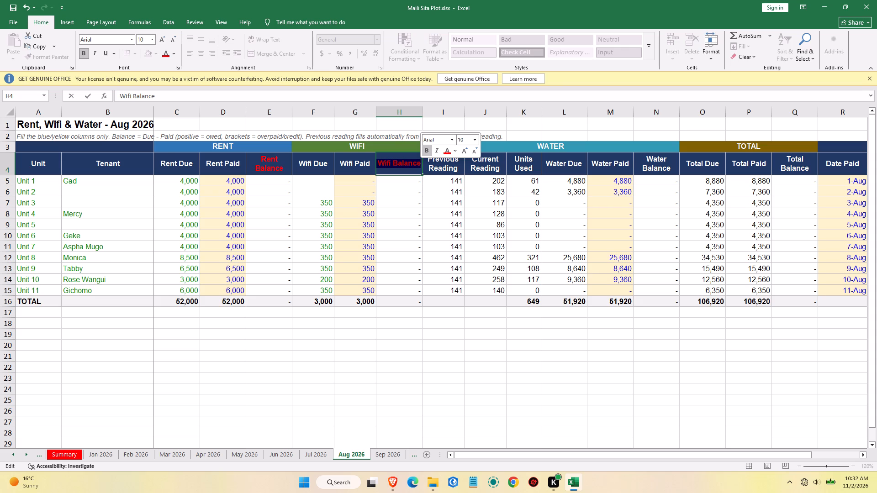
Colour the Water Balance and Total Balance headings red on the Aug 2026 sheet.
double_click(650, 158)
double_click(649, 158)
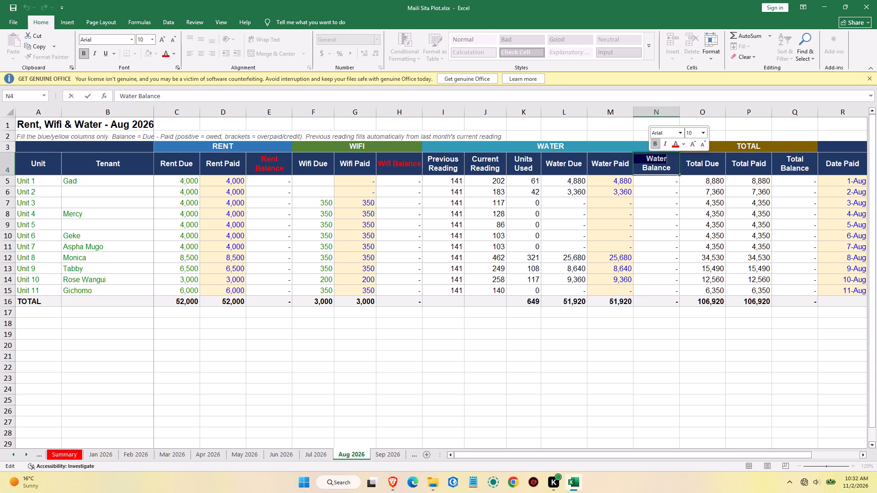
click(653, 159)
drag(646, 157, 669, 167)
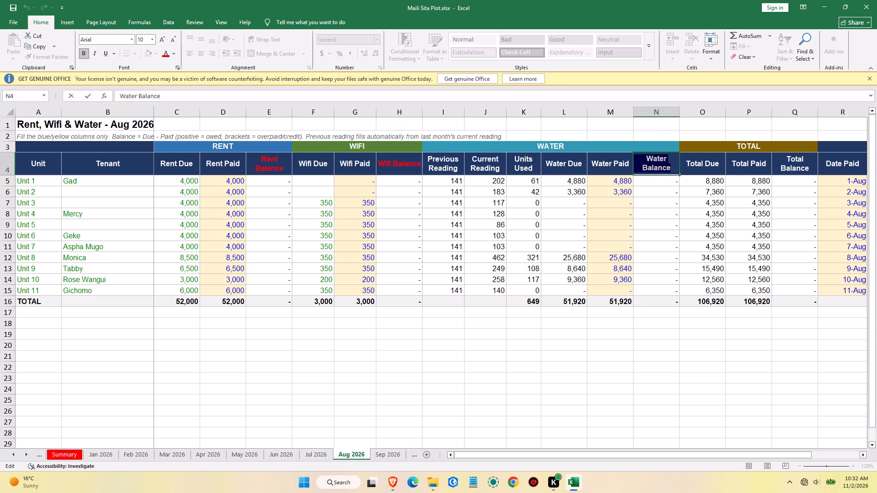
drag(669, 167, 670, 168)
click(698, 152)
click(671, 182)
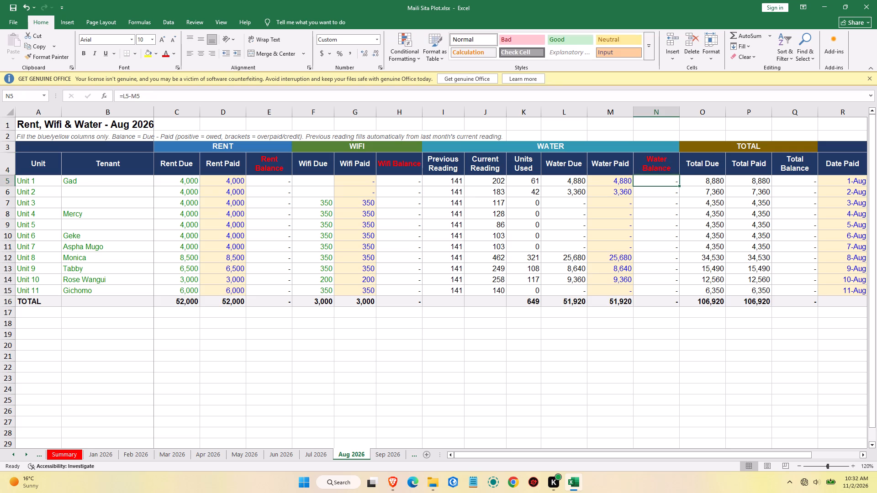
double_click(790, 158)
drag(788, 157, 795, 166)
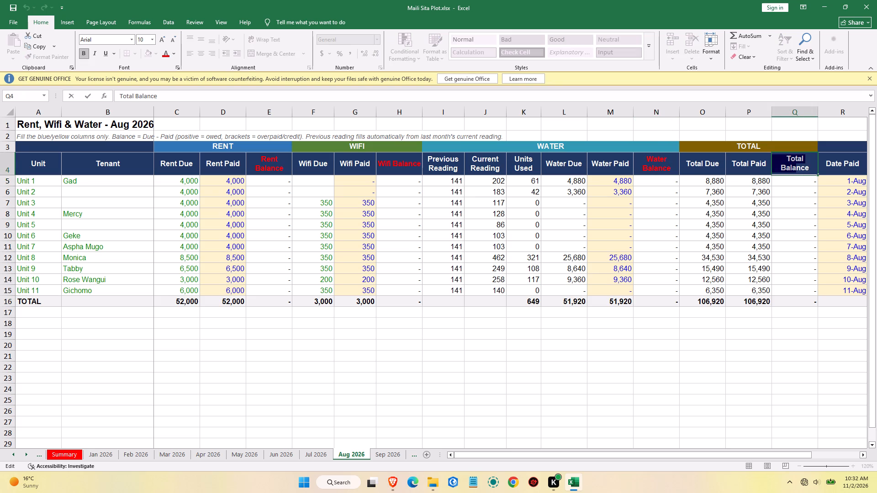
drag(795, 166, 807, 170)
click(830, 157)
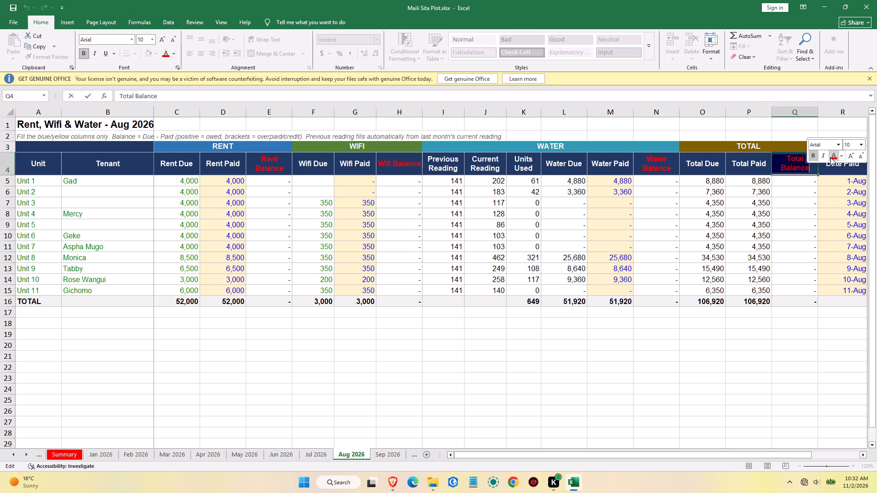
click(797, 179)
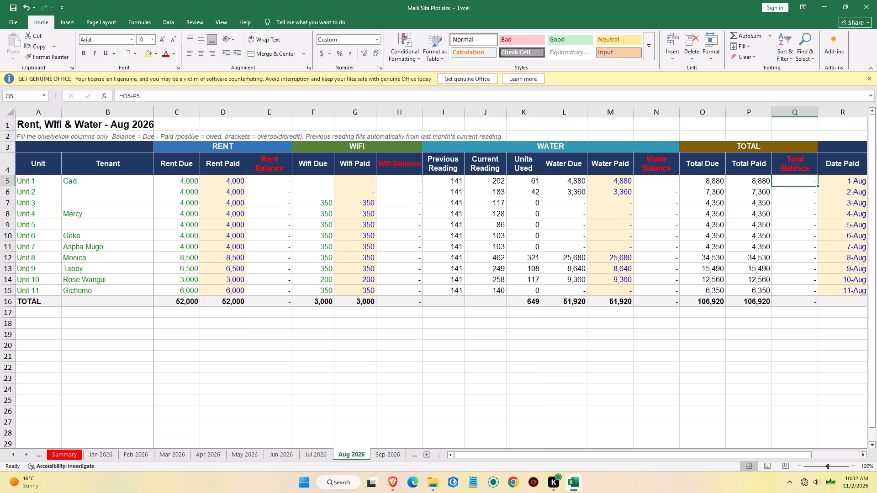
Go to the Sep 2026 sheet and colour its Wifi Balance heading red.
click(385, 451)
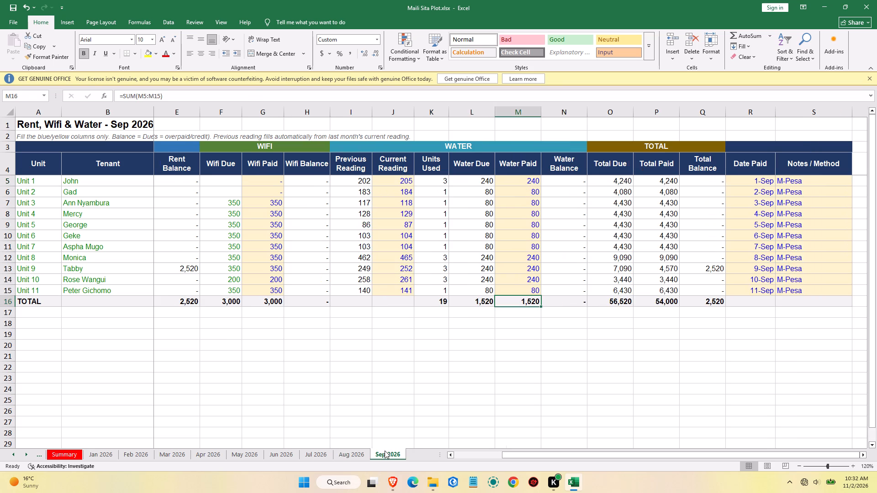
double_click(292, 165)
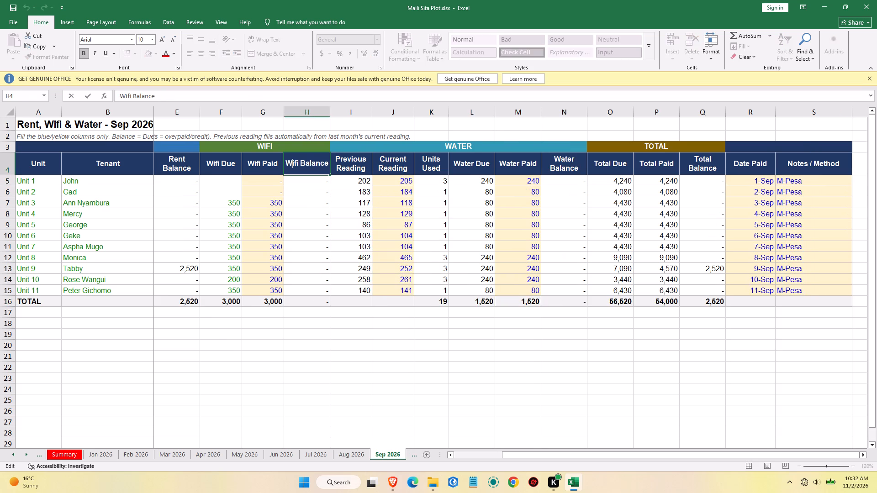
drag(287, 163, 327, 164)
click(352, 151)
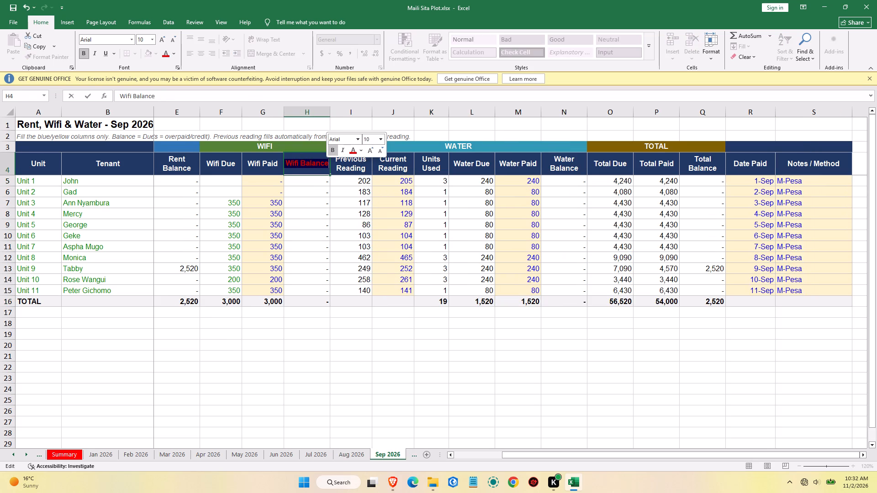
Colour the Water Balance and Total Balance headings red on the Sep 2026 sheet.
double_click(560, 159)
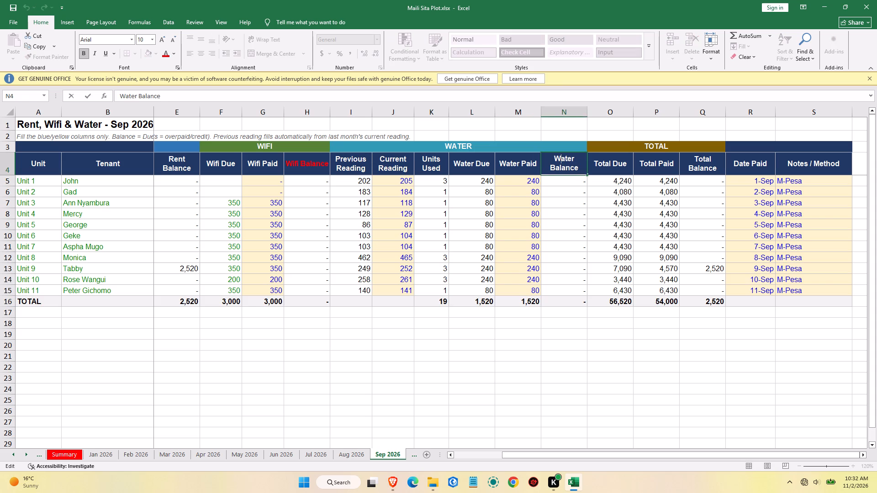
drag(554, 158, 578, 168)
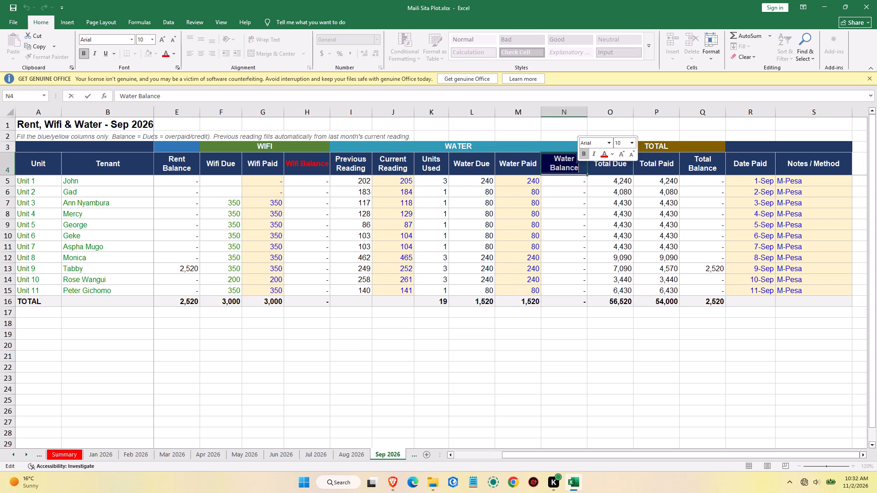
click(602, 157)
click(572, 183)
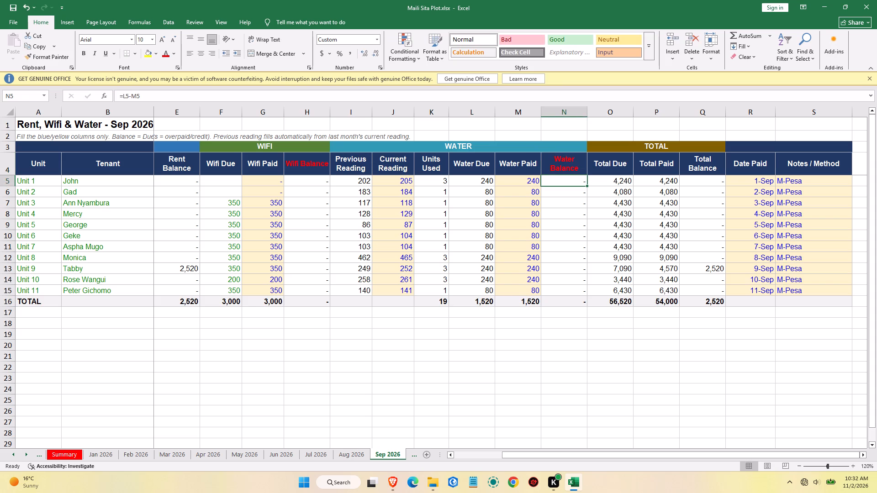
double_click(697, 159)
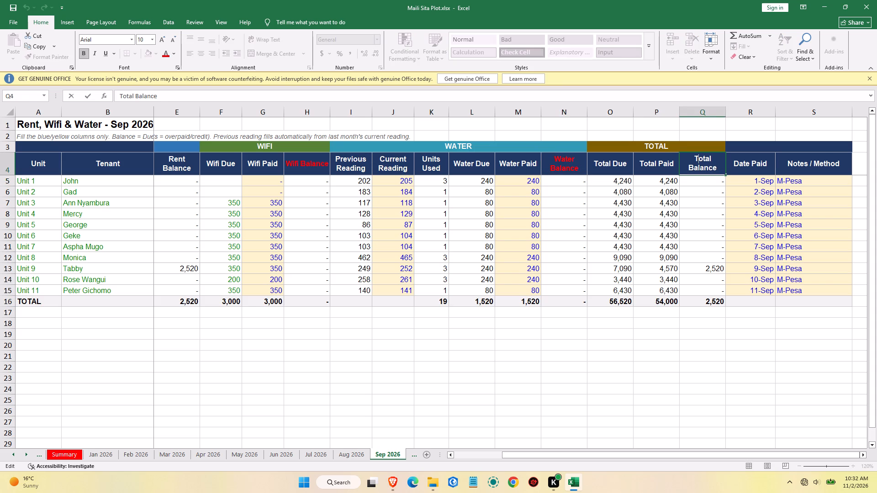
drag(694, 157, 717, 170)
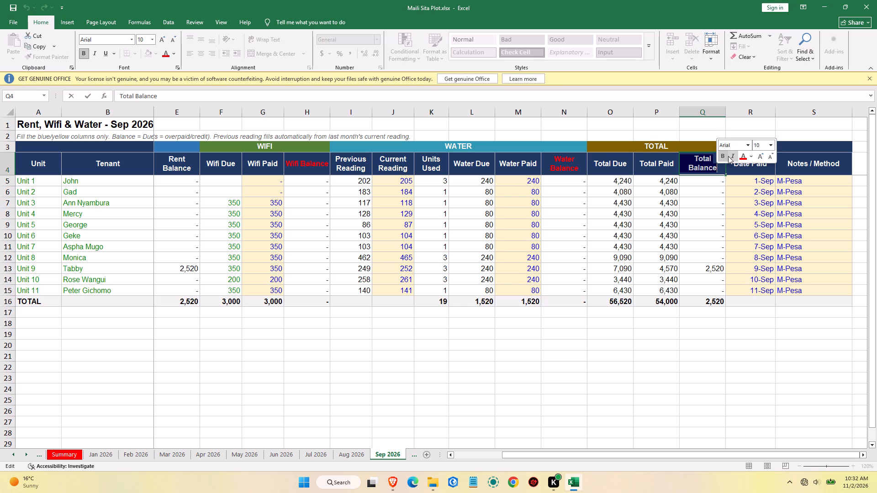
click(741, 157)
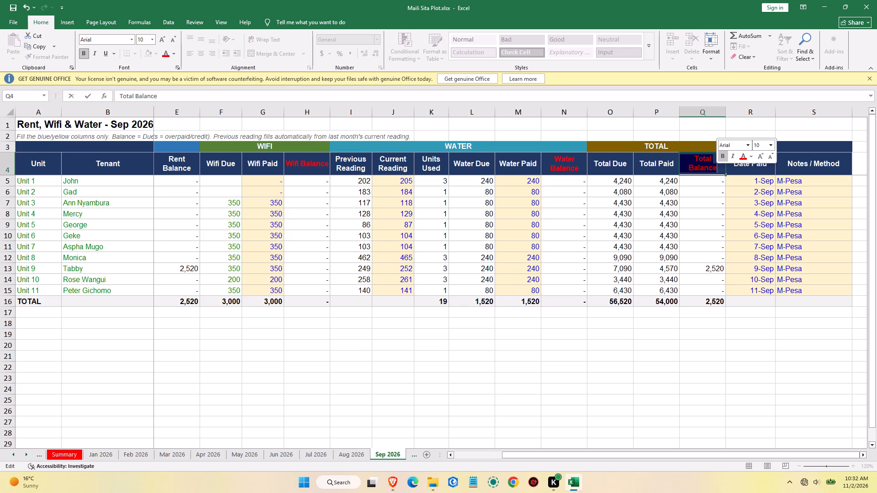
click(712, 346)
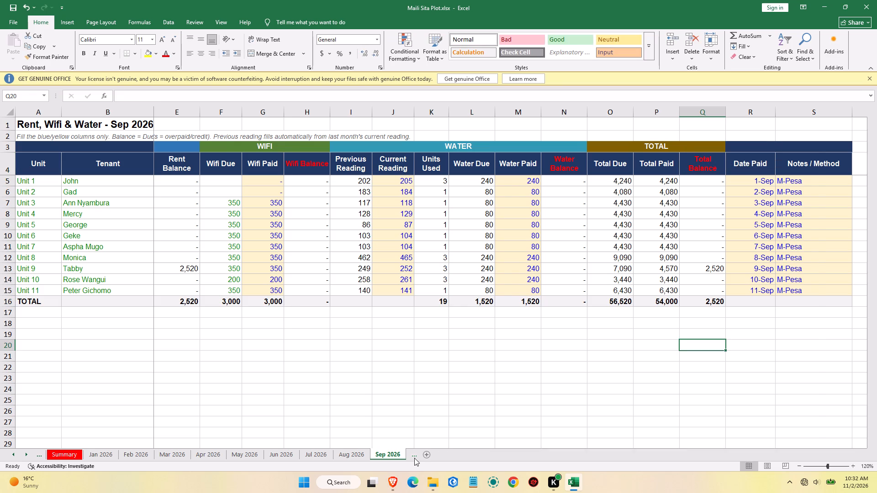
Go to the Oct 2026 sheet and colour its Rent Balance and Wifi Balance headings red.
click(414, 458)
double_click(264, 156)
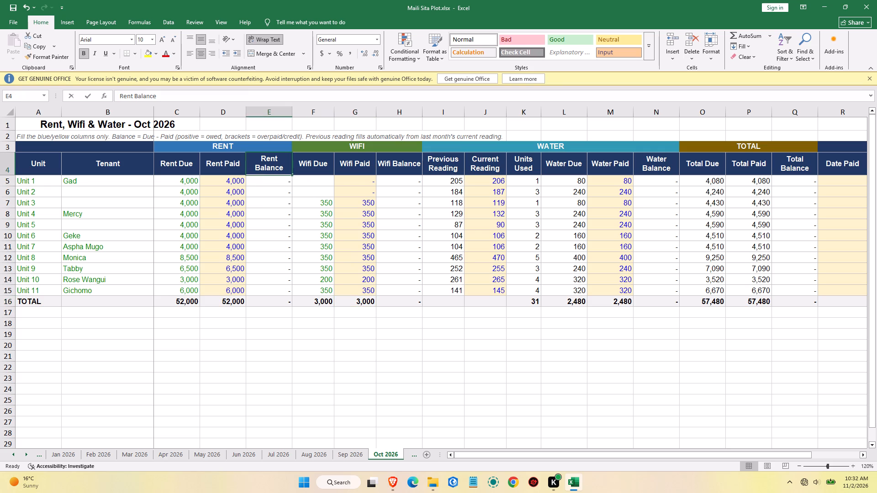
click(265, 158)
drag(260, 158, 282, 165)
click(311, 155)
click(391, 164)
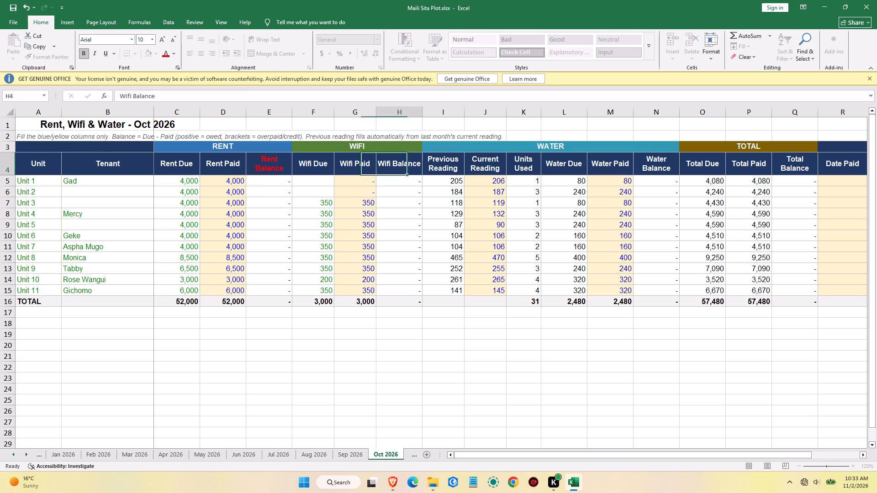
double_click(390, 164)
drag(380, 163, 397, 168)
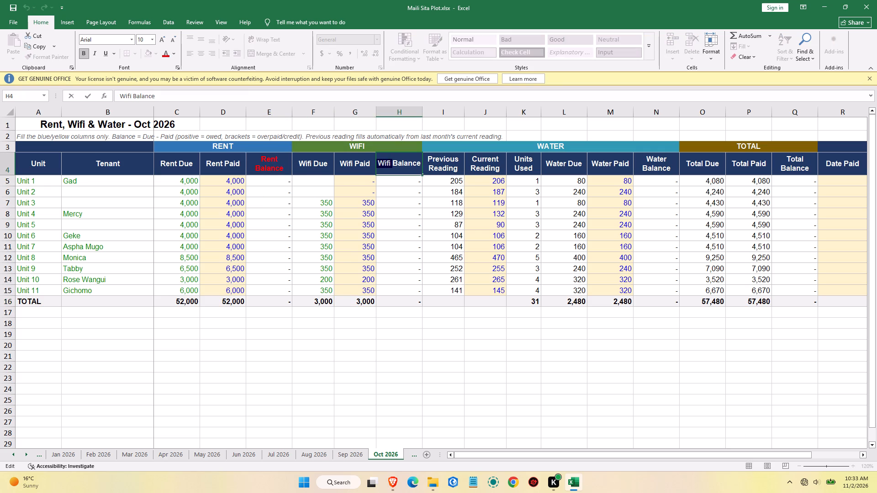
drag(397, 168, 412, 169)
click(439, 156)
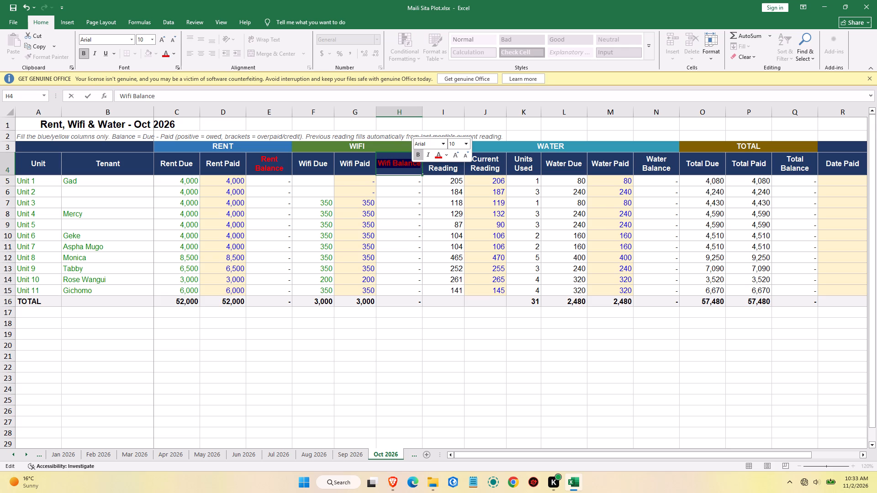
Colour the Water Balance and Total Balance headings red on the Oct 2026 sheet.
double_click(658, 158)
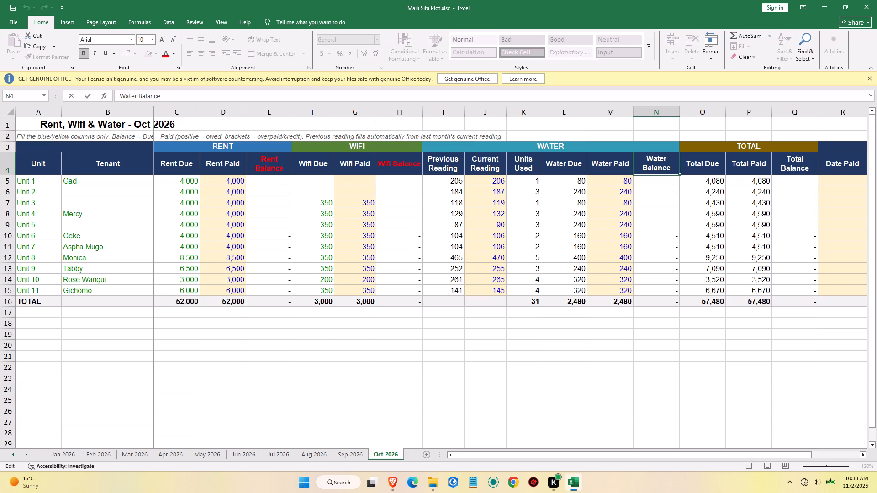
drag(648, 158, 669, 169)
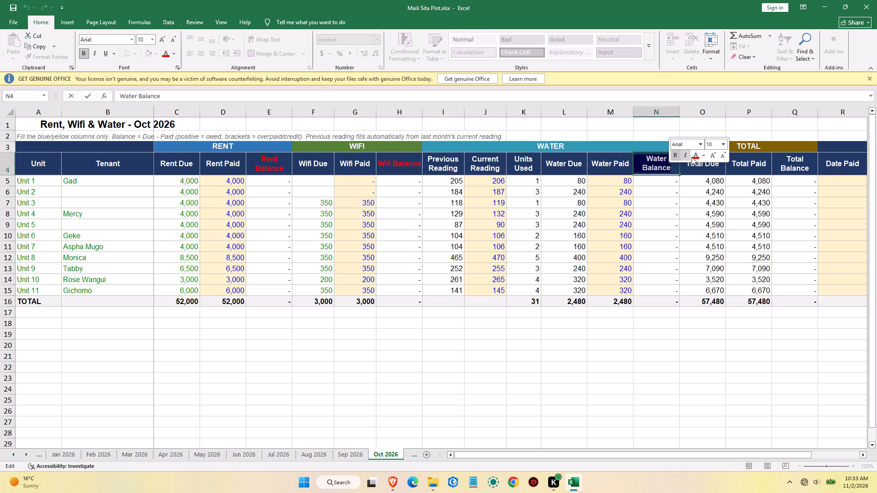
click(692, 157)
click(788, 161)
double_click(788, 158)
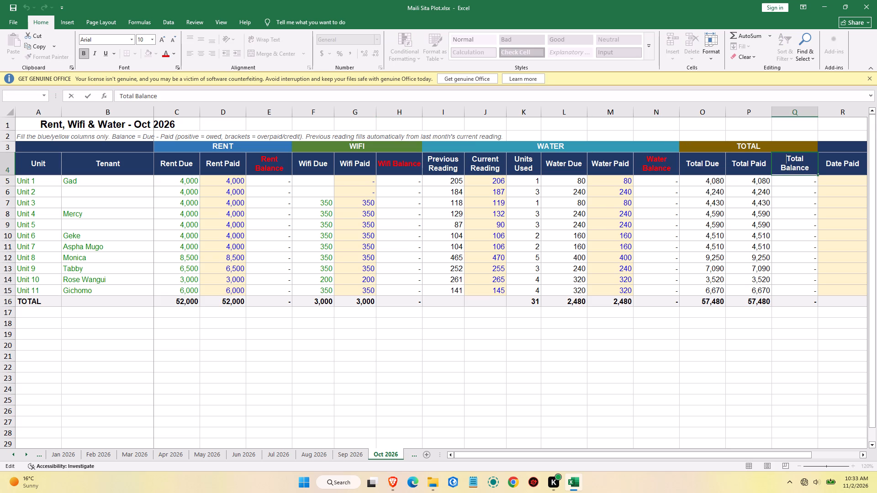
drag(788, 158, 808, 168)
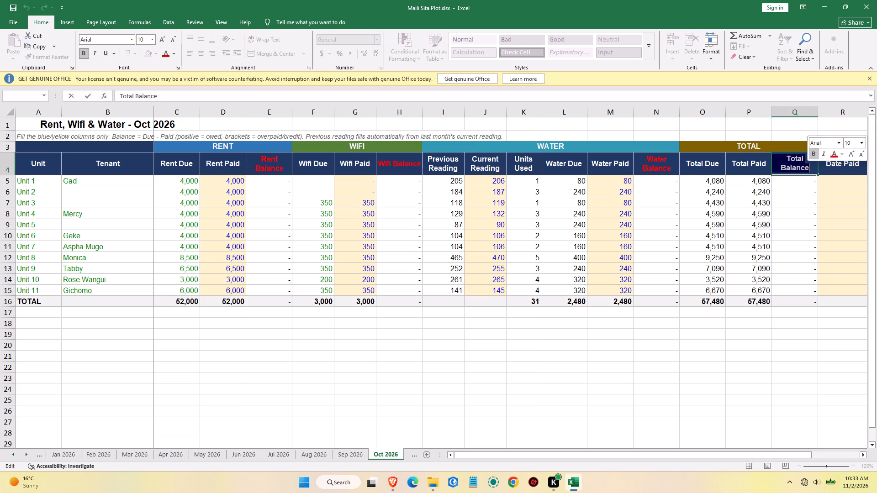
click(832, 156)
click(792, 186)
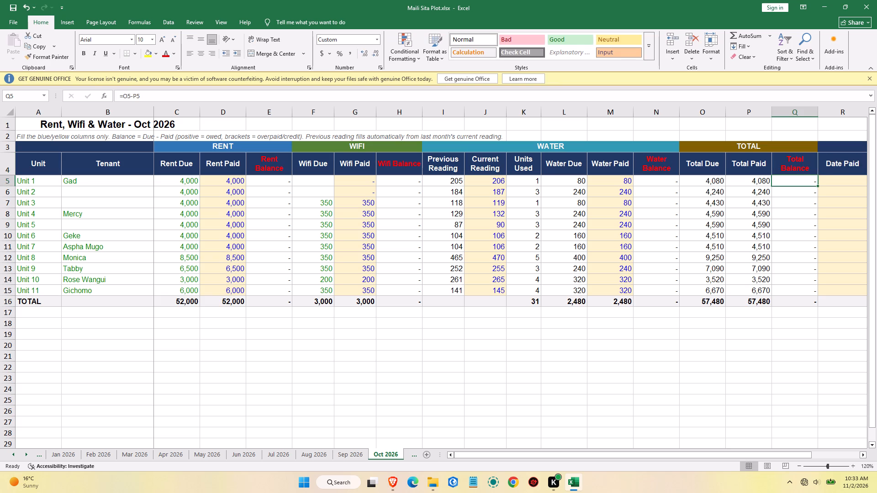
Go to the Nov 2026 sheet and colour its Rent Balance and Wifi Balance headings red.
click(411, 456)
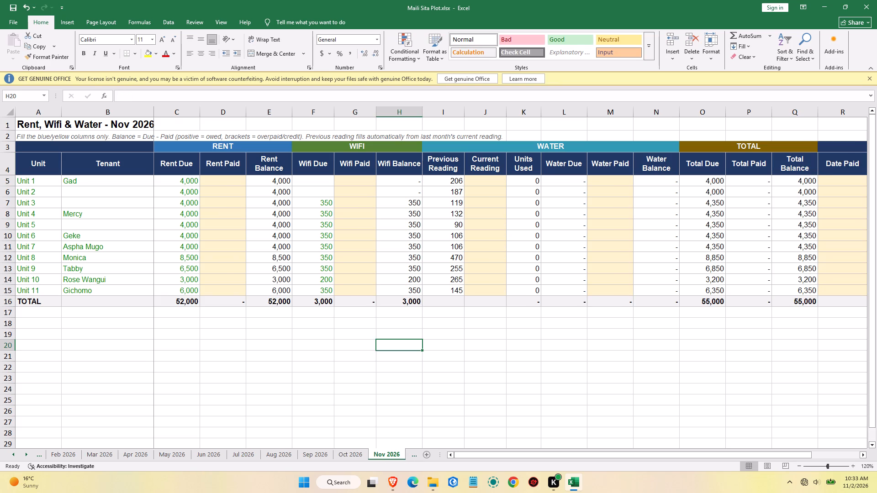
click(269, 158)
click(258, 157)
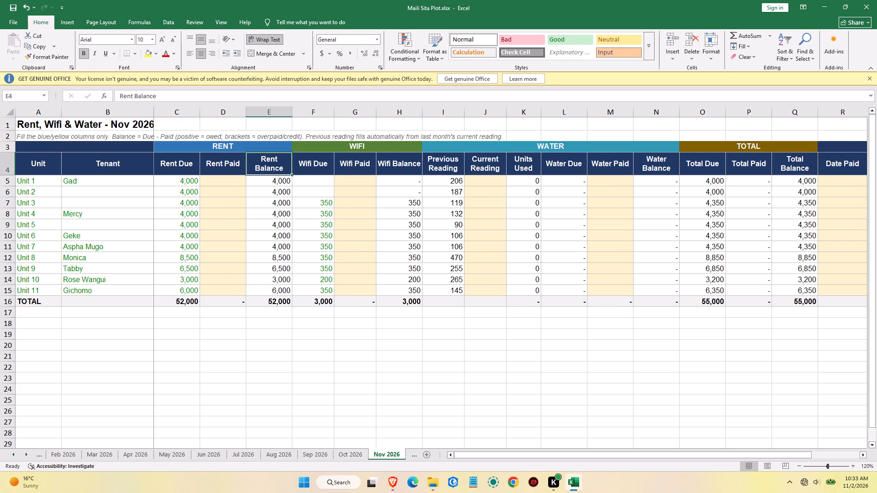
double_click(262, 157)
drag(260, 158, 279, 168)
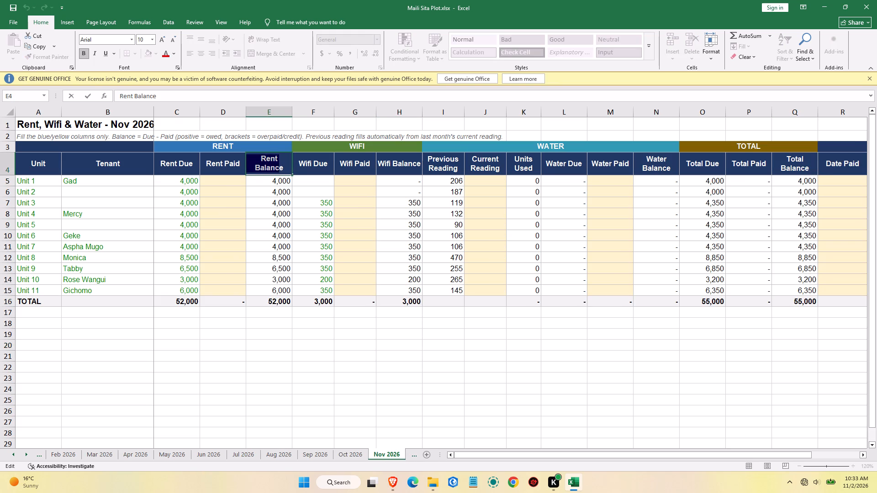
drag(279, 168, 283, 170)
click(308, 156)
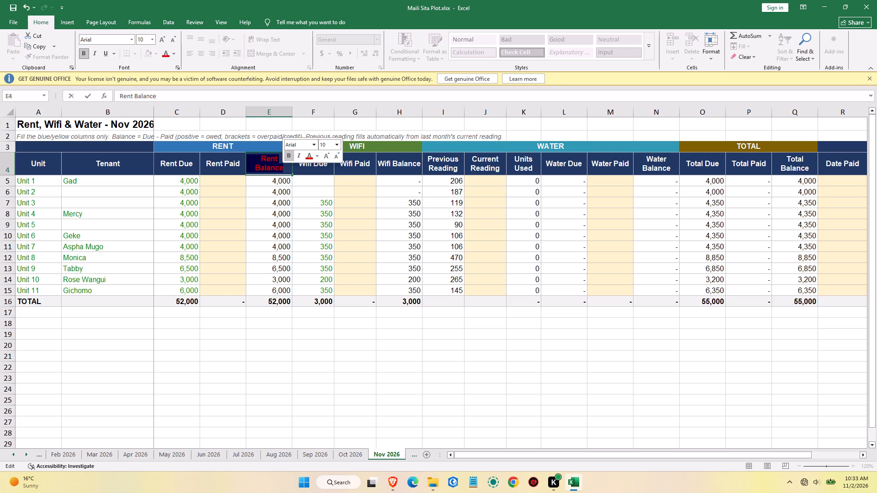
double_click(381, 163)
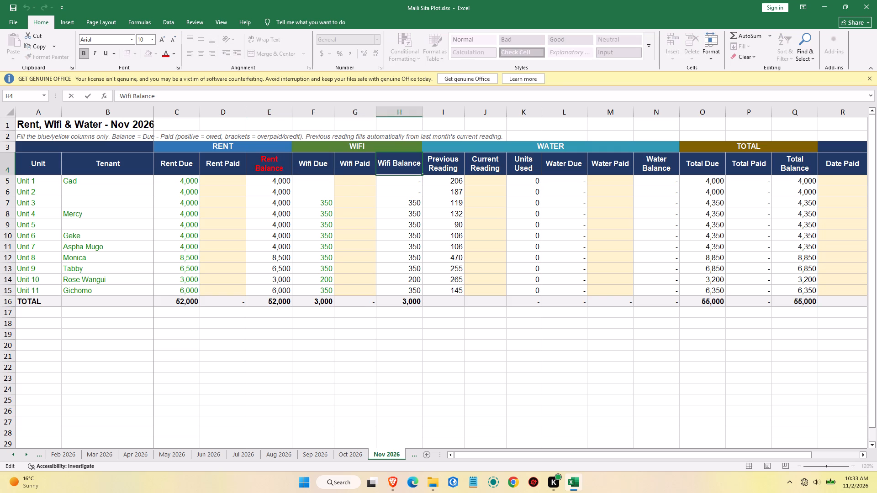
drag(378, 163, 424, 167)
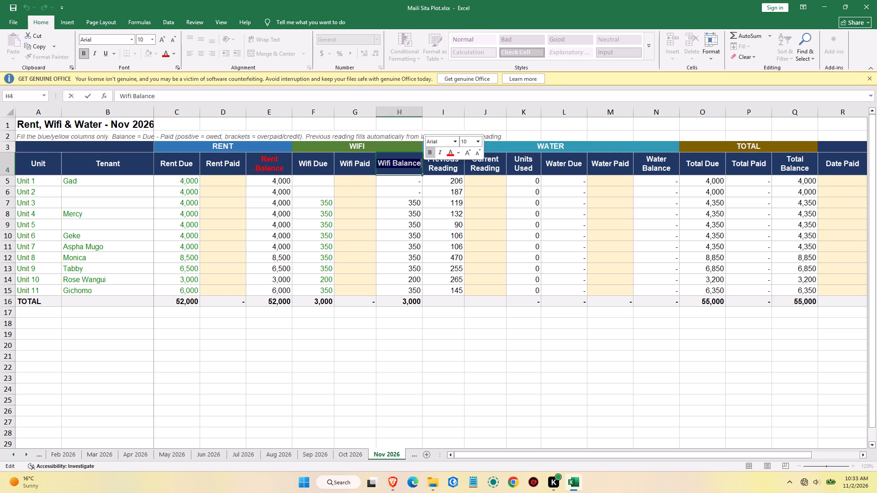
click(450, 157)
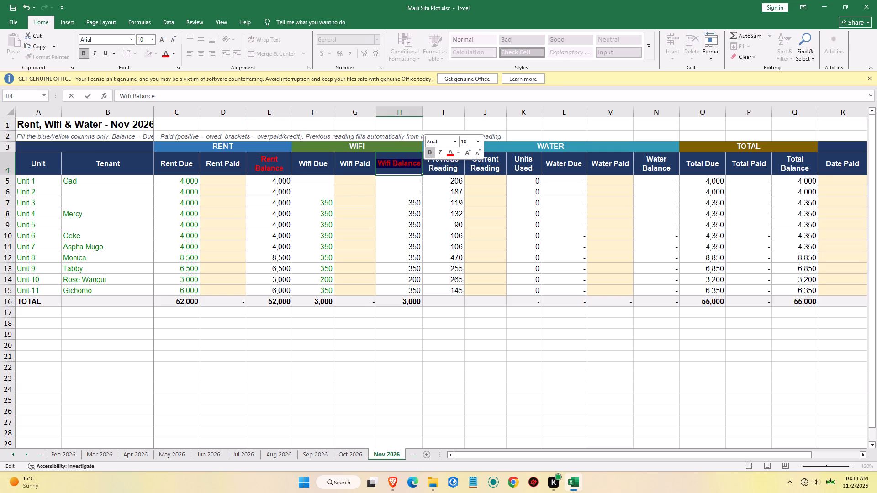
click(368, 244)
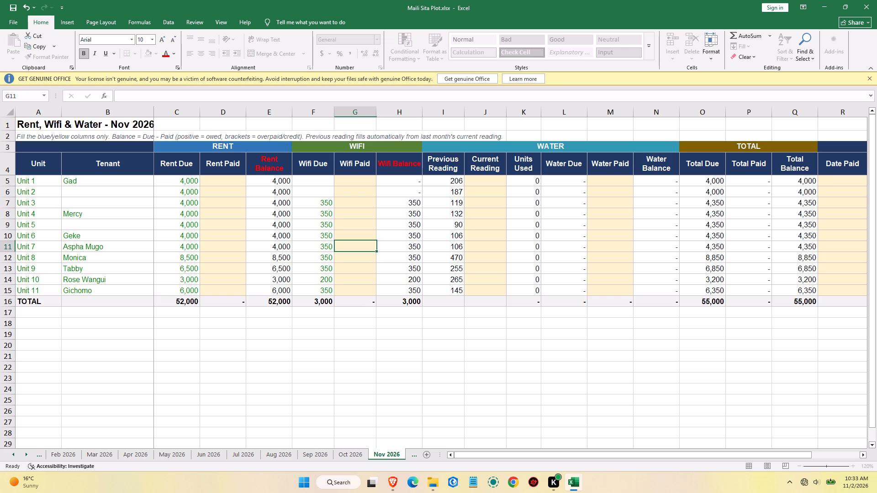
On the Nov 2026 sheet, enter Wifi Paid as 350 for Units 3 to 9 and Unit 11, and 200 for Unit 10.
click(356, 199)
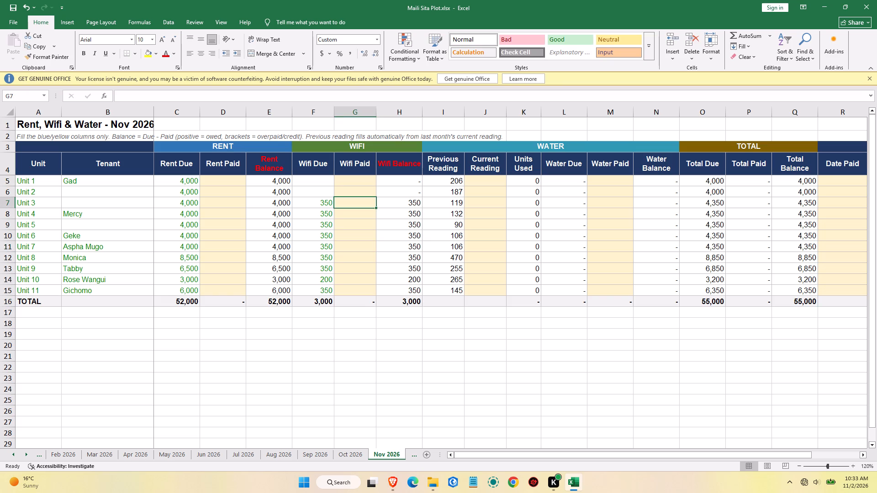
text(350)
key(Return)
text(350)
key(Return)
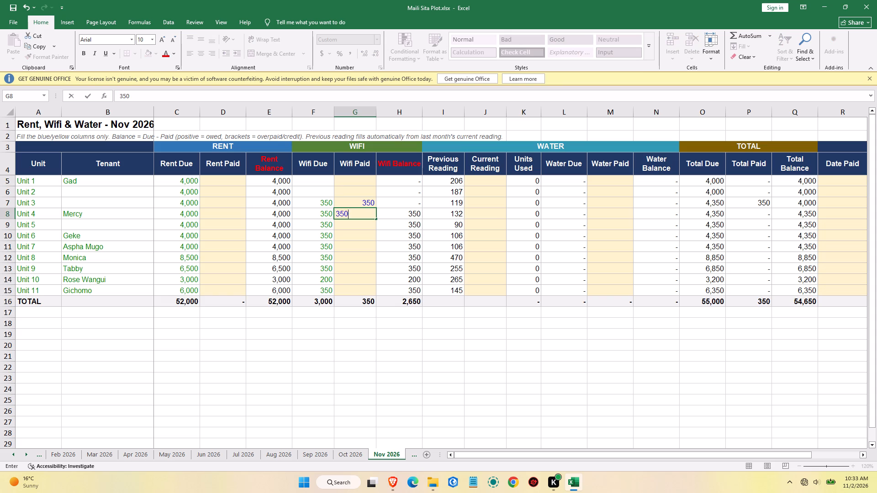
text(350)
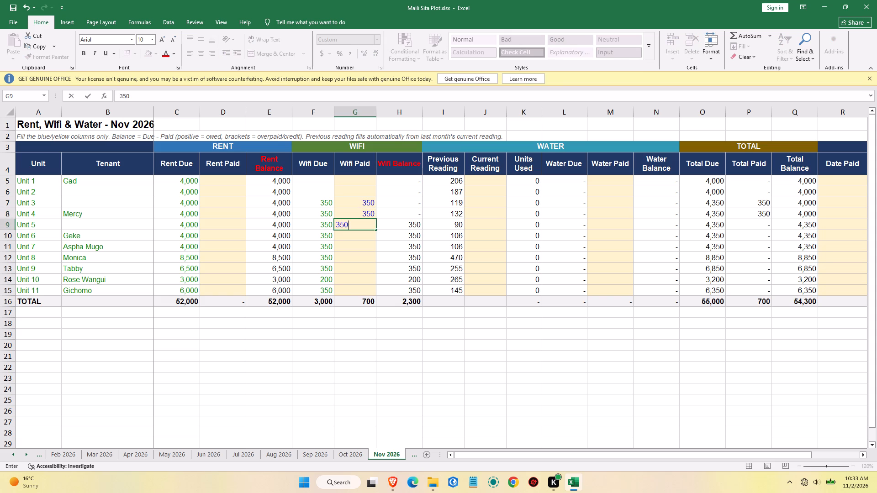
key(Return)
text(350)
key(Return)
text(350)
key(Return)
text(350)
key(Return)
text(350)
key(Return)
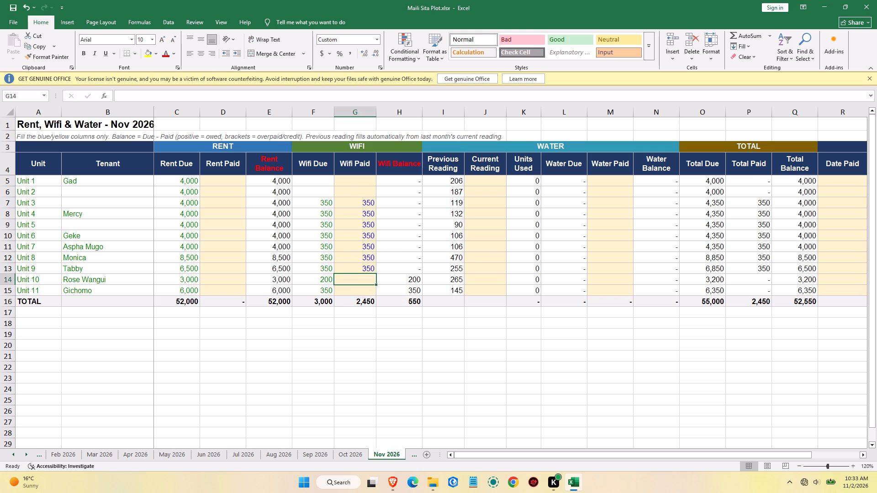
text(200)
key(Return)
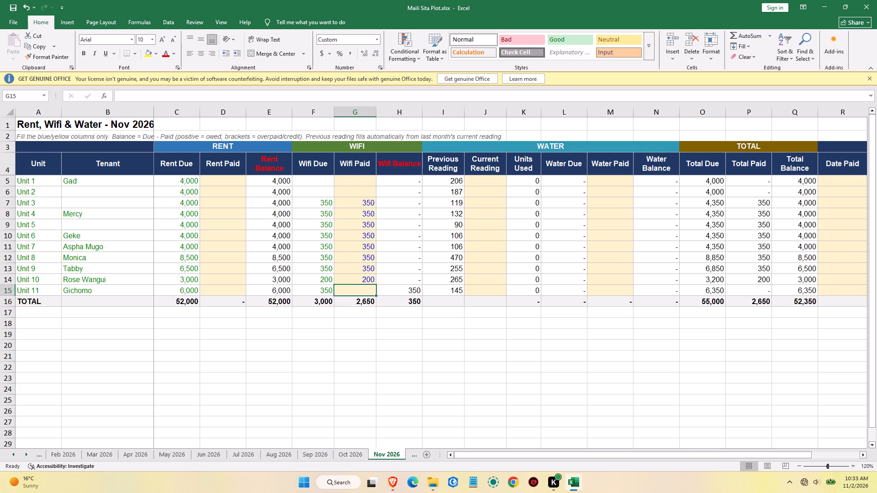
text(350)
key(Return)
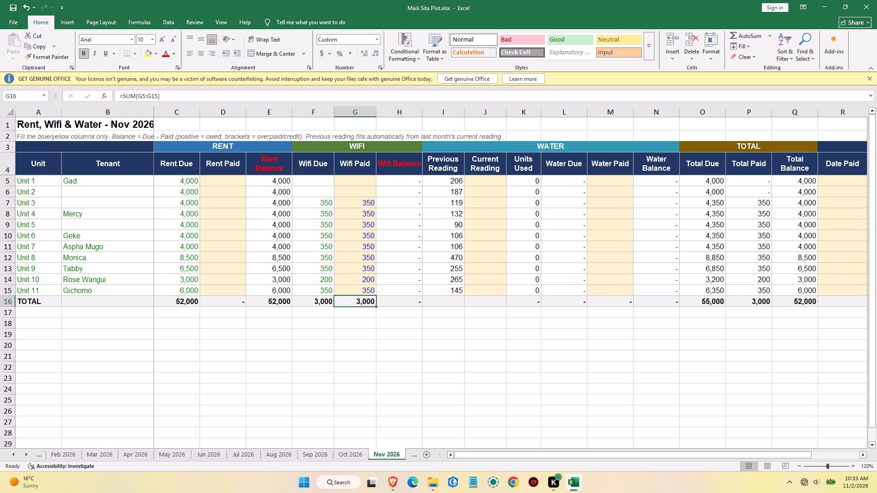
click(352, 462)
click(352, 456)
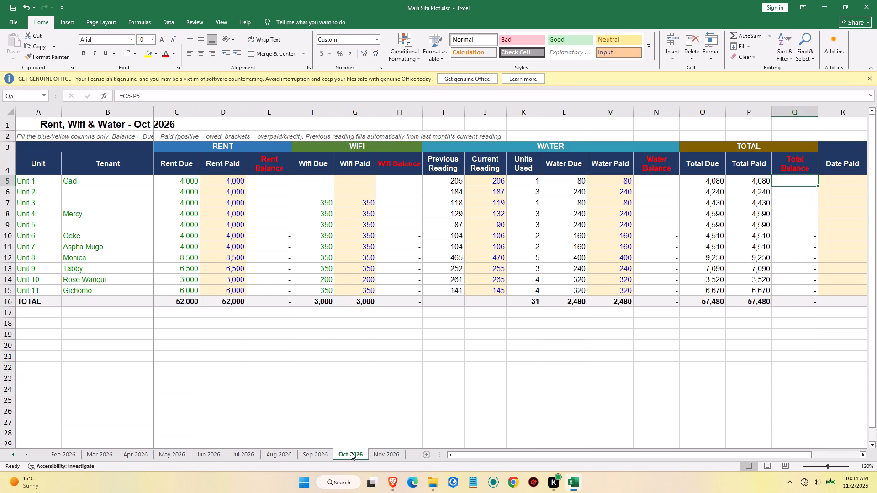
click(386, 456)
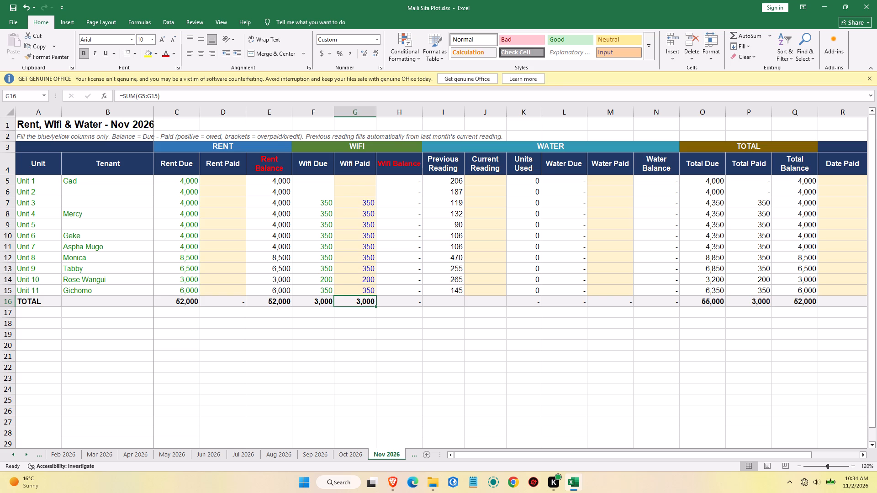
Colour the Water Balance and Total Balance headings red on the Nov 2026 sheet.
double_click(662, 160)
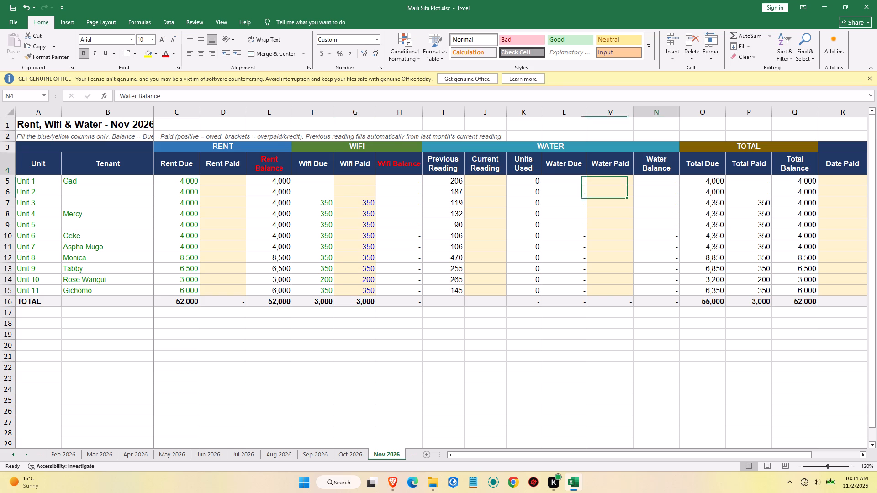
drag(649, 157, 671, 169)
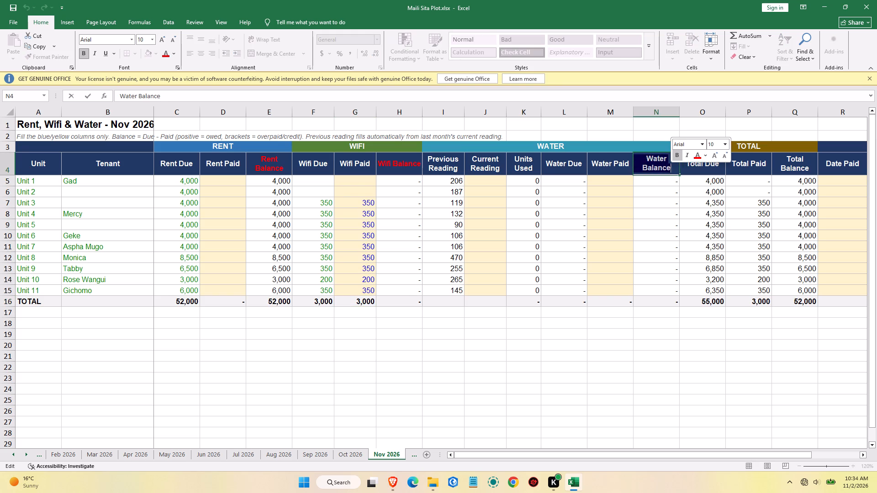
click(695, 156)
click(805, 162)
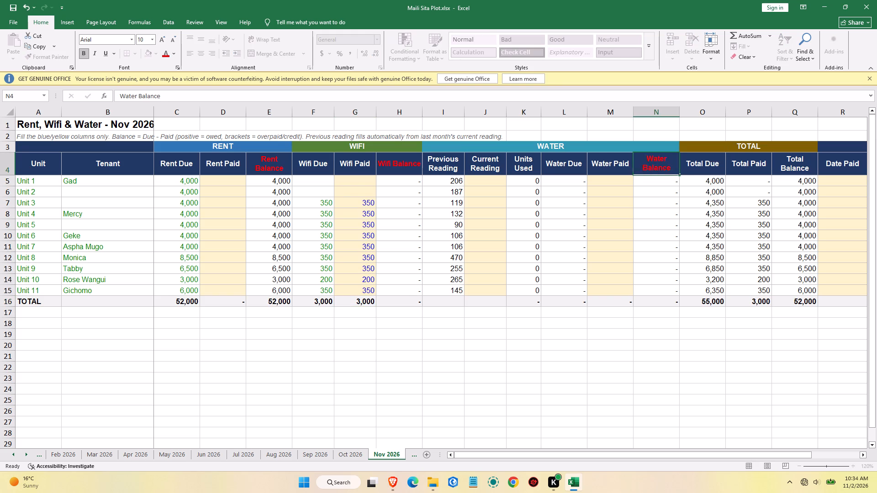
double_click(789, 158)
drag(787, 157, 796, 167)
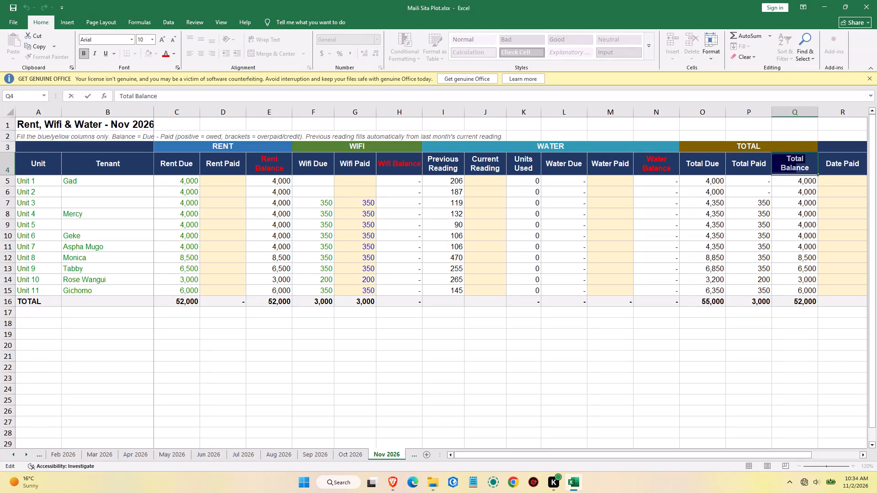
drag(796, 167, 808, 168)
click(835, 156)
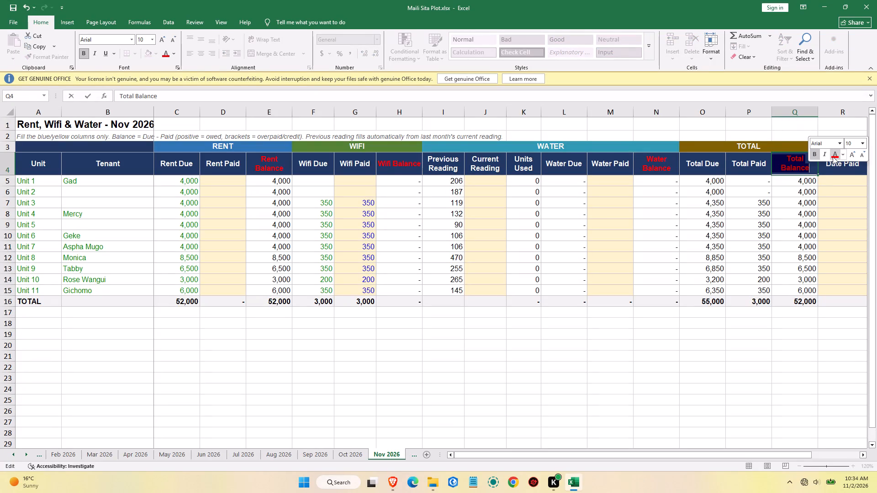
click(787, 192)
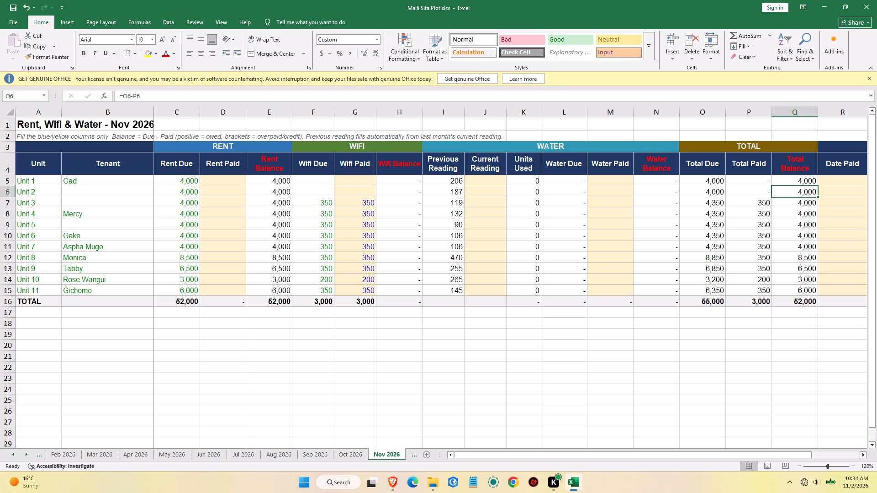
Go to the Dec 2026 sheet and colour its Rent Balance and Wifi Balance headings red.
click(415, 456)
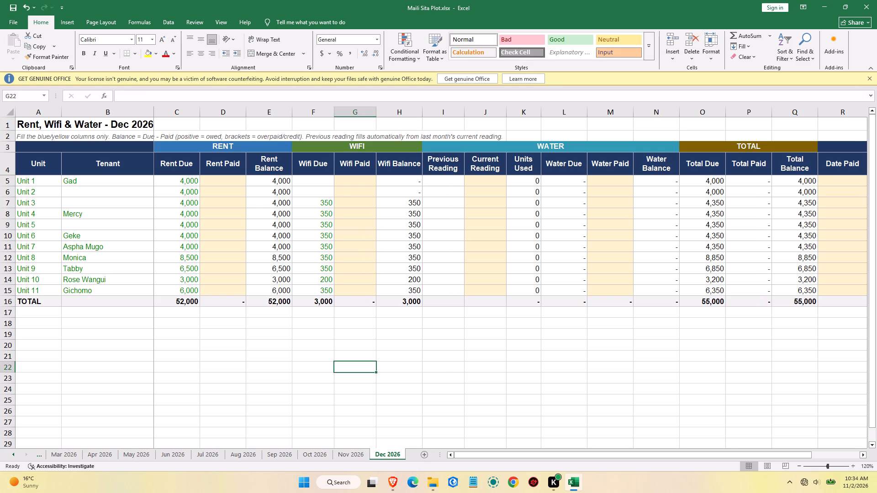
double_click(266, 159)
drag(261, 157, 264, 158)
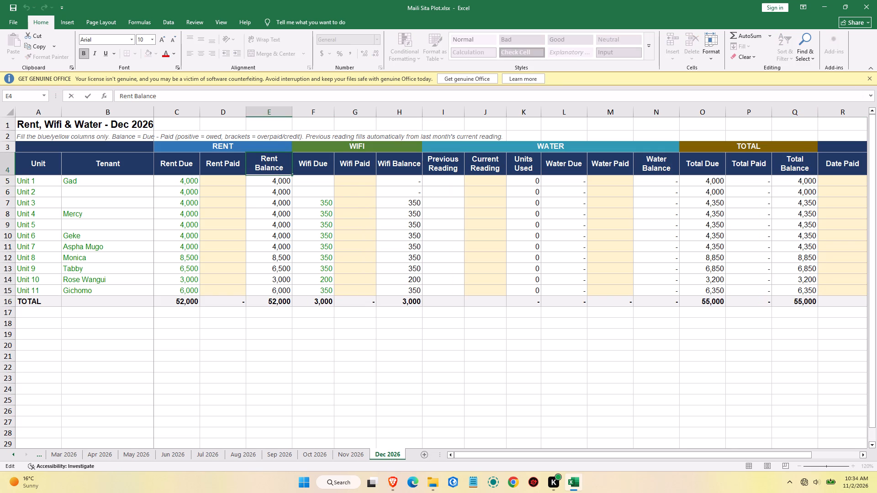
drag(264, 158, 282, 168)
click(307, 154)
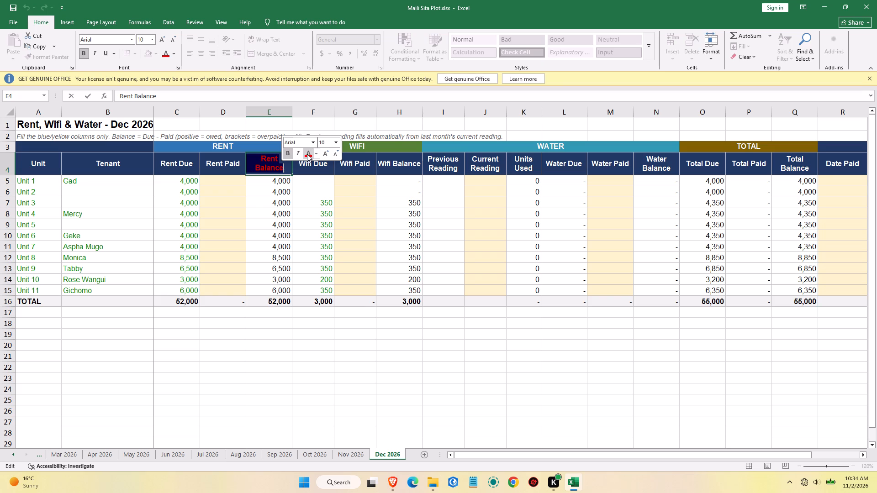
double_click(385, 163)
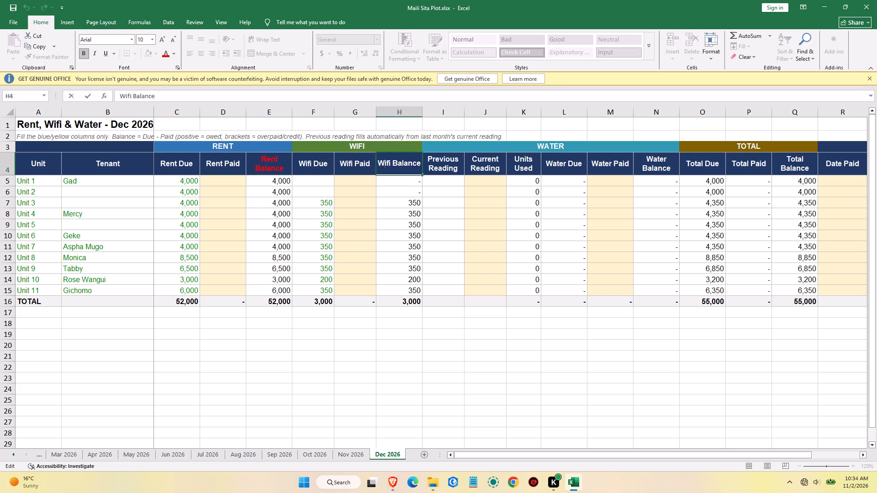
drag(379, 161, 420, 165)
click(445, 154)
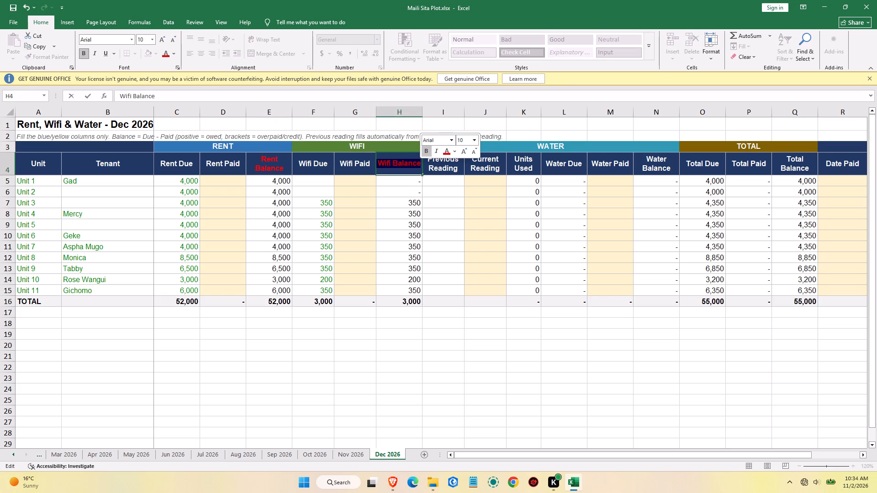
Colour the Water Balance and Total Balance headings red on the Dec 2026 sheet.
triple_click(657, 160)
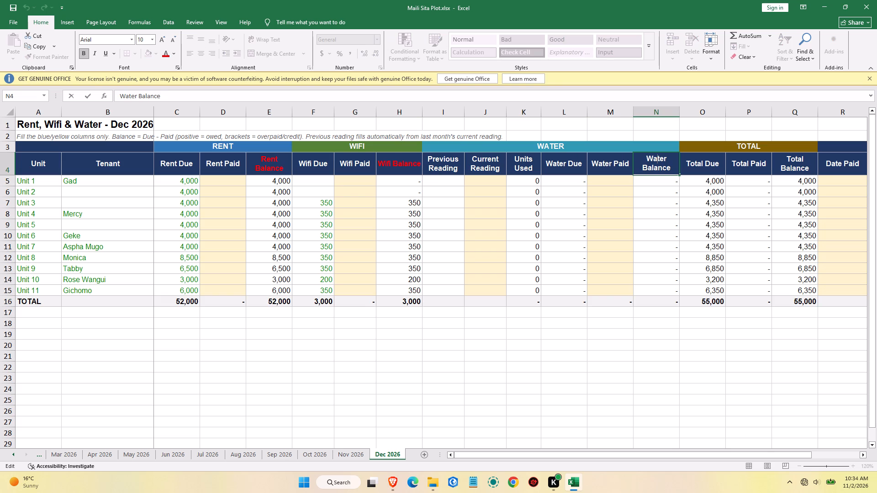
drag(647, 157, 671, 169)
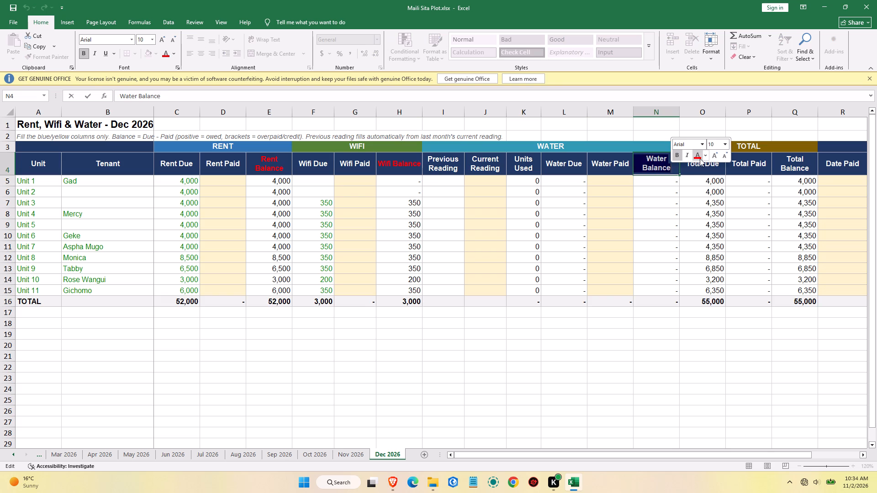
click(699, 157)
double_click(795, 161)
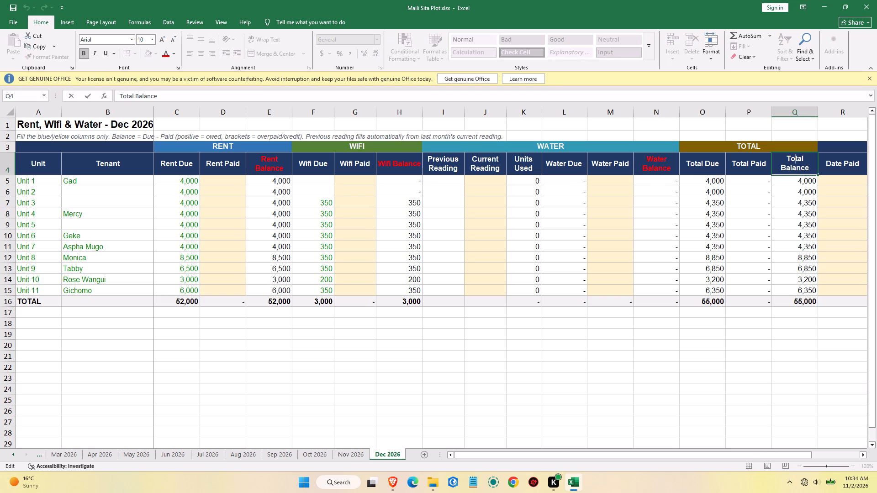
drag(787, 157, 808, 168)
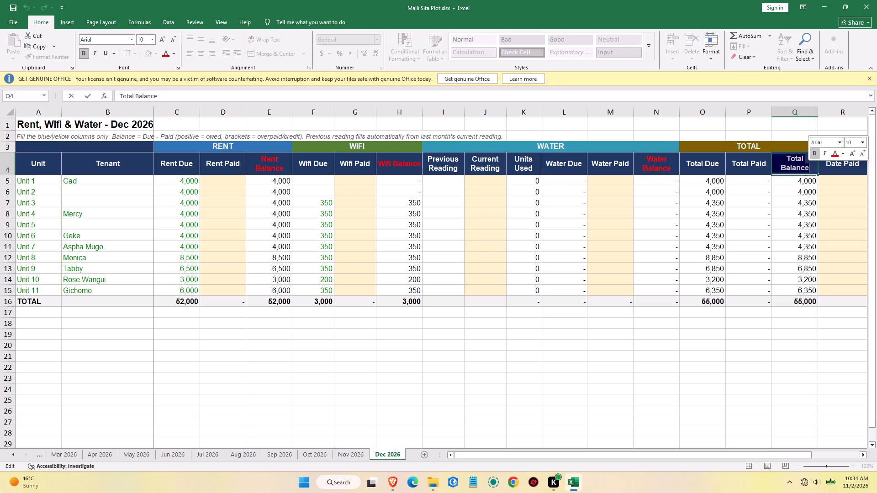
click(833, 155)
click(786, 191)
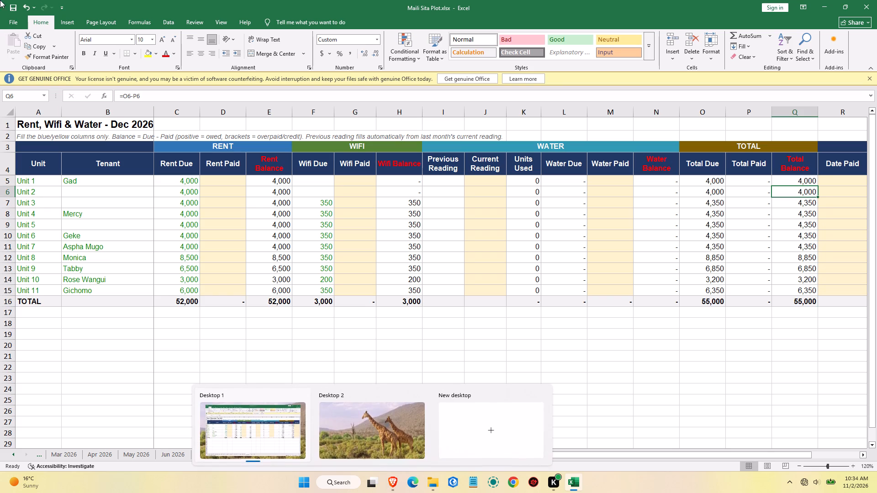
Save the workbook.
click(15, 10)
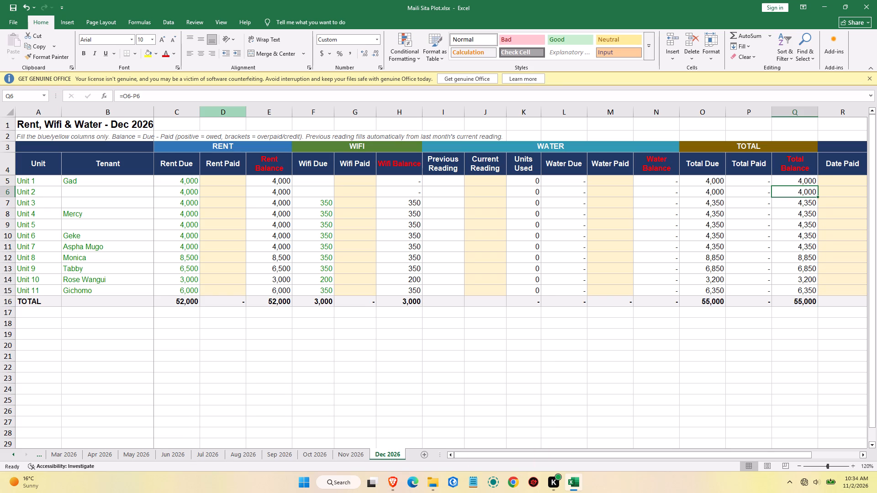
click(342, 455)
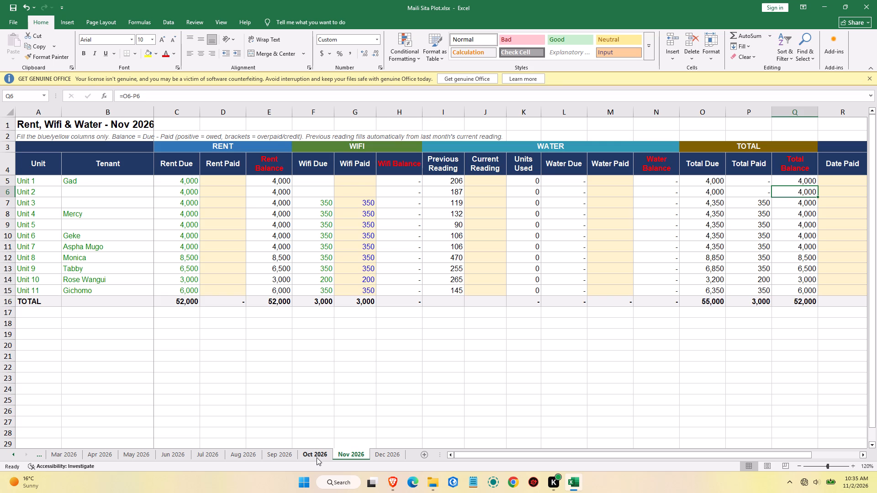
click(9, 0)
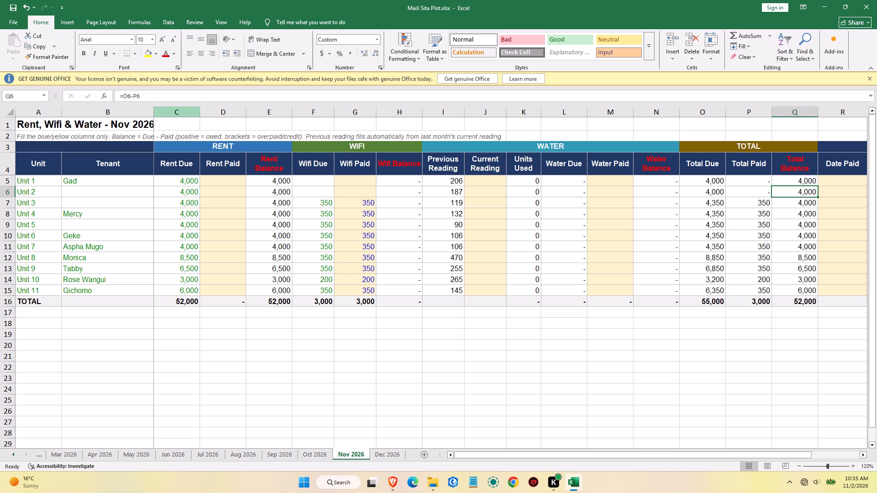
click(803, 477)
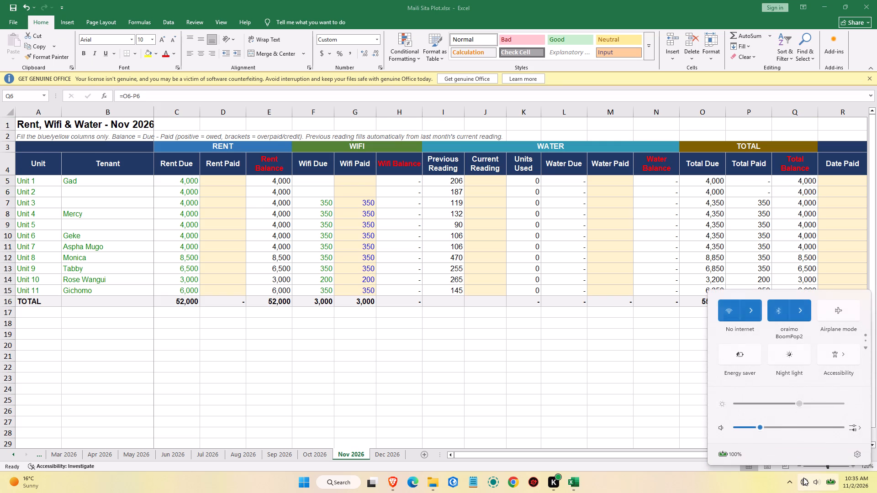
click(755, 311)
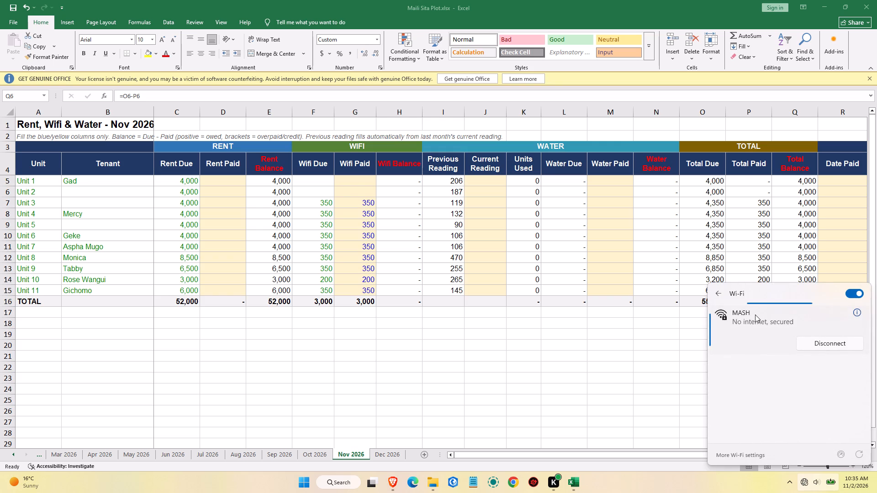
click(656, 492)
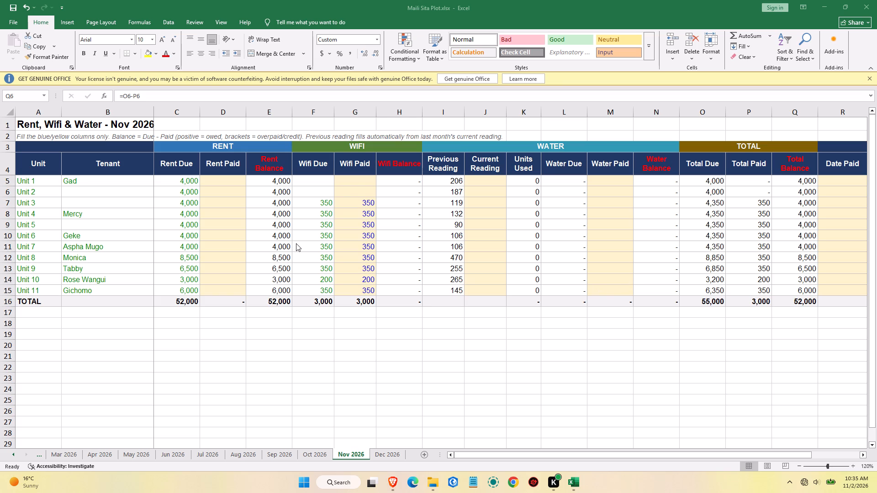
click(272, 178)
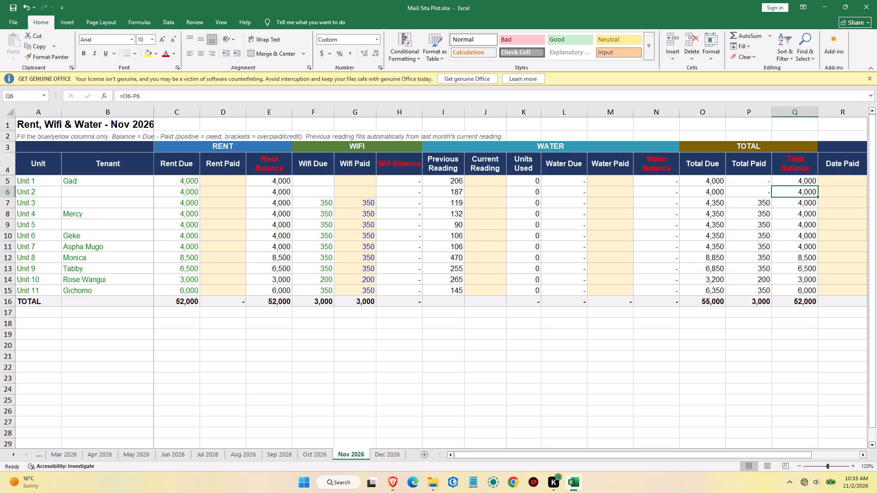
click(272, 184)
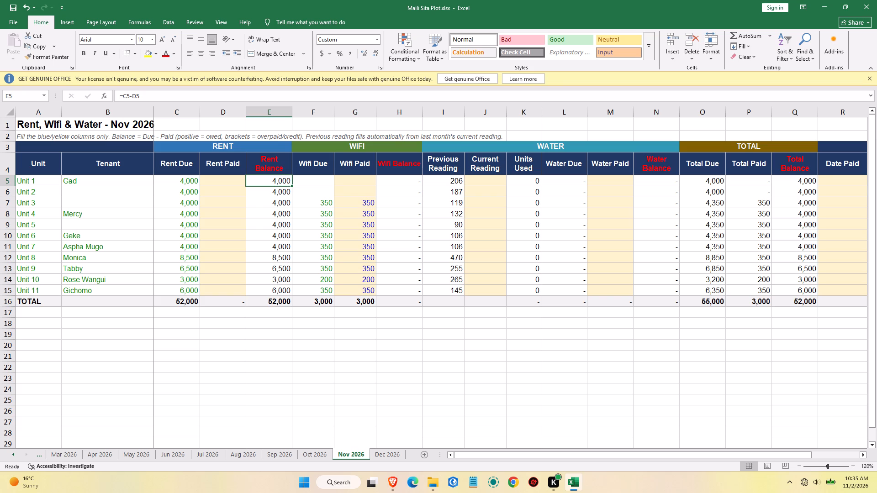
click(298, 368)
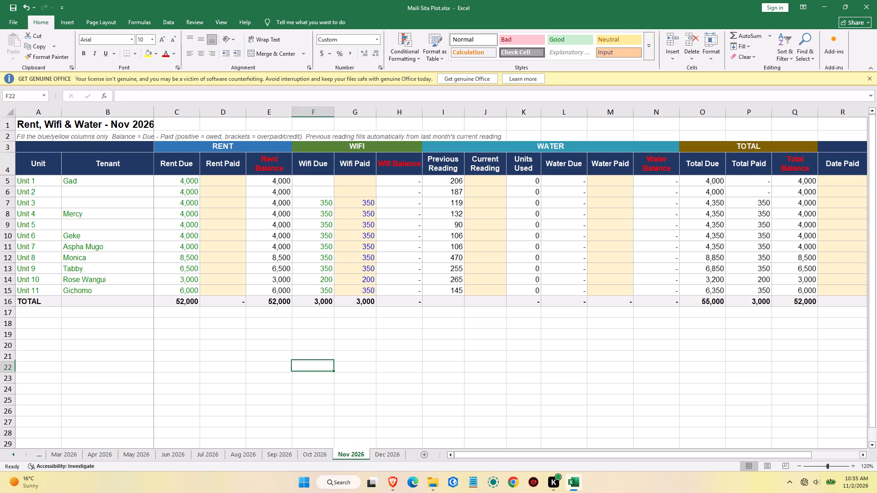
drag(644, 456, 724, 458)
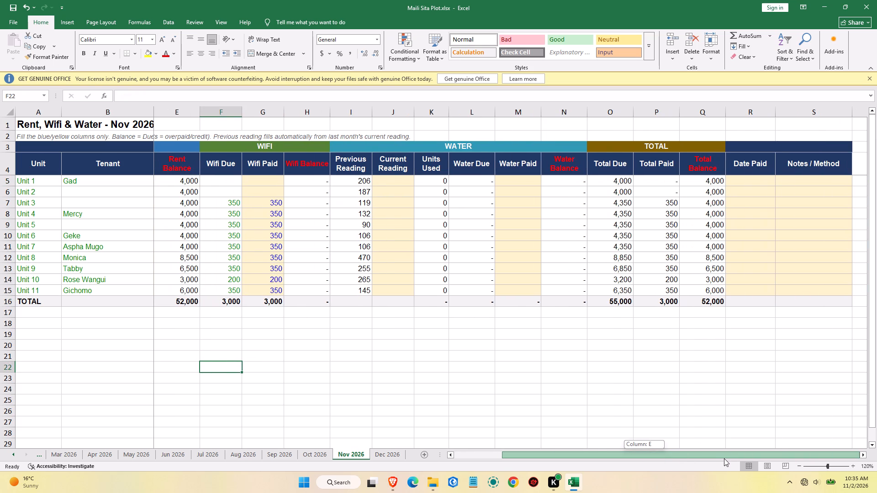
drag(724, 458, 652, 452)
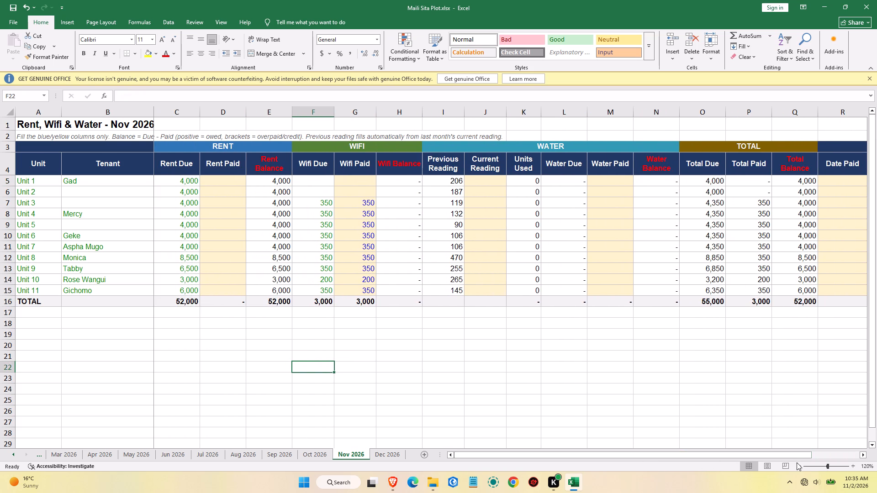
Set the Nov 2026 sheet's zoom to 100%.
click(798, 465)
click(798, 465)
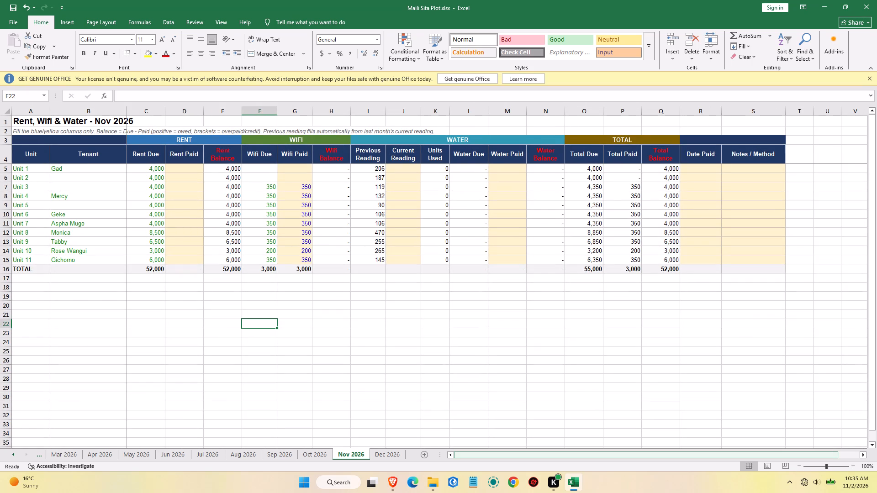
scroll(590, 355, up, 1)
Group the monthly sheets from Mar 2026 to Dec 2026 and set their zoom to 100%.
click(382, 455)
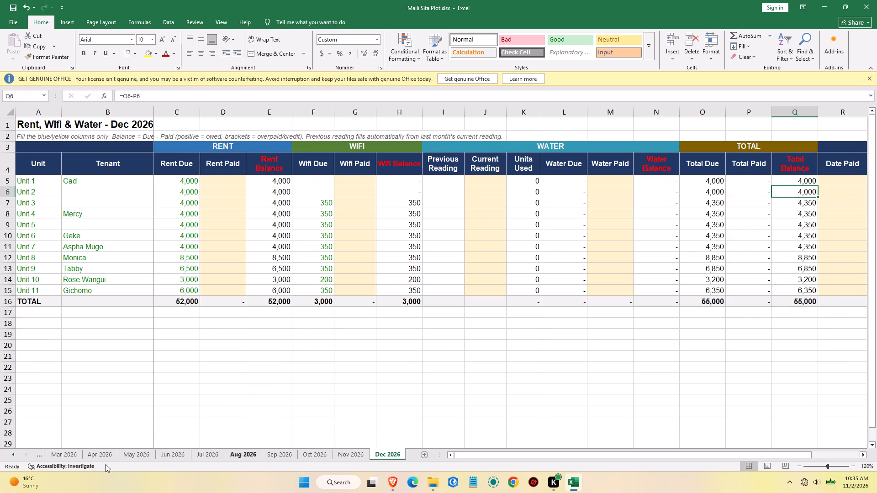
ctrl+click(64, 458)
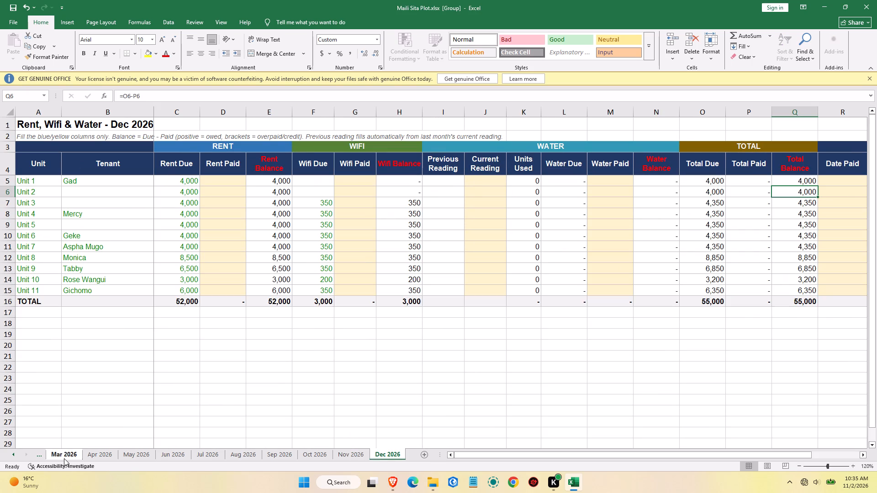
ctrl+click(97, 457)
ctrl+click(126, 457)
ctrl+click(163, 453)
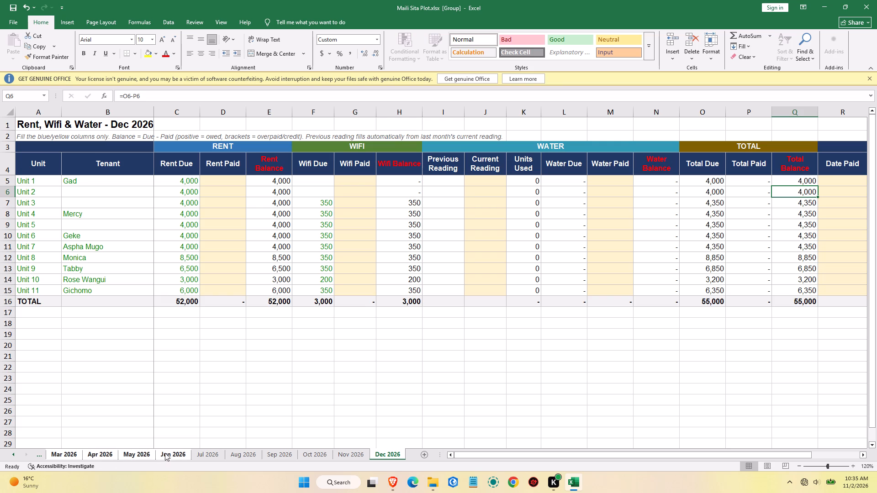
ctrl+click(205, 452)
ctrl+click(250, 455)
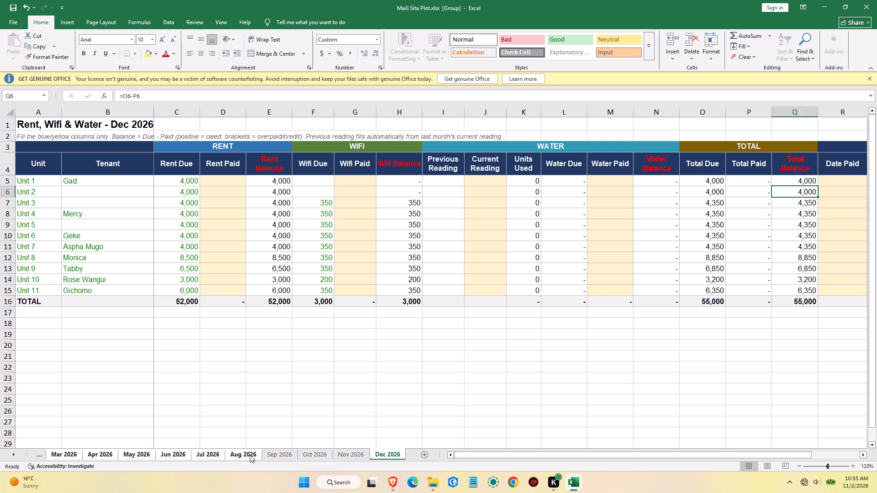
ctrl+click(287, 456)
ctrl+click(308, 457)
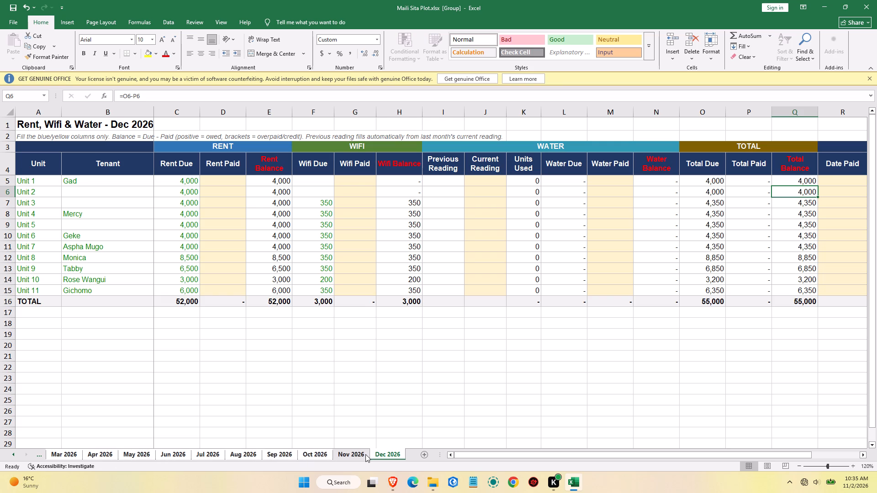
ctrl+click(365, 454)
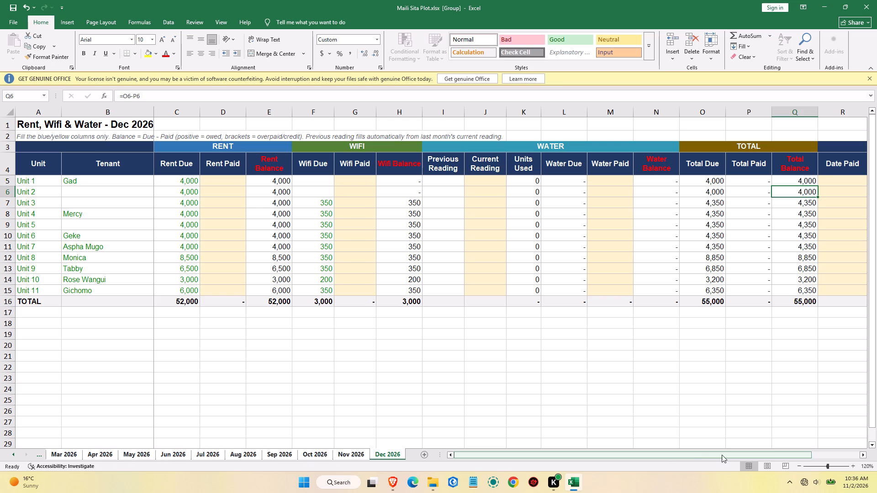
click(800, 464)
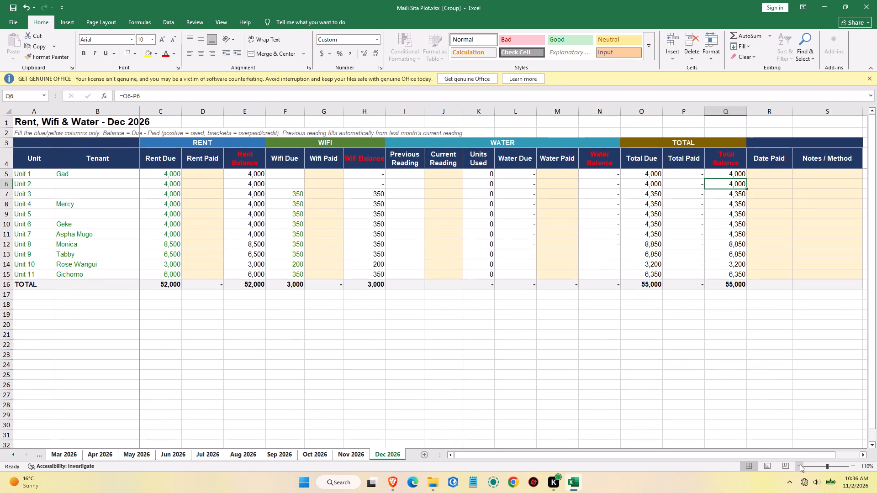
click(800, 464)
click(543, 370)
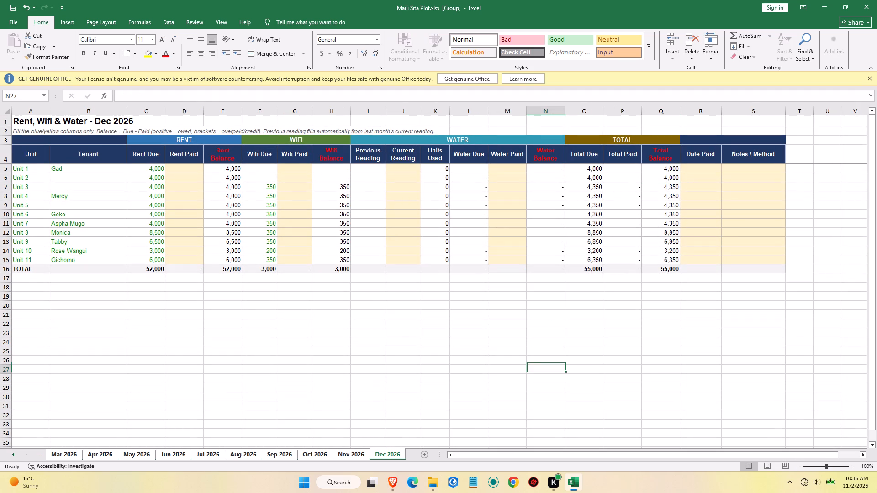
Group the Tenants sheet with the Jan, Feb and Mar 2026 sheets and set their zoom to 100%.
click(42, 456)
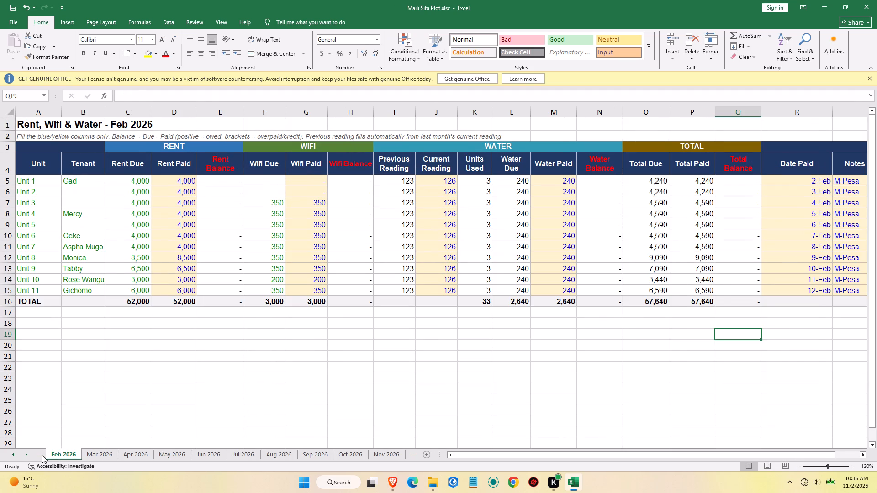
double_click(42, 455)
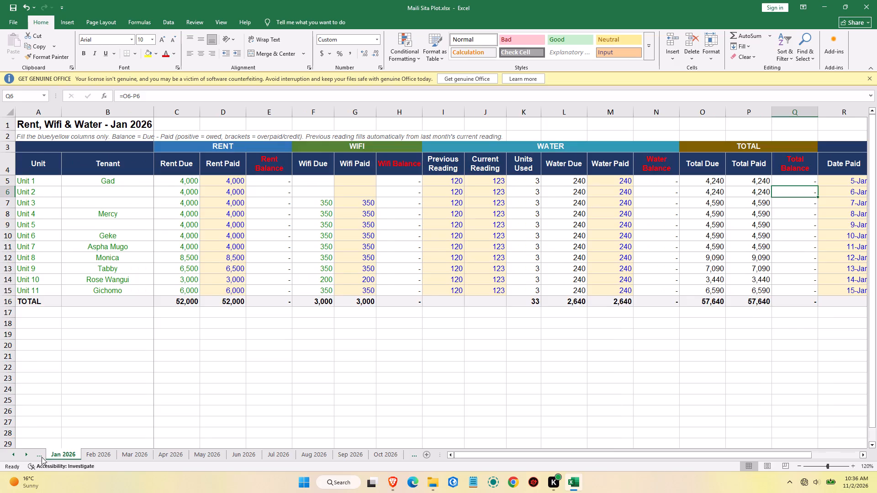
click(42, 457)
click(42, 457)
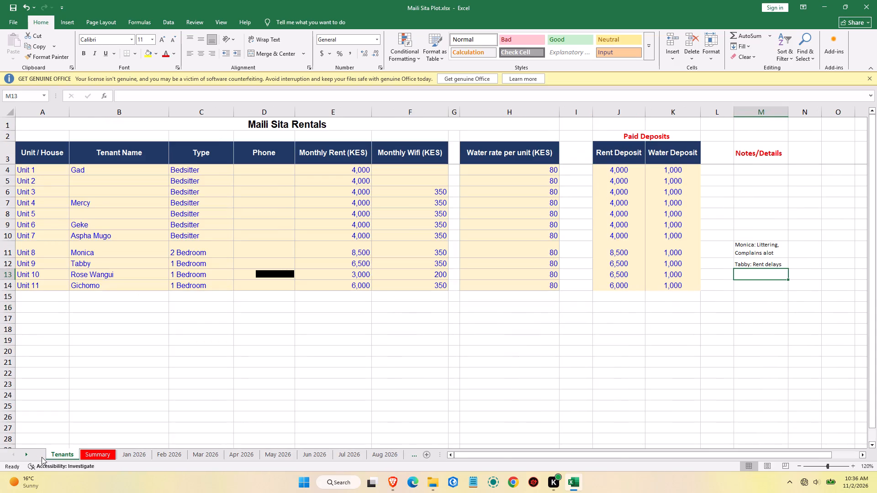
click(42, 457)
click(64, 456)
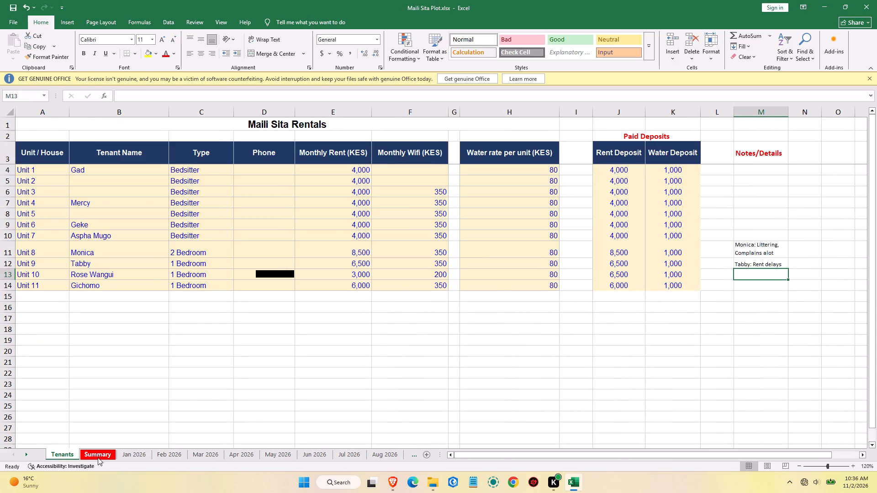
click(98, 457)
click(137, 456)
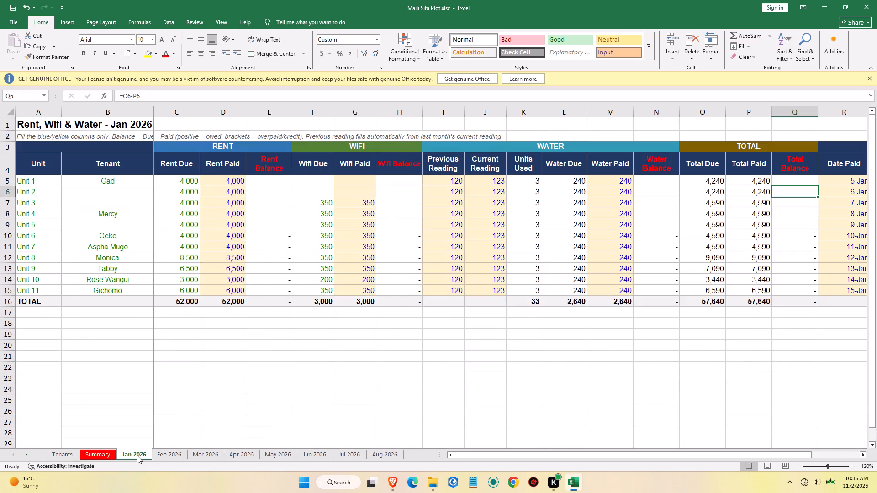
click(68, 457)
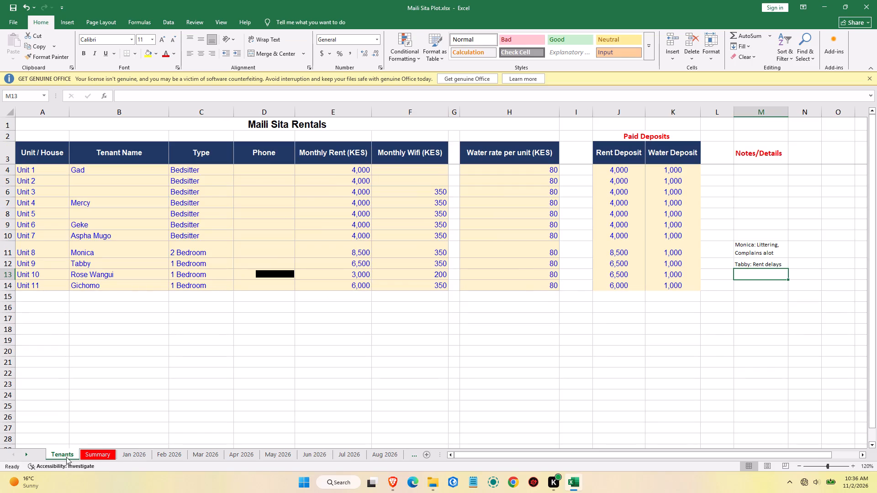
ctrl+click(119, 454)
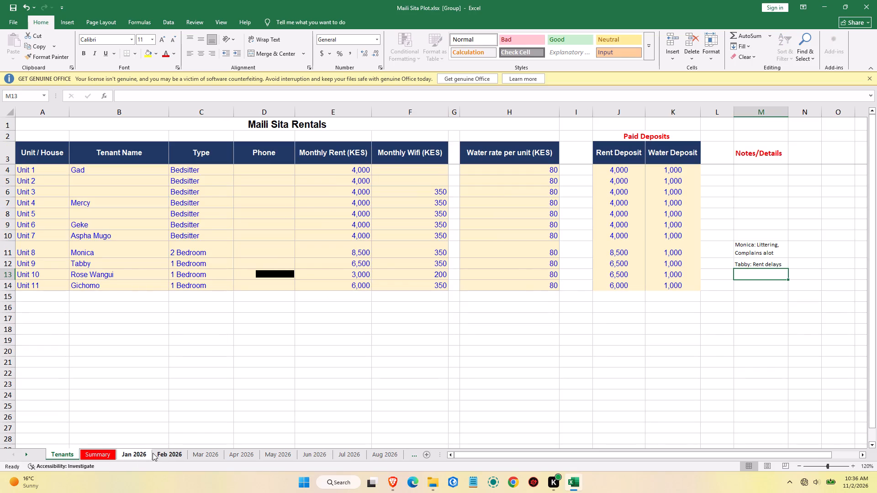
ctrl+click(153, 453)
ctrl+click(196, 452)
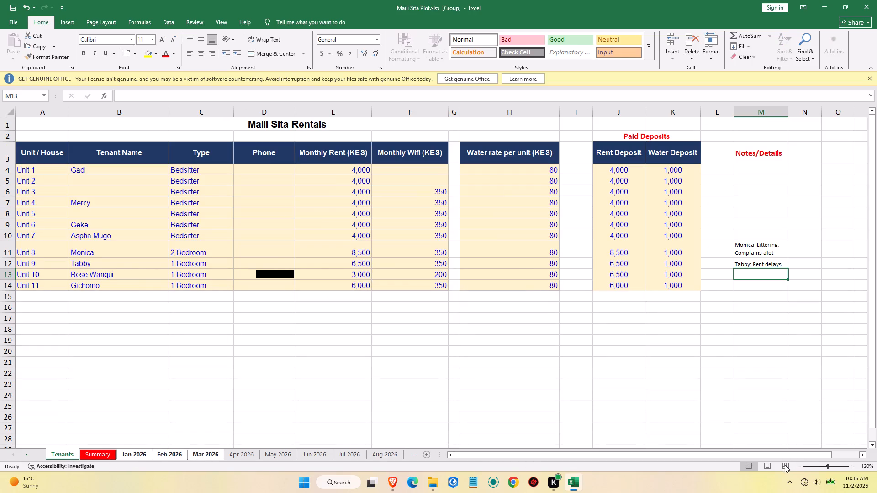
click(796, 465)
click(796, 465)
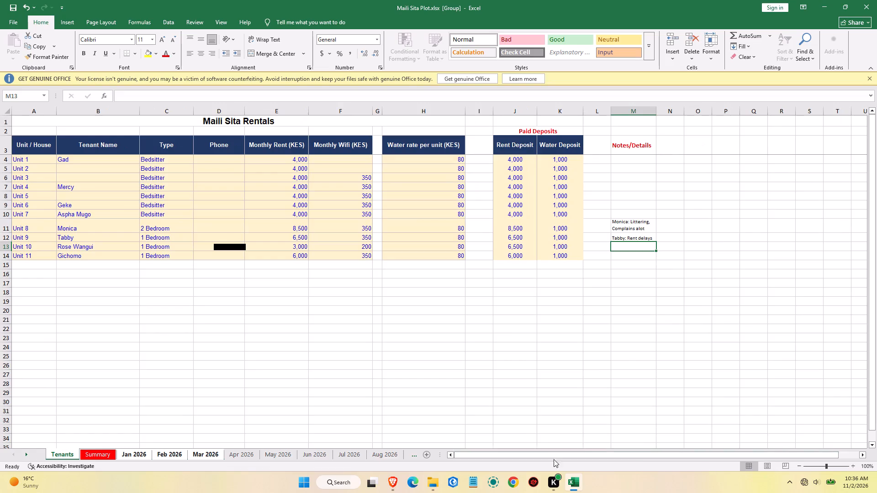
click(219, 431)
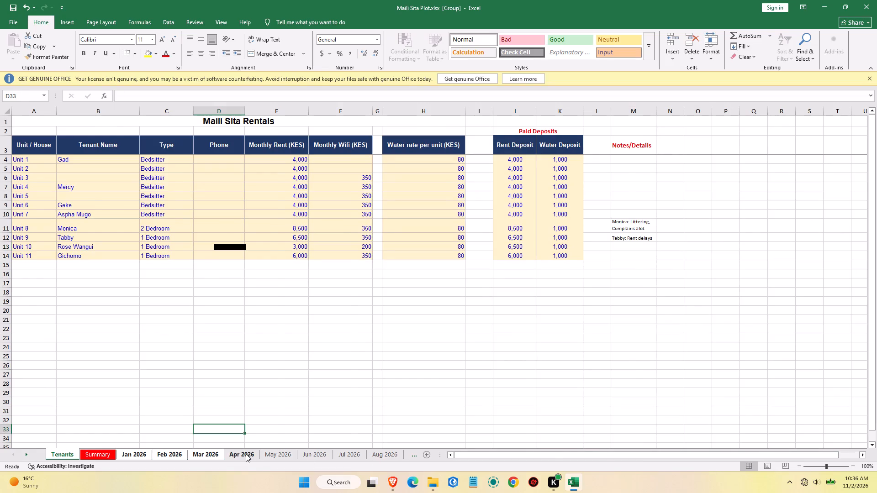
Go to the Apr 2026 sheet to ungroup the sheets, and save the workbook.
click(246, 454)
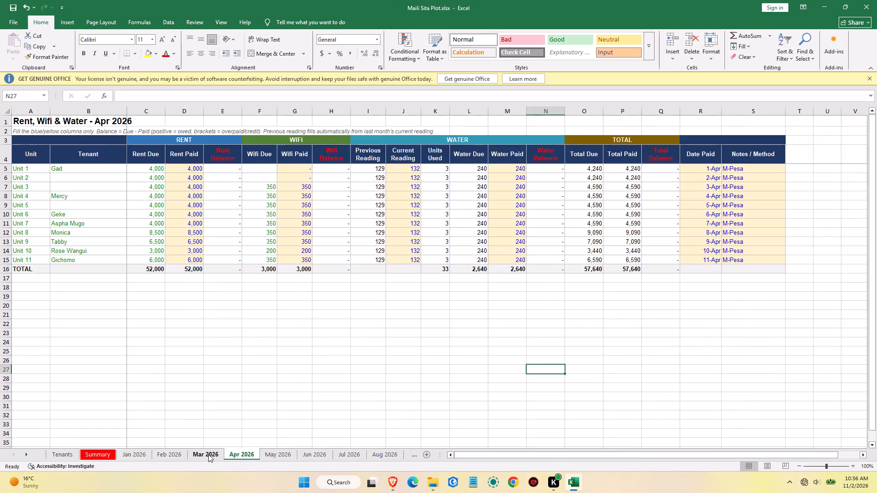
click(11, 10)
Group the Tenants sheet with the Jan 2026 to Aug 2026 sheets and set their zoom to 110%.
click(855, 467)
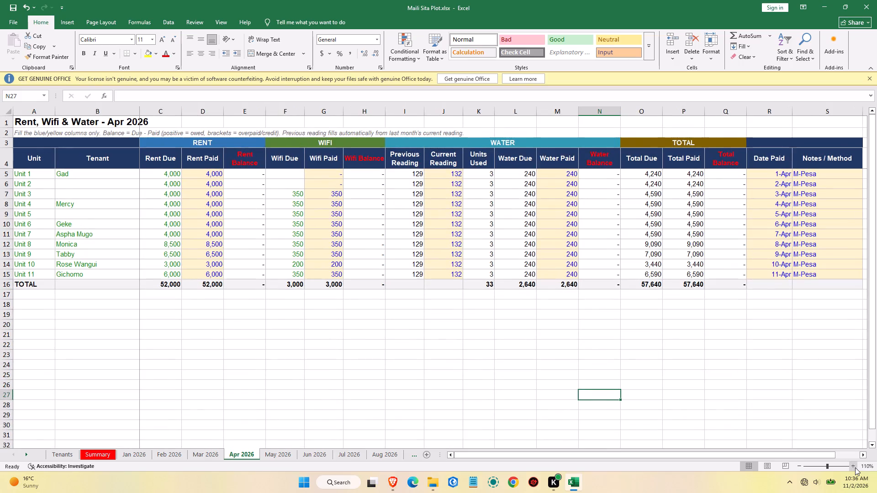
click(68, 452)
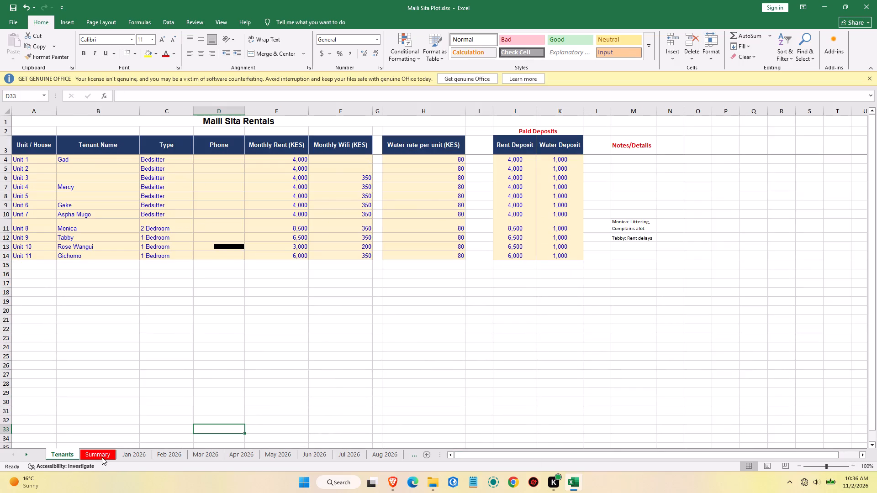
click(102, 456)
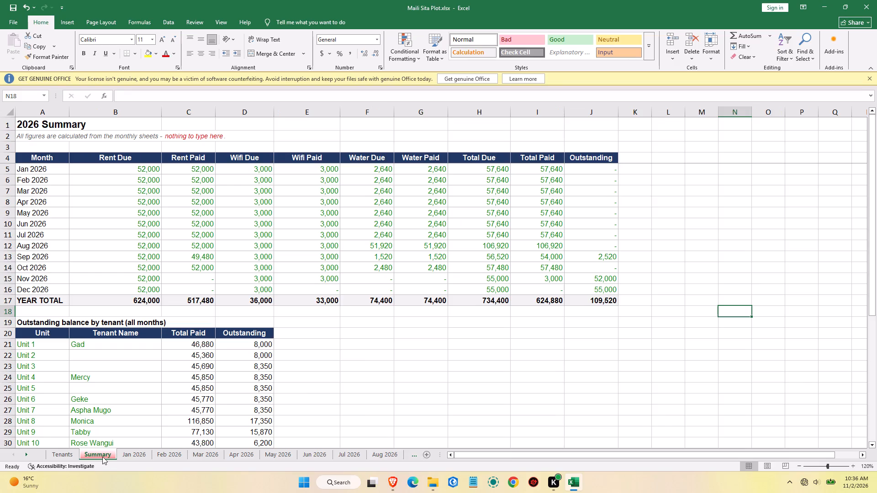
click(63, 456)
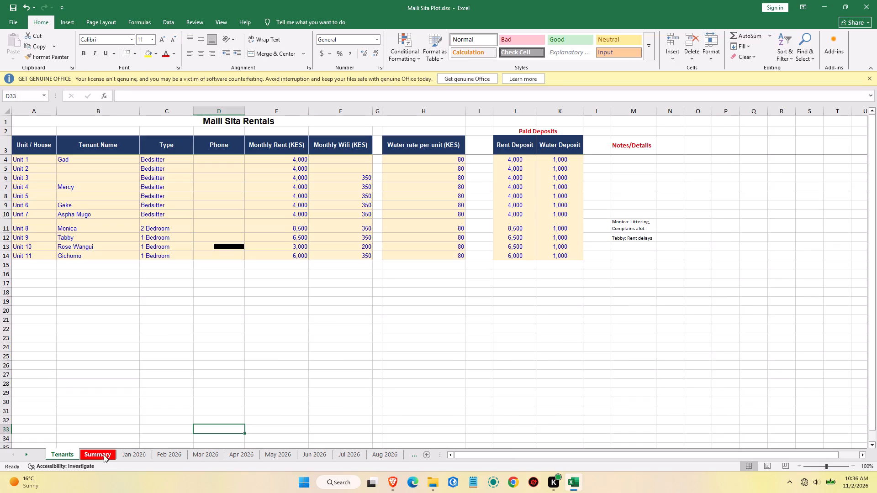
ctrl+click(123, 455)
ctrl+click(159, 456)
ctrl+click(198, 455)
ctrl+click(245, 455)
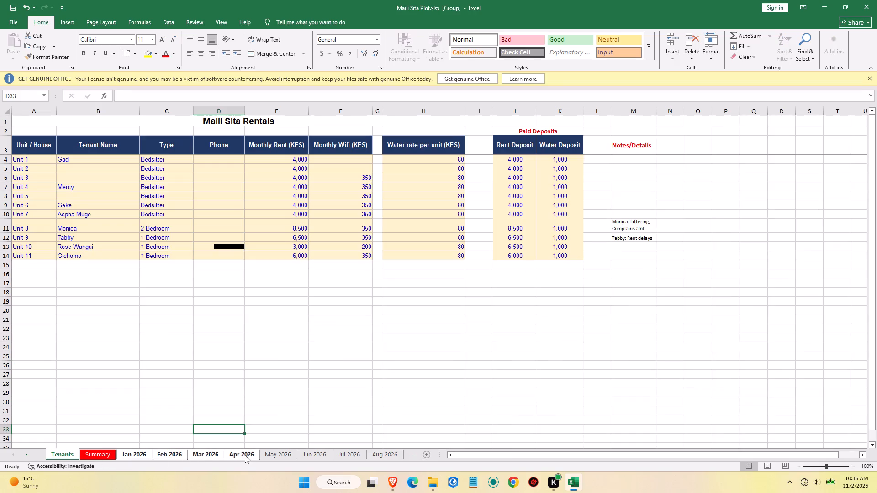
ctrl+click(278, 455)
ctrl+click(310, 454)
ctrl+click(352, 456)
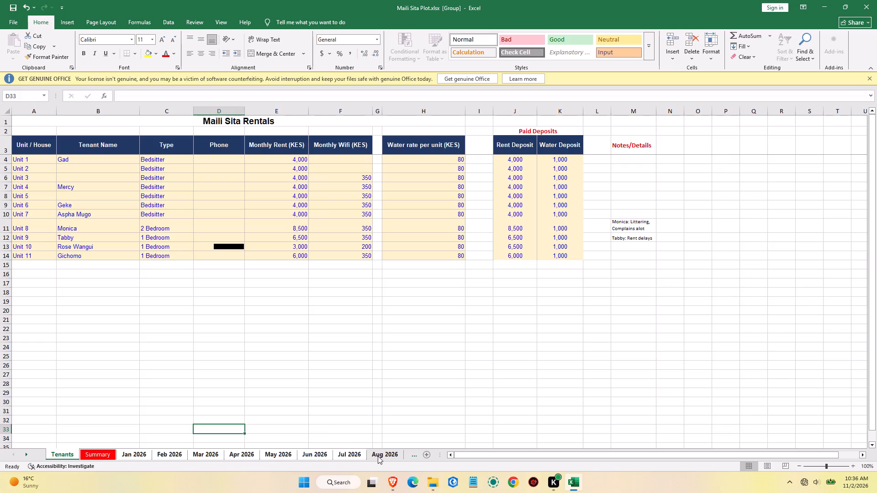
ctrl+click(378, 456)
click(855, 467)
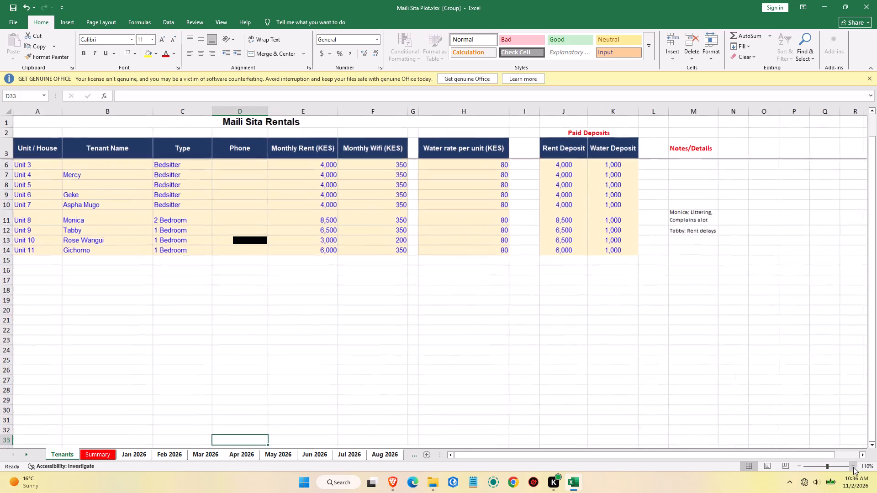
click(361, 405)
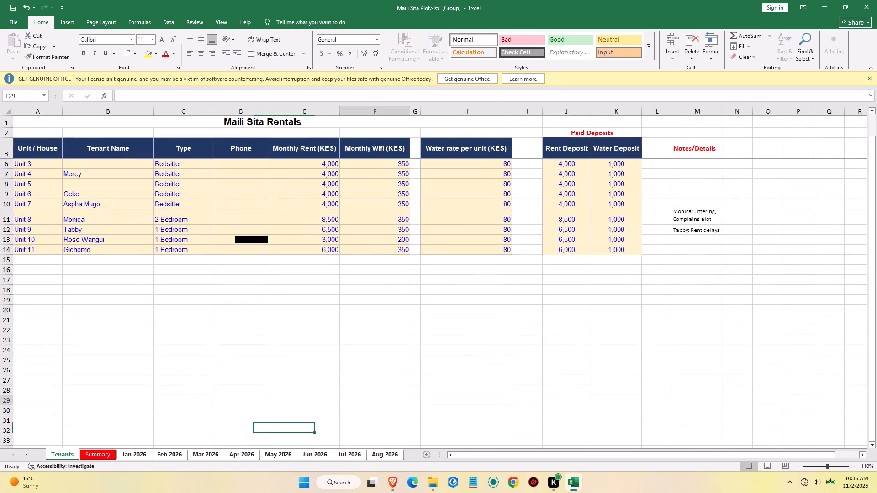
Set the zoom to 110% on each of the Sep, Oct, Nov and Dec 2026 sheets.
click(413, 456)
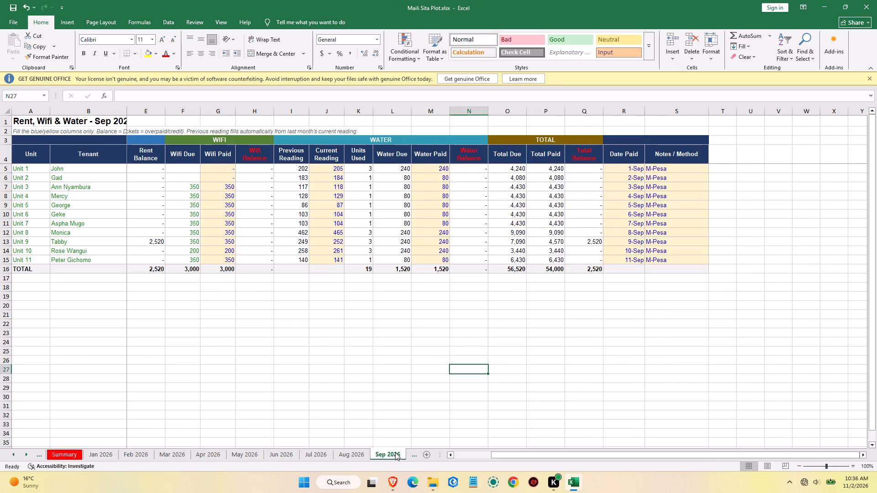
click(854, 465)
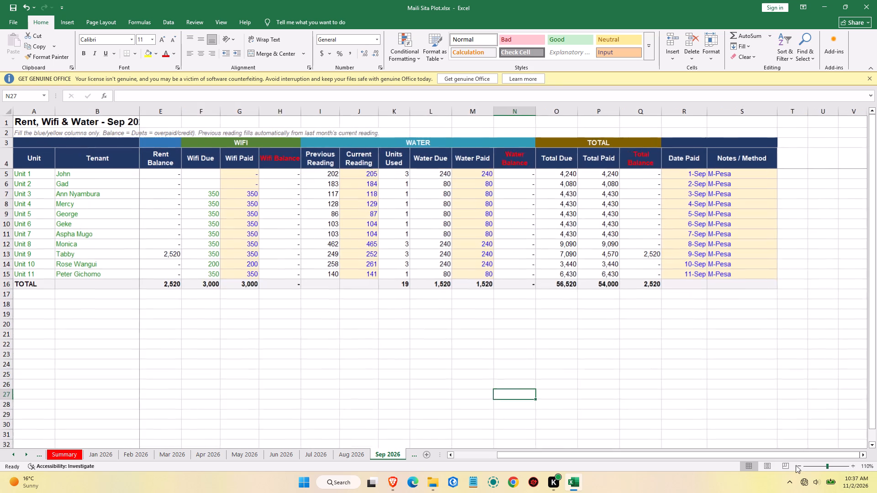
click(415, 453)
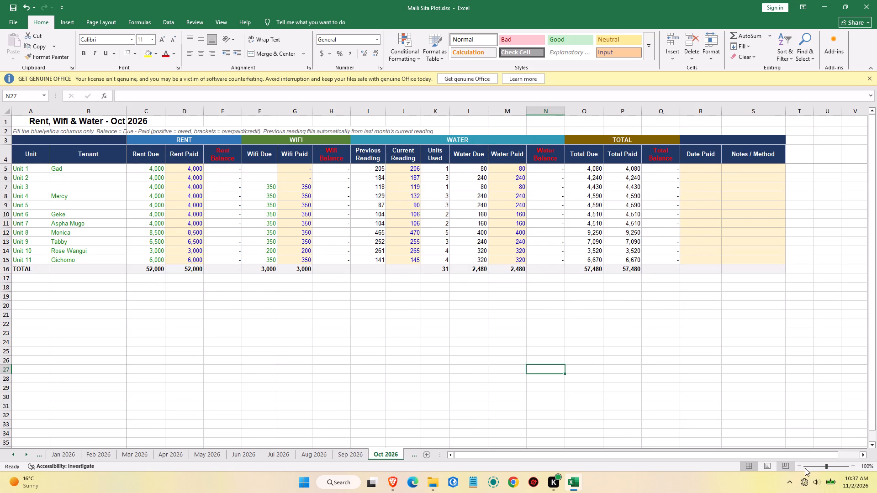
click(852, 467)
click(411, 456)
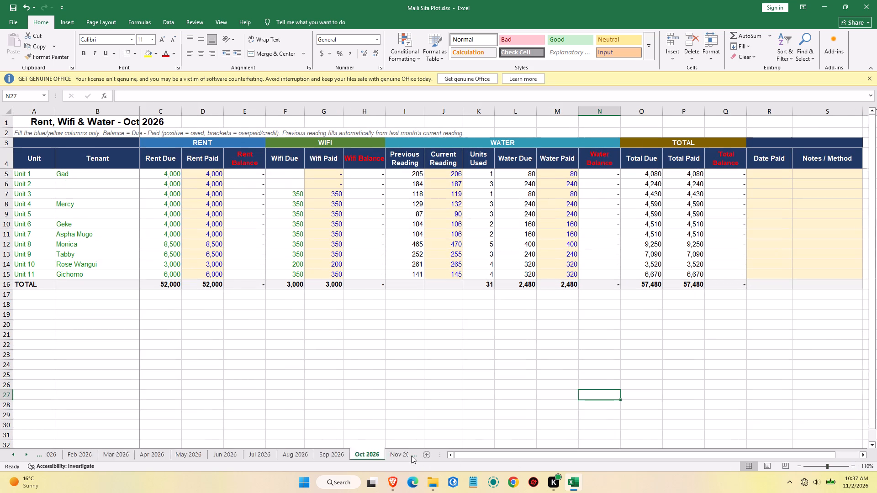
click(851, 467)
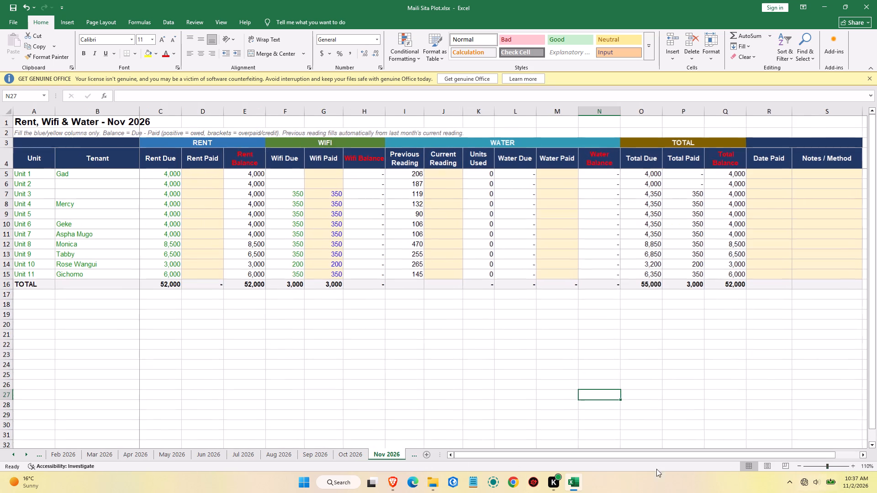
click(413, 455)
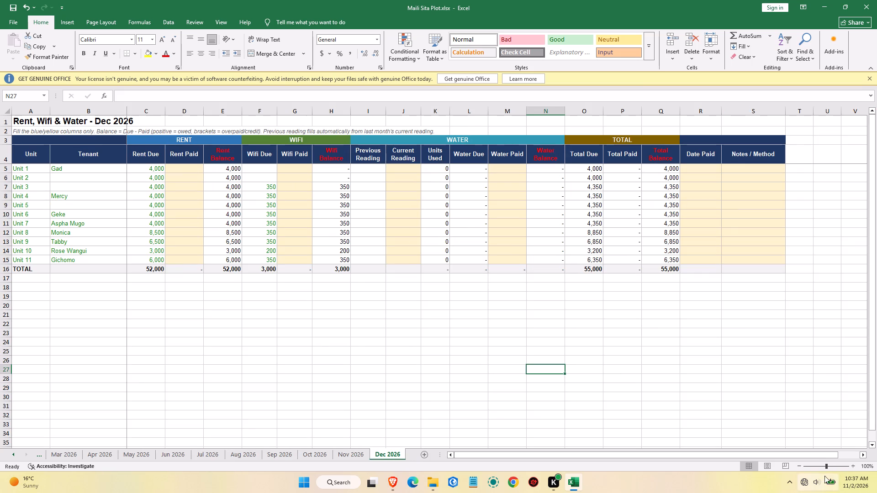
click(854, 466)
click(487, 404)
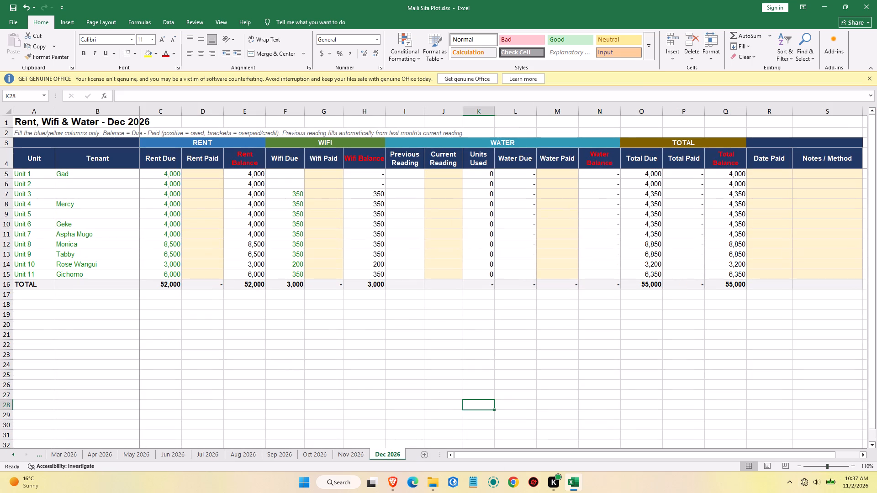
Save the workbook.
click(11, 8)
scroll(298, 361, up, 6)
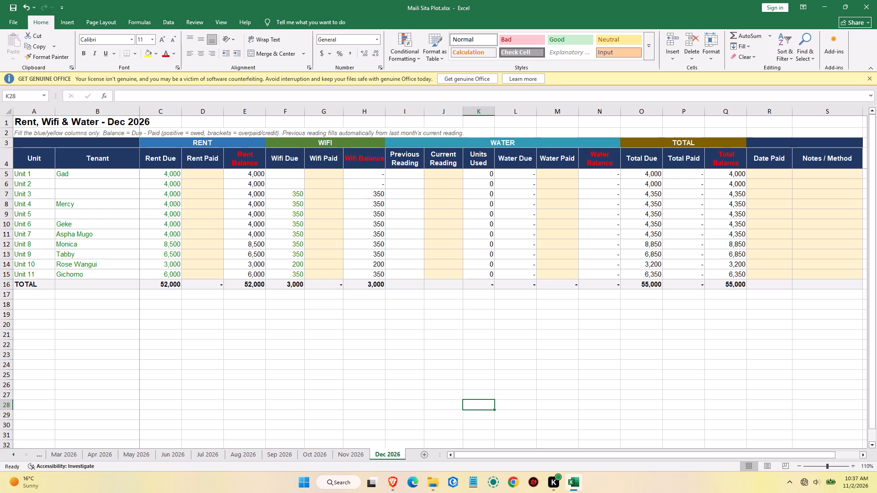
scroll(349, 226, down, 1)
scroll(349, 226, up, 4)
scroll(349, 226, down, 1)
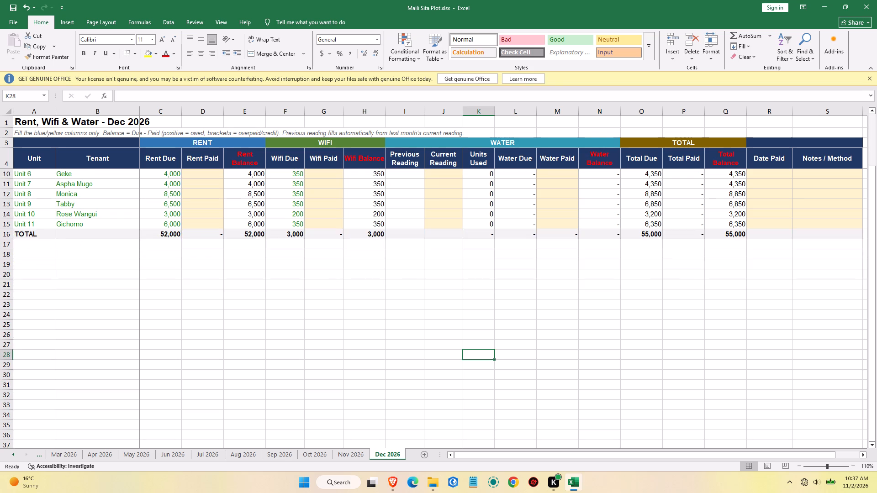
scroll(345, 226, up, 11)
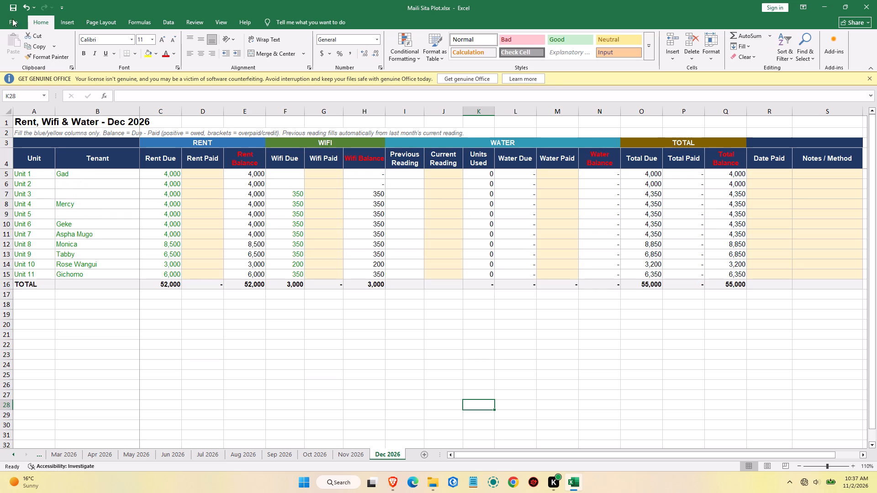
Save the rental workbook.
click(15, 10)
Look over the Nov 2026 sheet, then go back through the earlier sheets to the Tenants sheet.
click(350, 455)
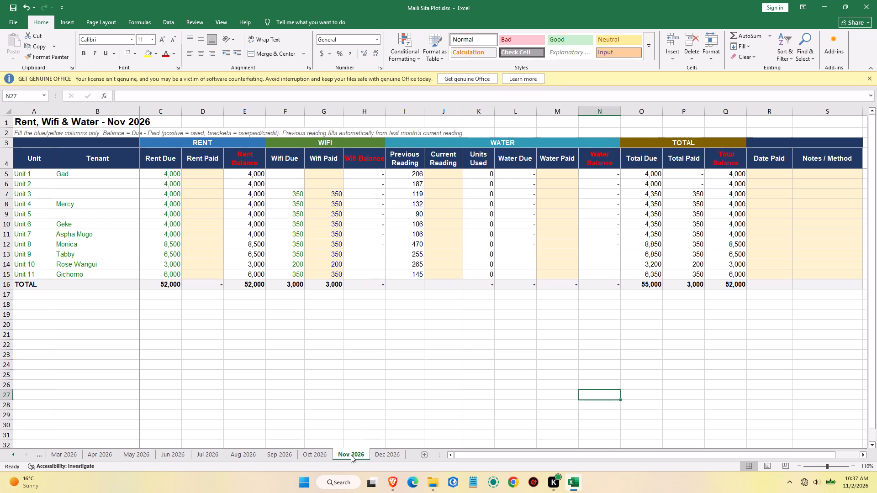
click(319, 372)
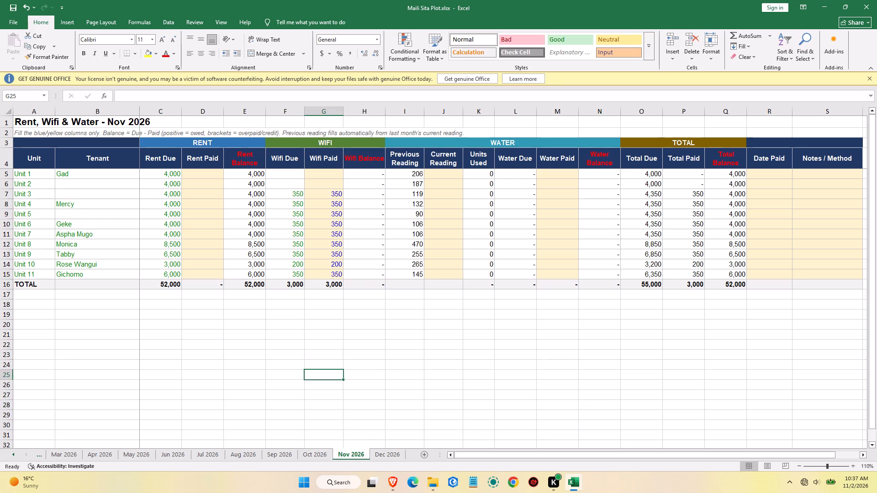
click(41, 456)
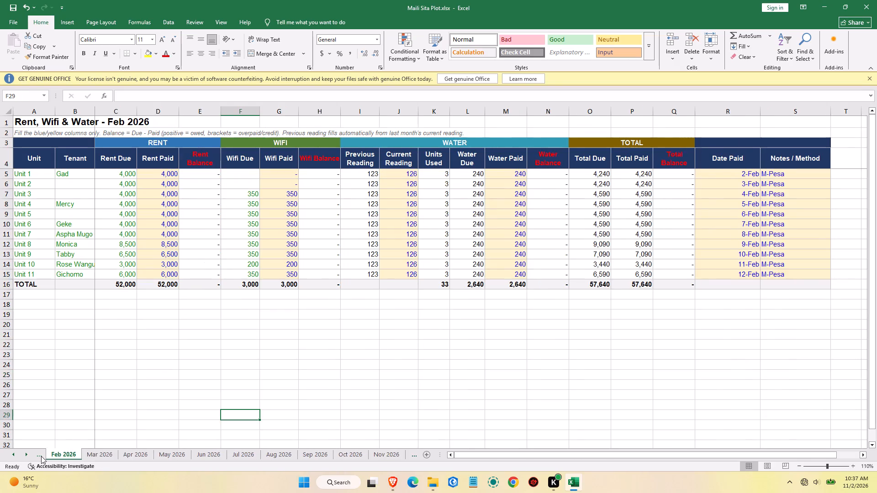
click(41, 456)
click(41, 456)
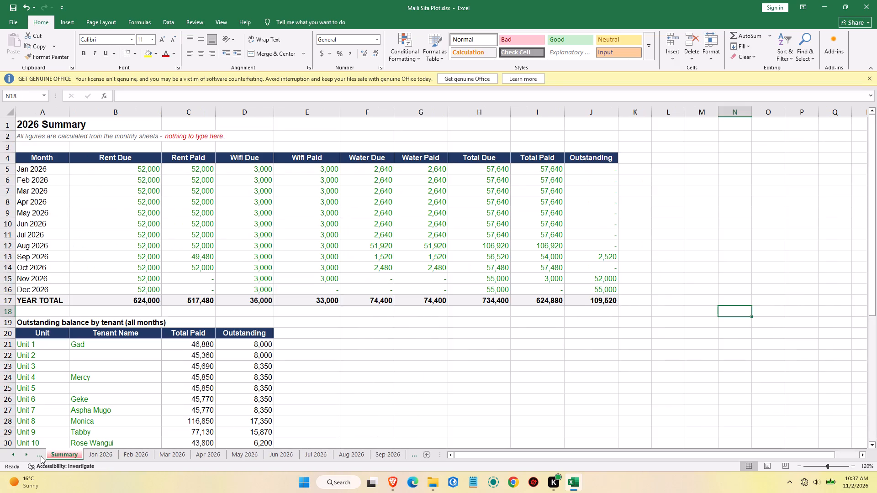
click(41, 456)
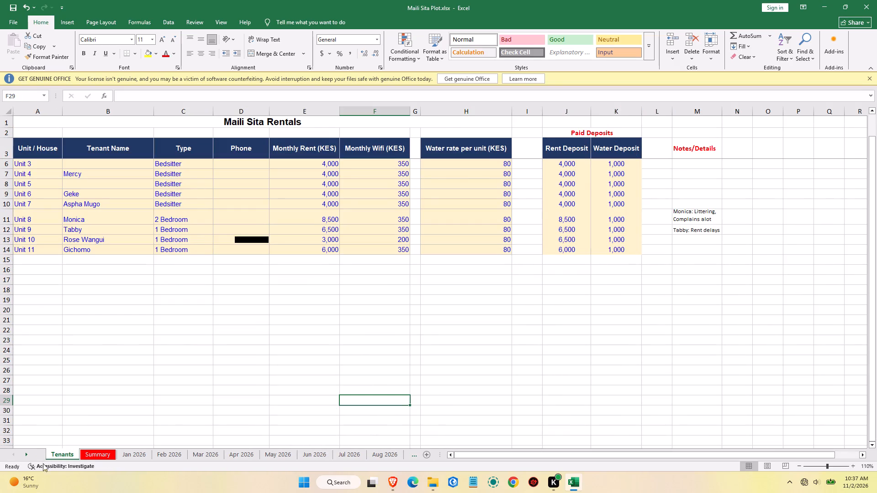
click(58, 455)
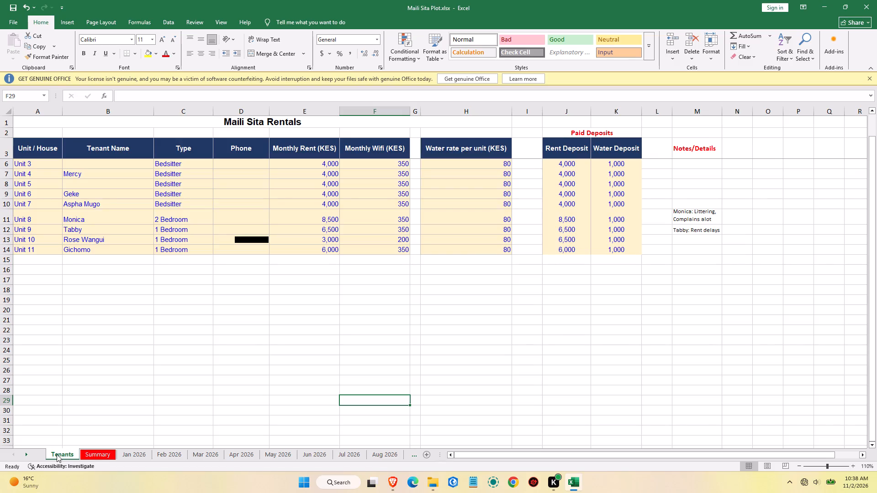
Dismiss the Get Genuine Office notice above the worksheet.
click(869, 76)
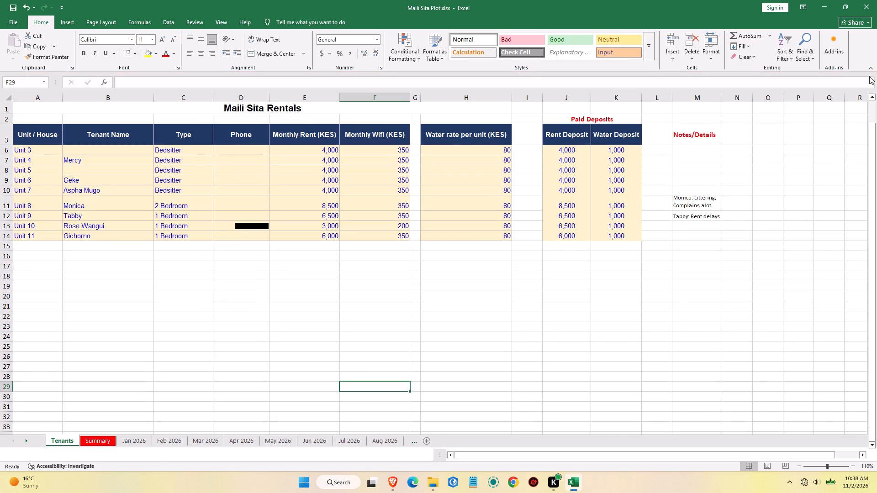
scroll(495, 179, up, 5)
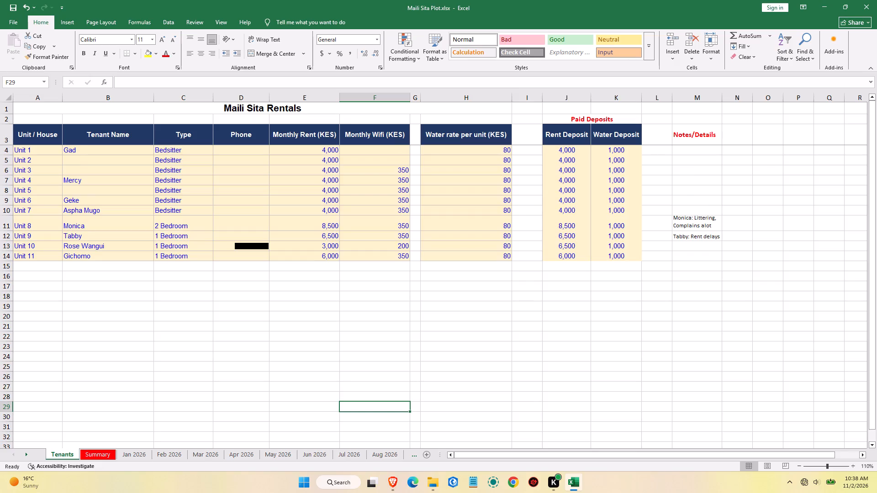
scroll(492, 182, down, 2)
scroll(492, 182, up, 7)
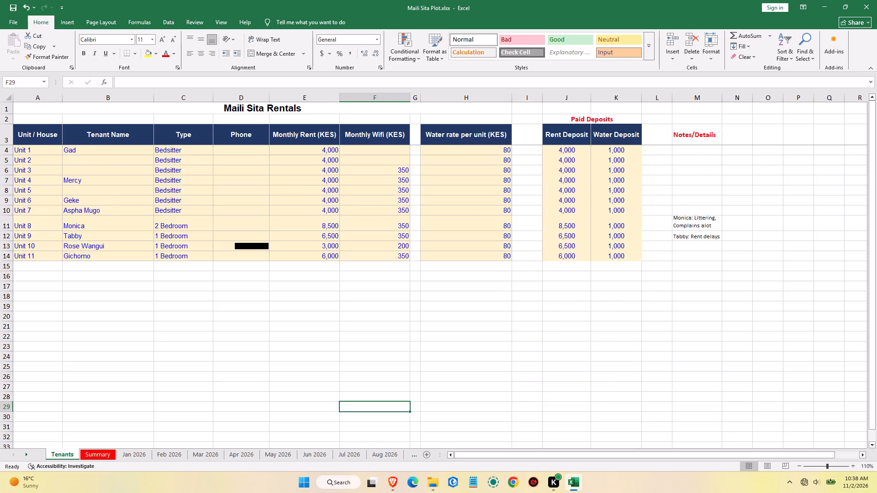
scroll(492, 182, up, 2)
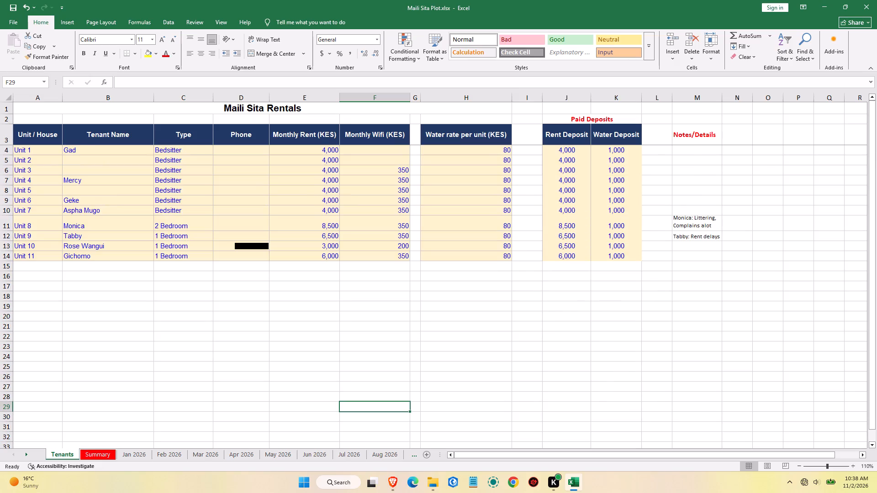
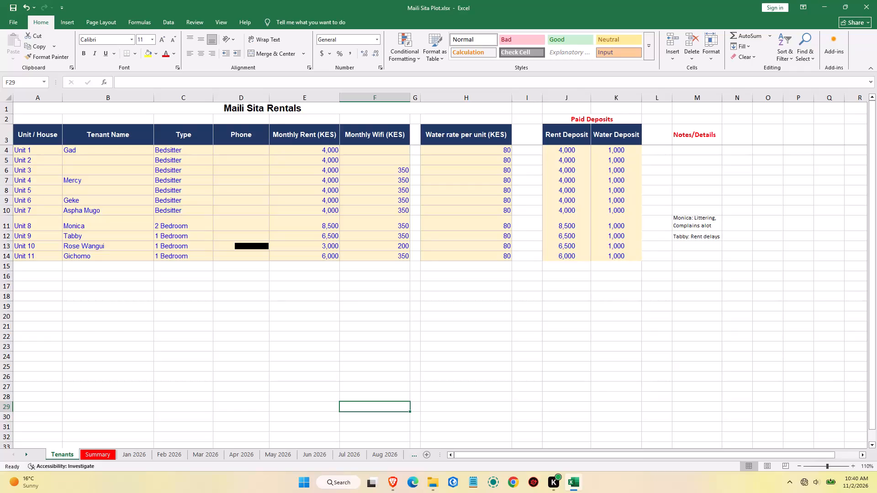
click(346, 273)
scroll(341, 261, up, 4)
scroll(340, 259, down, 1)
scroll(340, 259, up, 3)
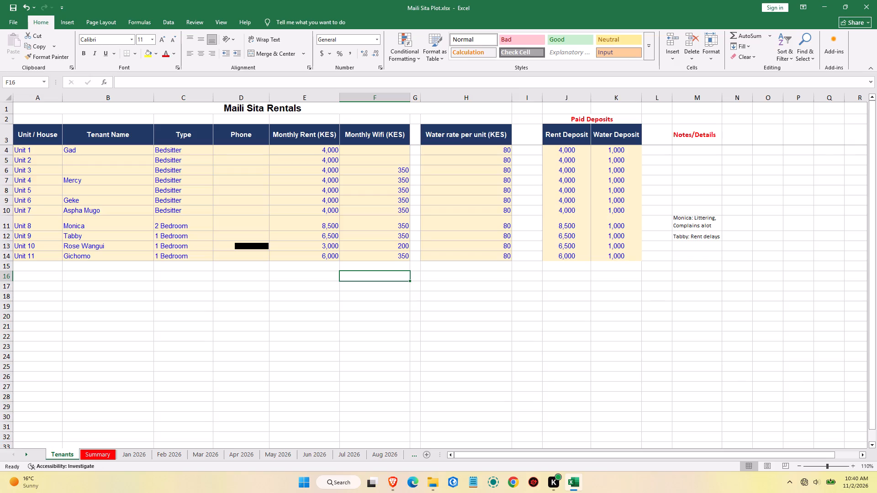
Fill in the blank tenant names on the Tenants sheet: Tenant 2 for Unit 2, Tenant 3 for Unit 3 and Tenant 5 for Unit 5.
click(87, 160)
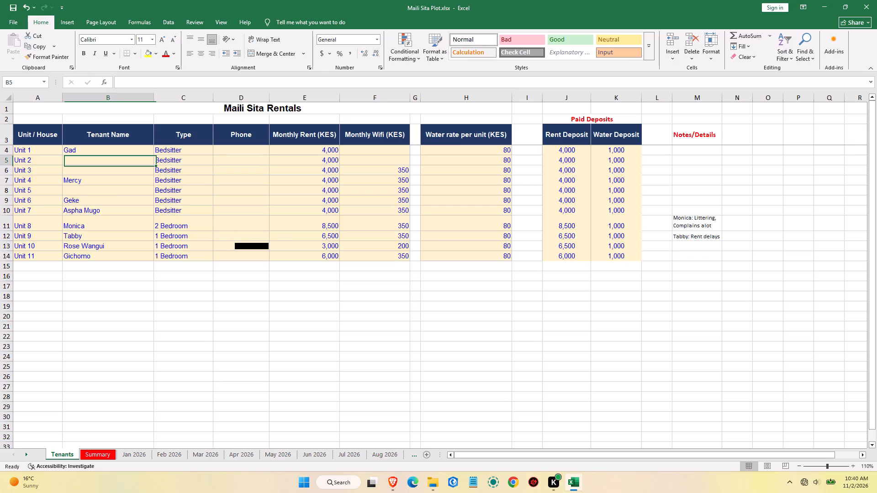
text(enant 2)
click(82, 171)
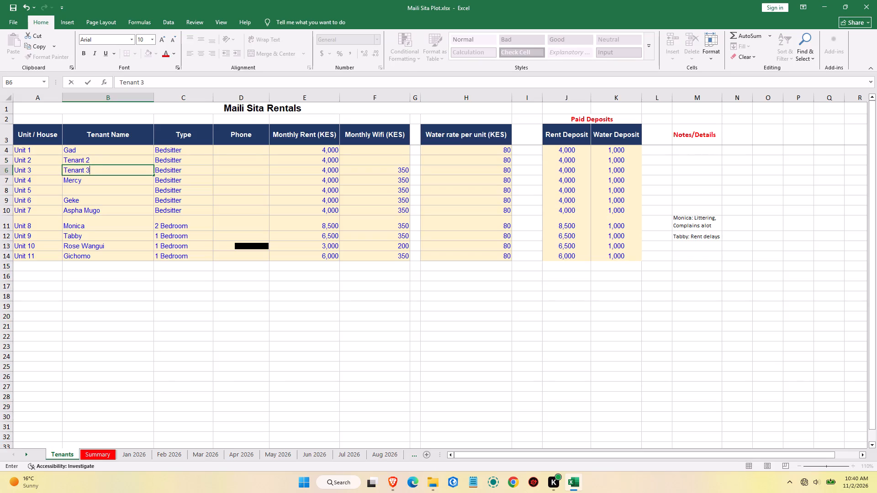
click(80, 192)
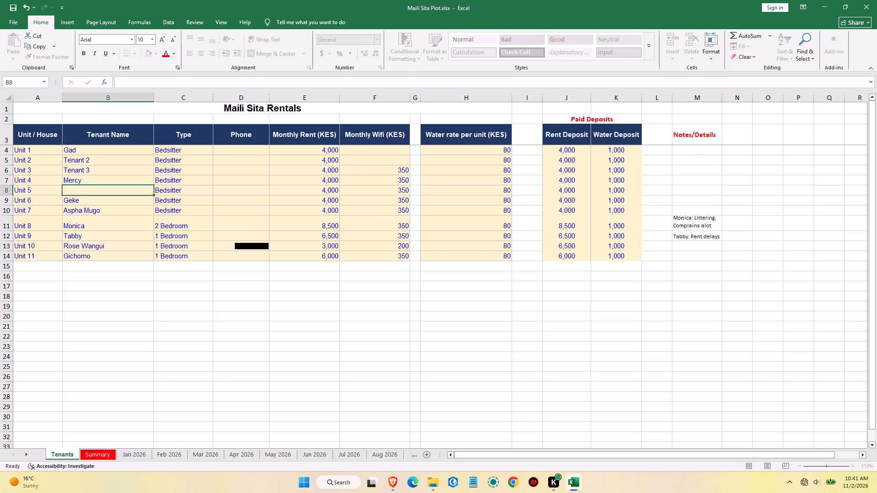
text(enant 5)
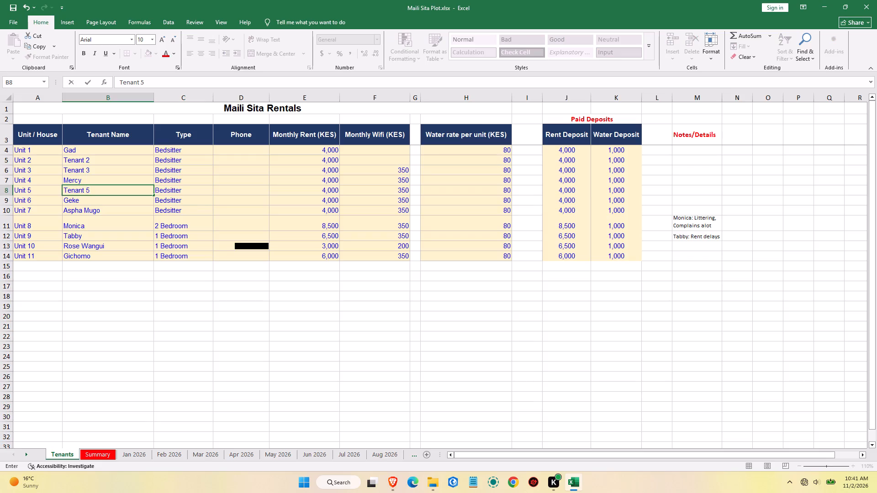
click(123, 336)
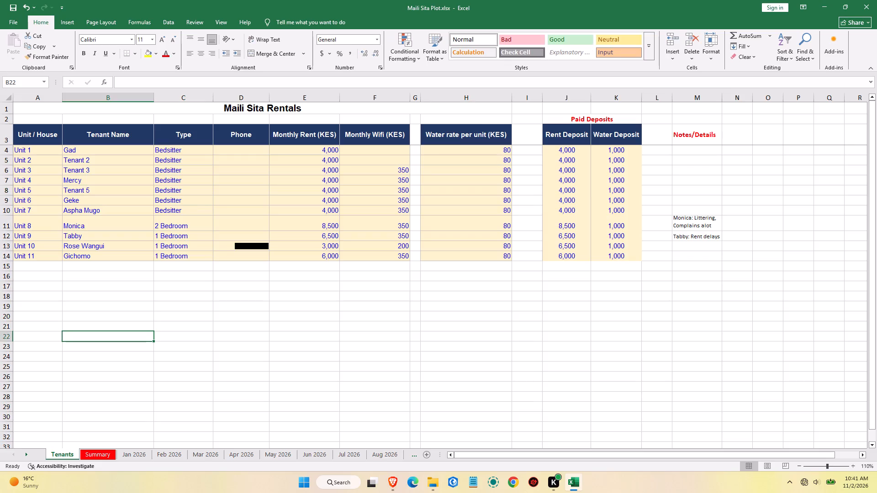
Copy the text Tenant 2 from the Unit 2 tenant name cell on the Tenants sheet.
click(86, 162)
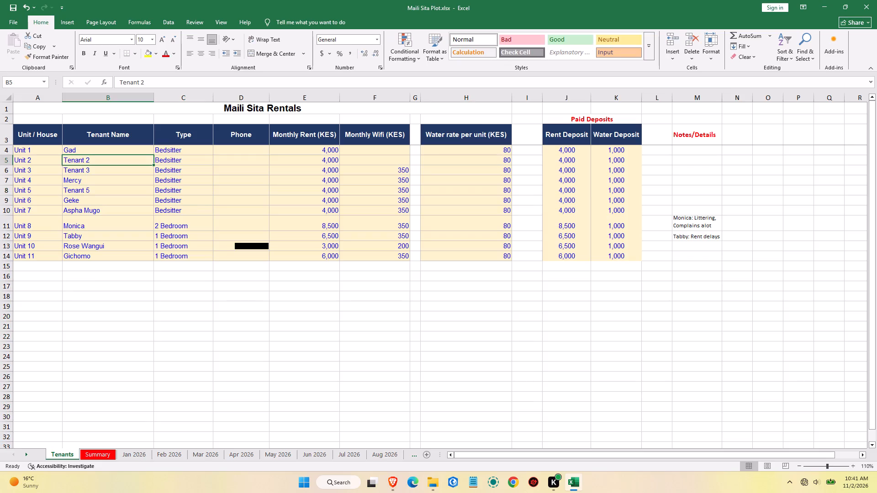
double_click(87, 162)
drag(89, 158, 64, 162)
right_click(70, 160)
click(94, 175)
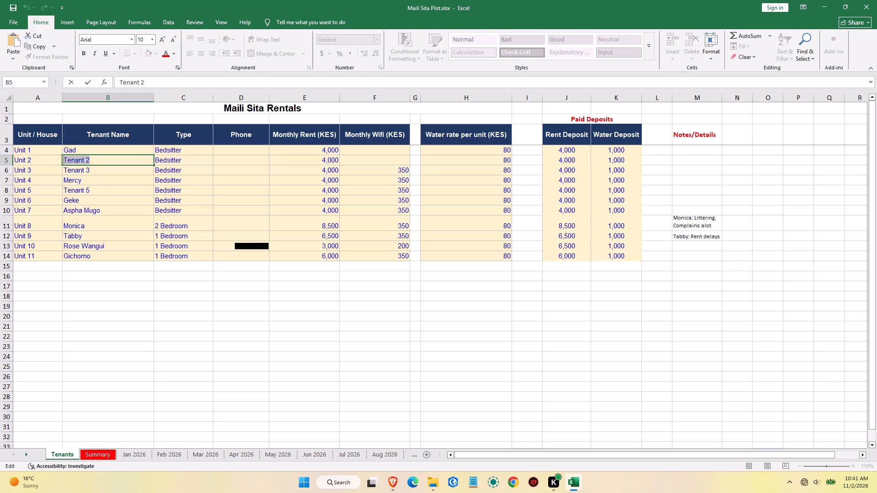
Look over the Summary, Jan 2026, Feb 2026 and Mar 2026 sheets, comparing how the tenant names are shown.
click(91, 196)
click(98, 457)
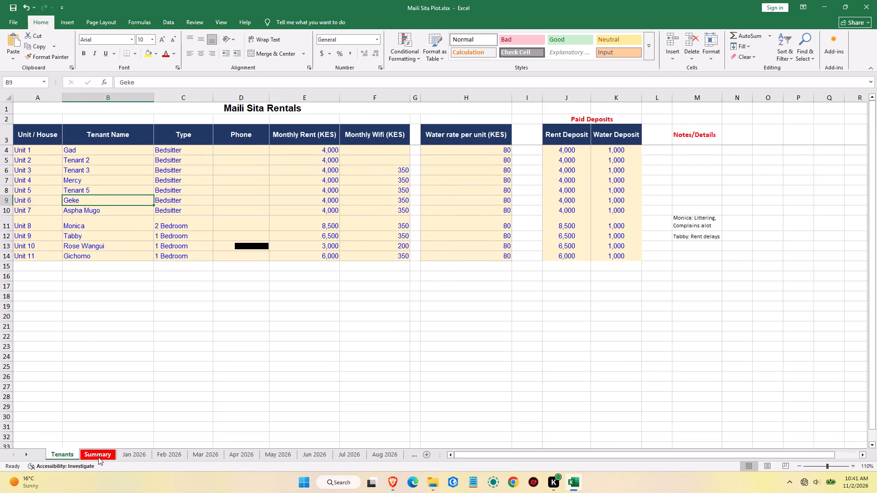
scroll(133, 344, down, 1)
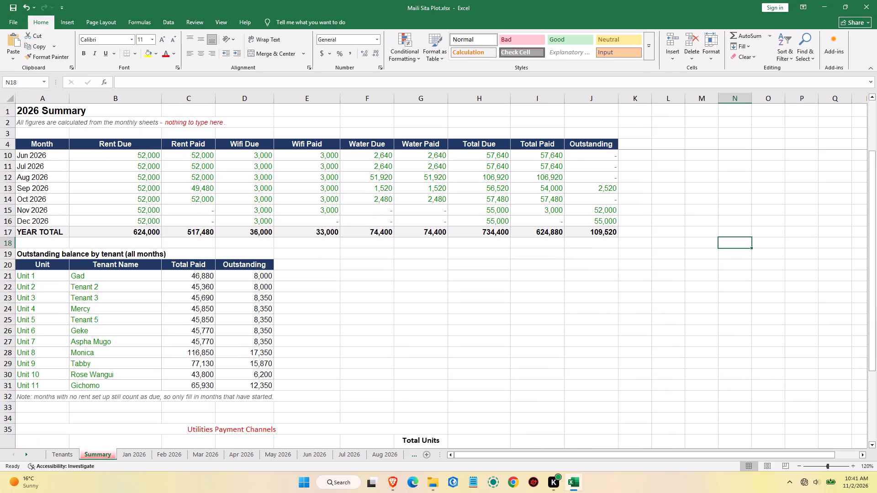
click(138, 455)
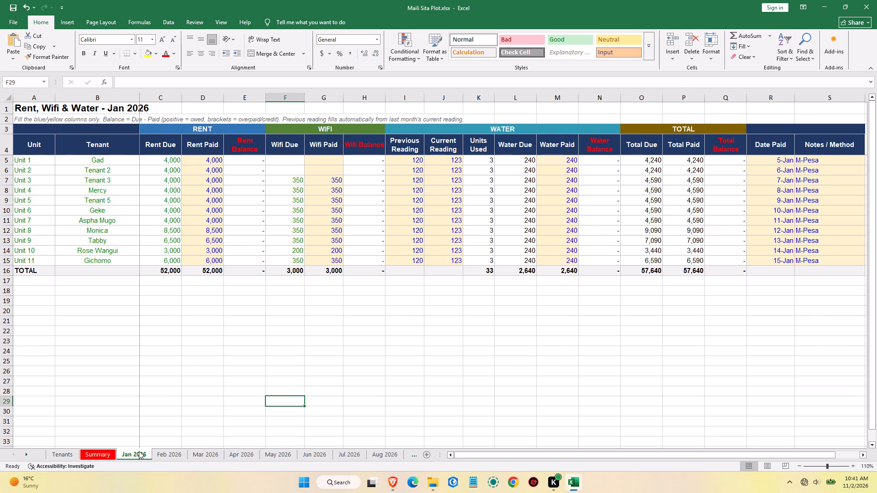
scroll(169, 307, up, 4)
click(175, 457)
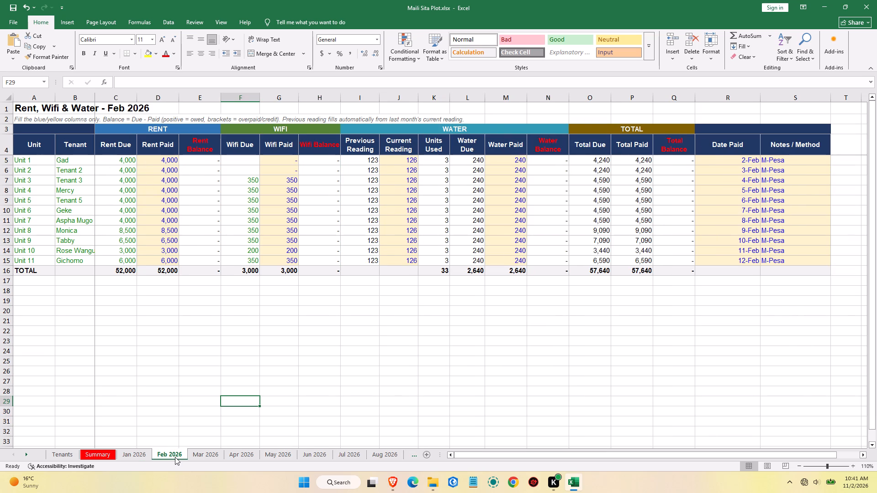
click(148, 456)
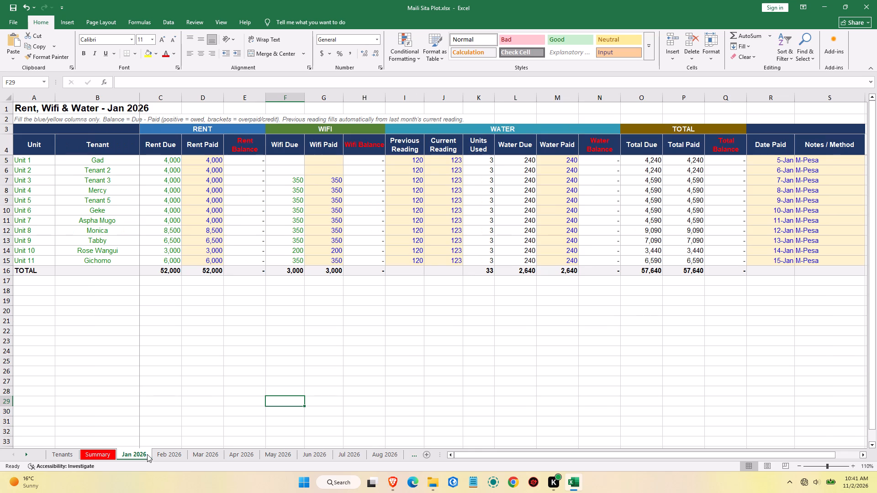
click(215, 454)
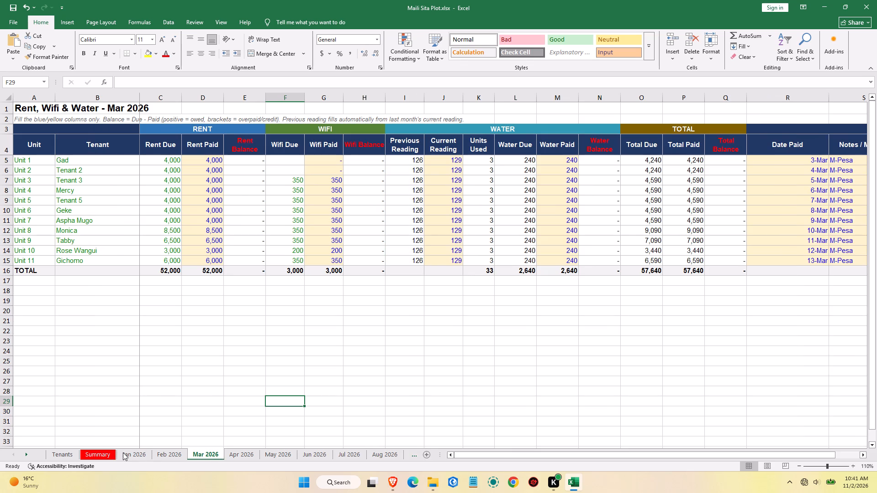
Left-align the tenant names for Units 1 to 11 on the Jan 2026 sheet.
click(124, 452)
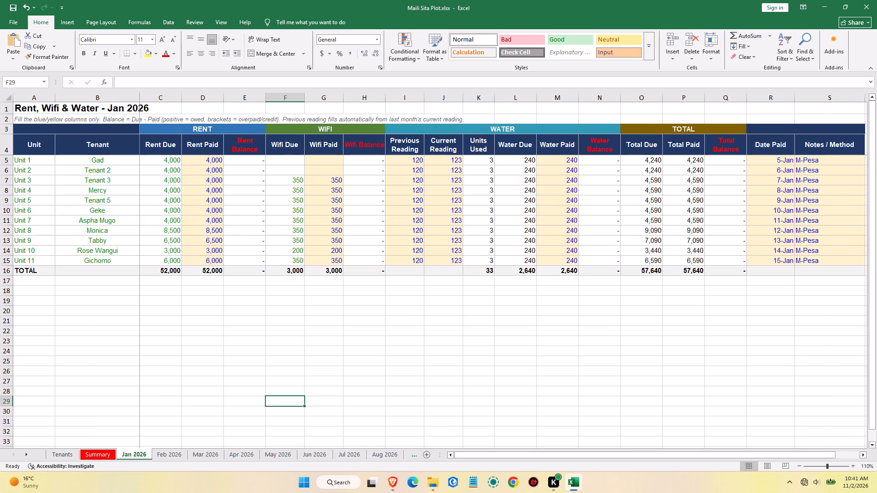
drag(98, 160, 99, 262)
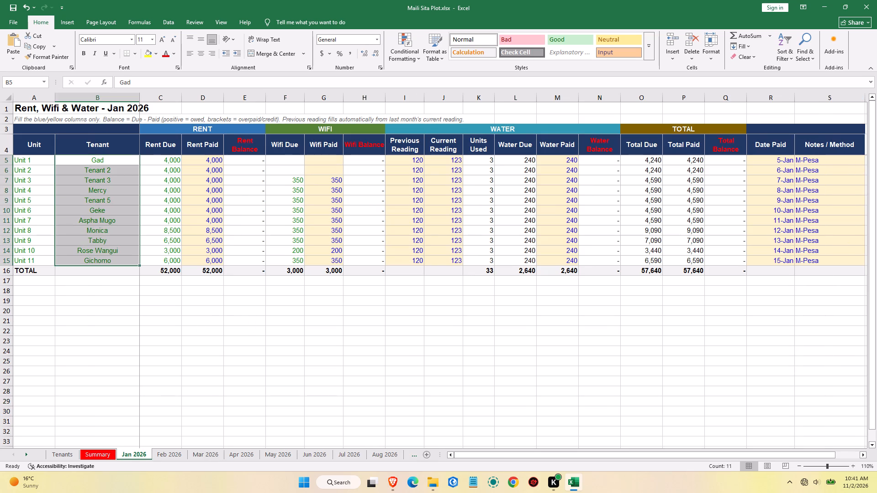
click(190, 53)
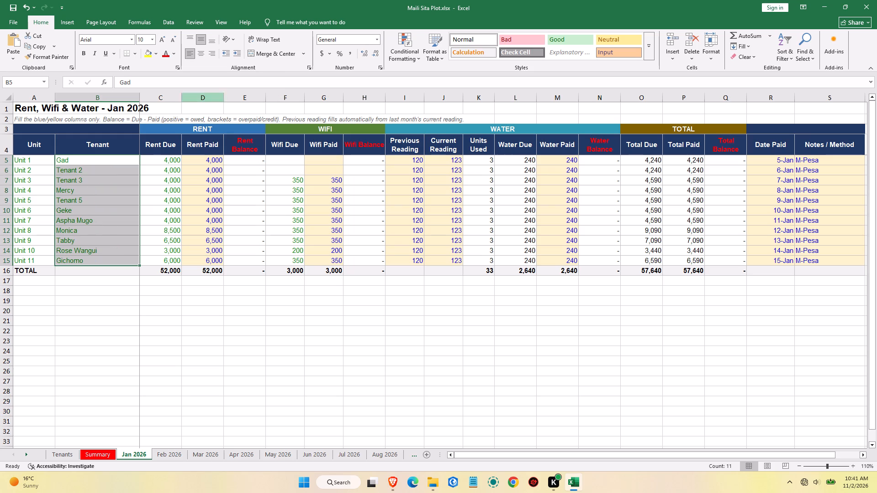
Widen the Tenant column on the Jan 2026 sheet until the sheet title ends inside that column.
click(171, 458)
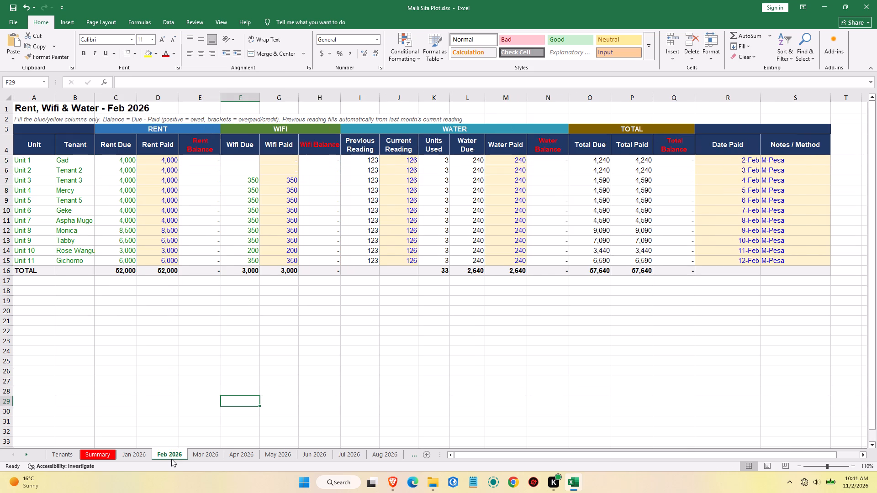
click(132, 451)
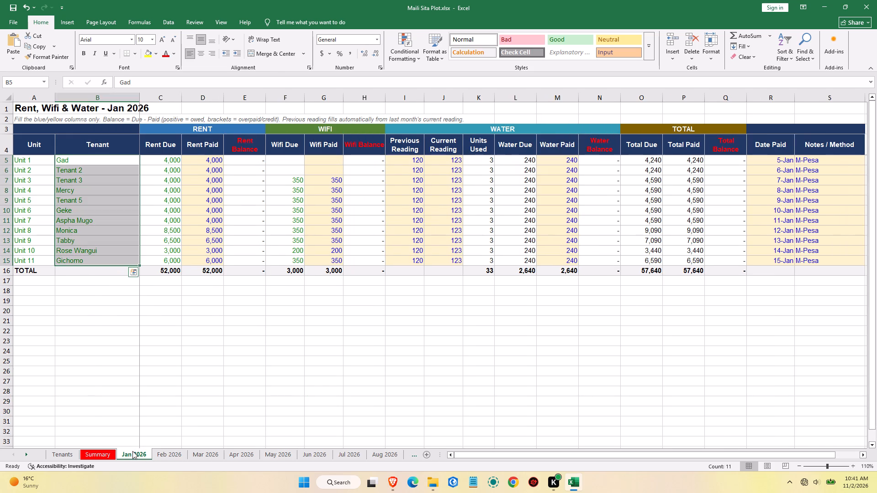
drag(138, 96, 139, 96)
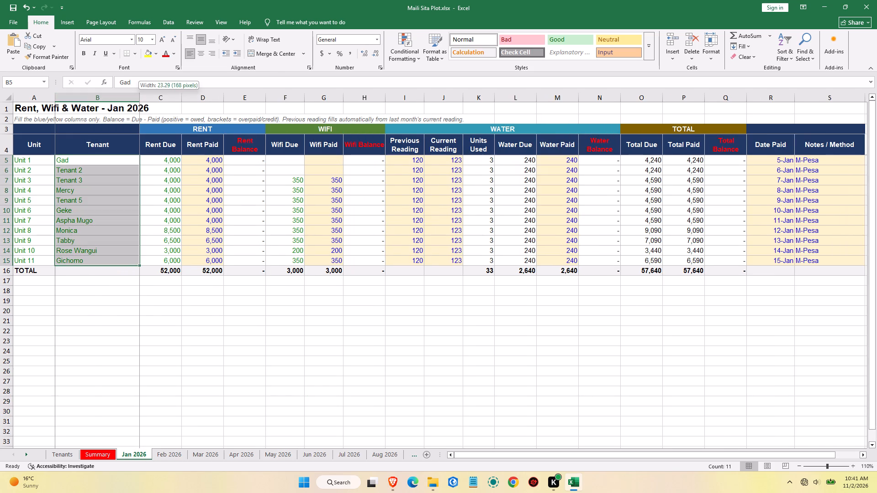
drag(139, 96, 150, 98)
click(173, 315)
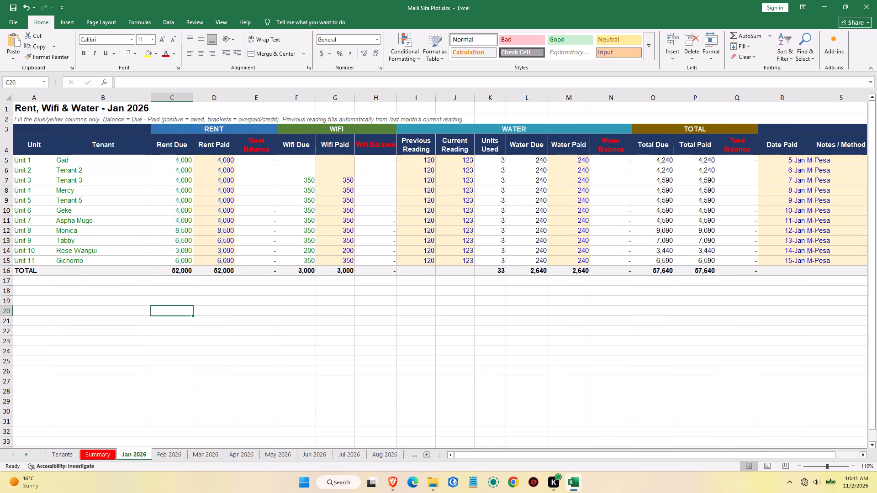
Widen the narrow Tenant column on the Feb 2026 sheet to match the one on the Jan 2026 sheet.
click(106, 453)
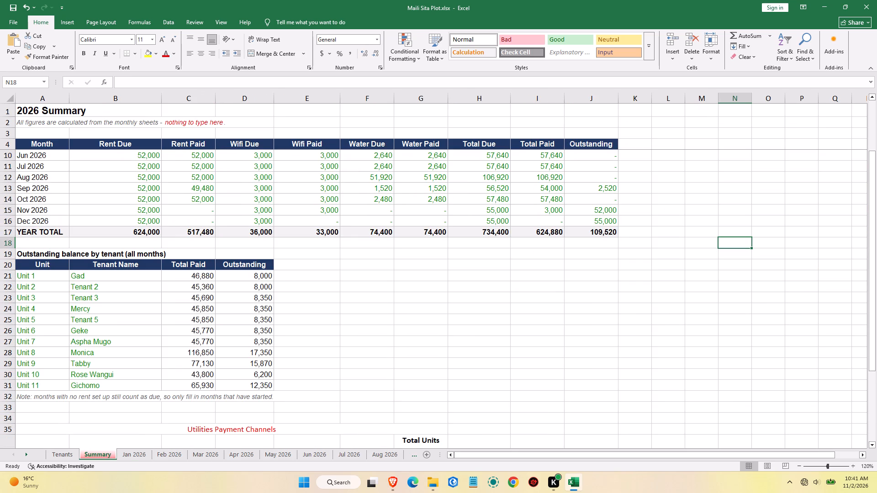
click(148, 457)
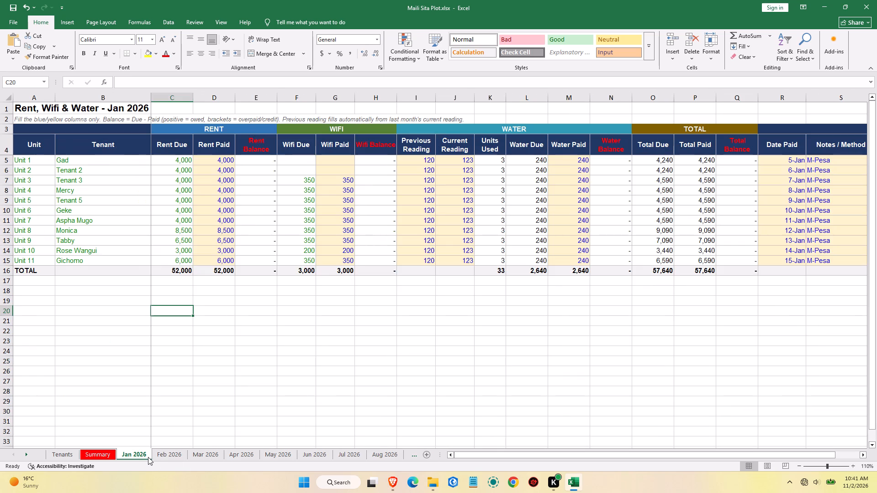
click(171, 459)
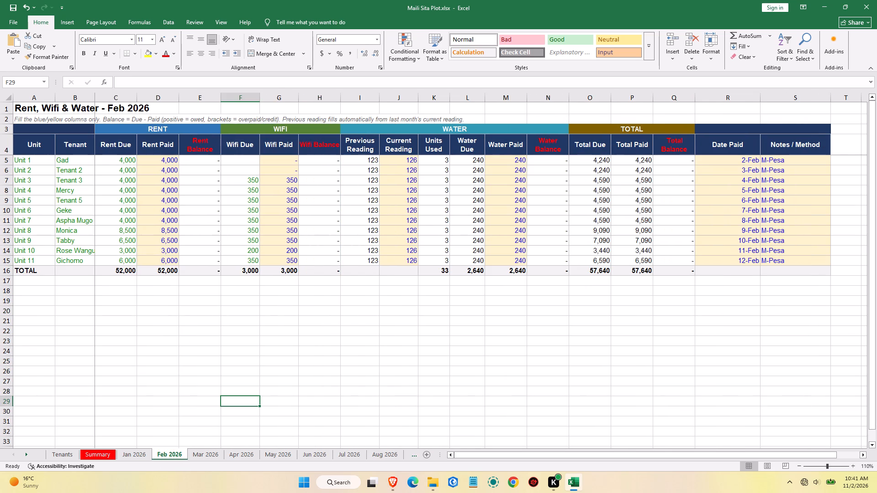
drag(95, 97, 150, 101)
click(183, 365)
Widen the Tenant column on the Mar 2026 and Apr 2026 sheets until each sheet title ends inside it.
click(198, 460)
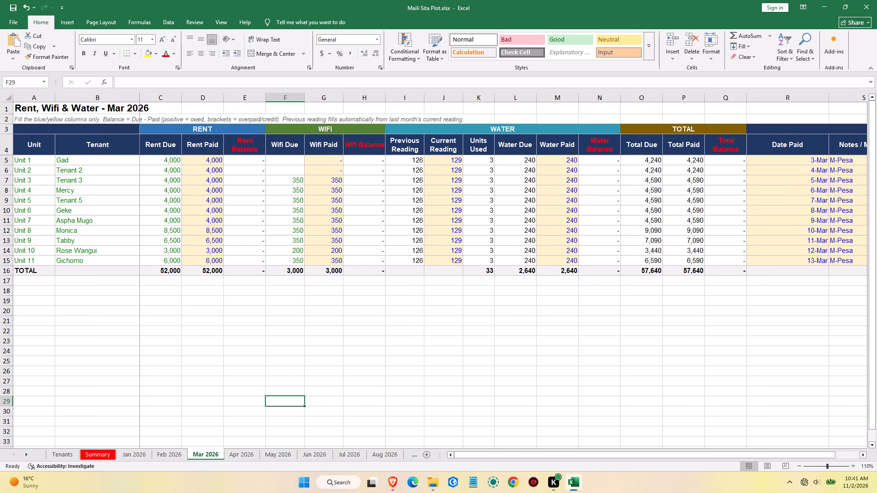
drag(138, 98, 150, 98)
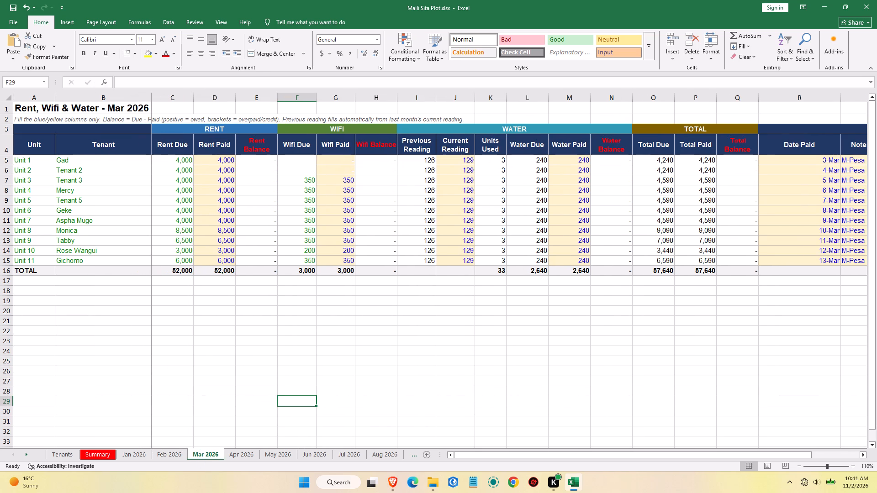
click(212, 368)
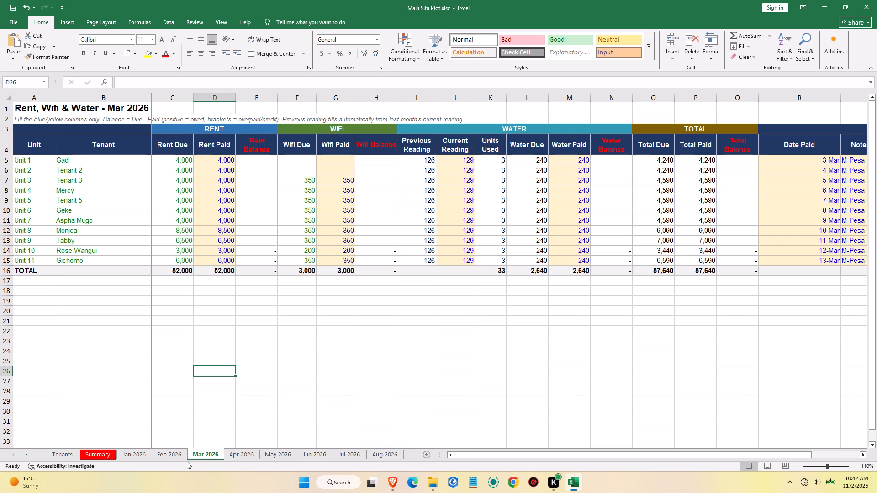
click(235, 455)
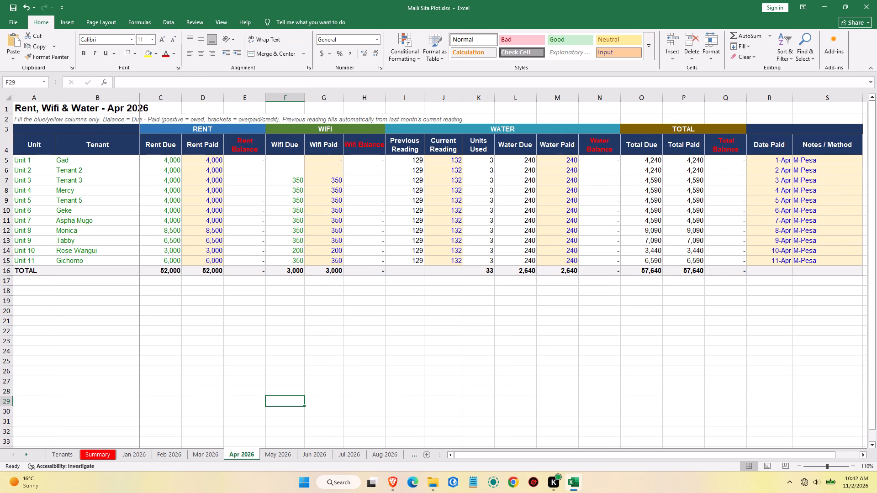
drag(138, 95, 148, 97)
click(234, 344)
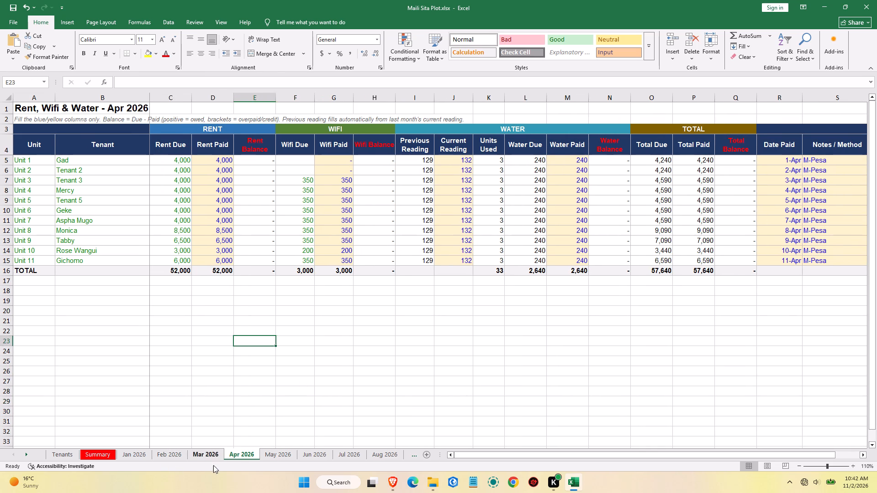
Widen the Tenant column on the May 2026 and Jun 2026 sheets until each sheet title ends inside it.
click(271, 454)
drag(138, 93, 147, 94)
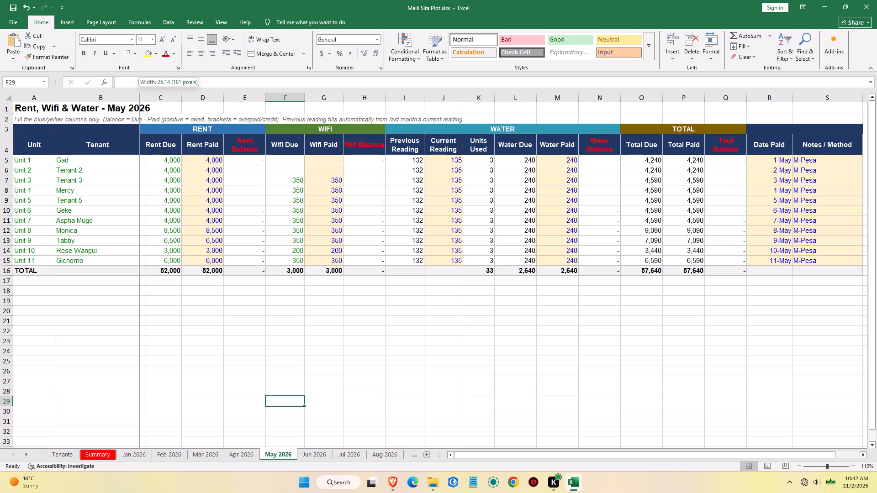
drag(147, 94, 150, 94)
click(246, 361)
click(306, 453)
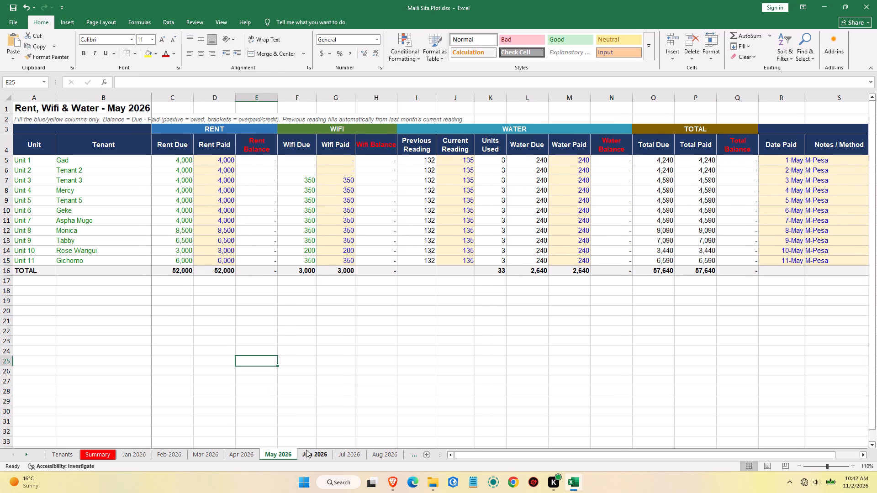
drag(139, 95, 154, 96)
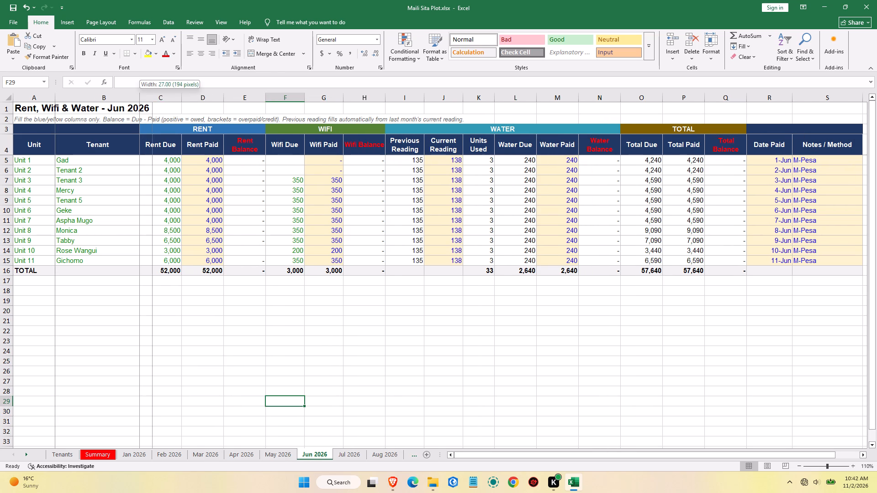
drag(154, 96, 151, 97)
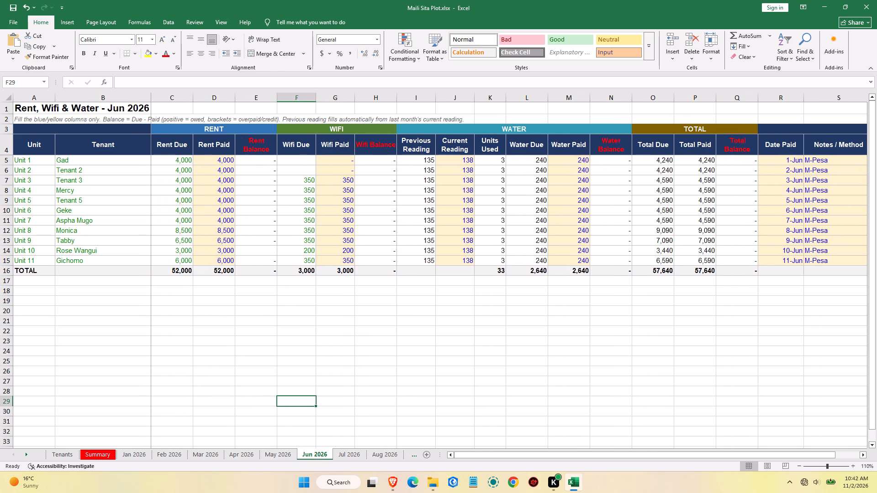
Widen the Tenant column on the Jul 2026 sheet until the sheet title ends inside it.
click(338, 456)
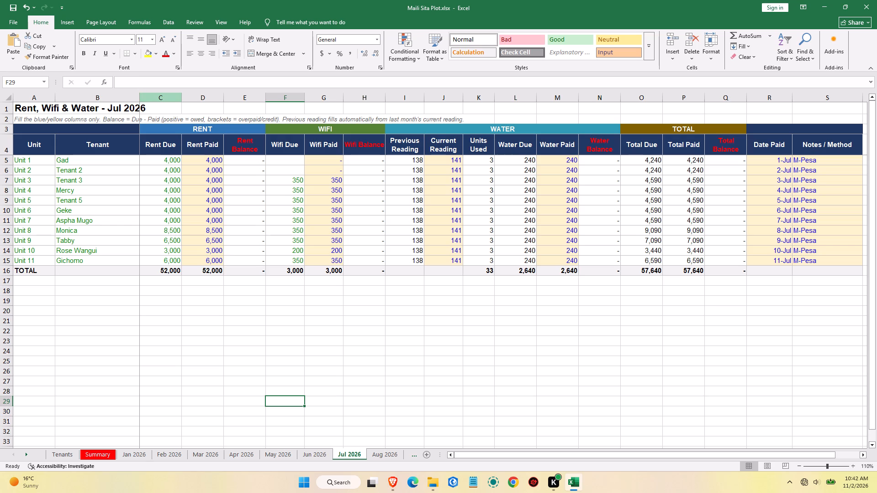
drag(138, 99, 144, 99)
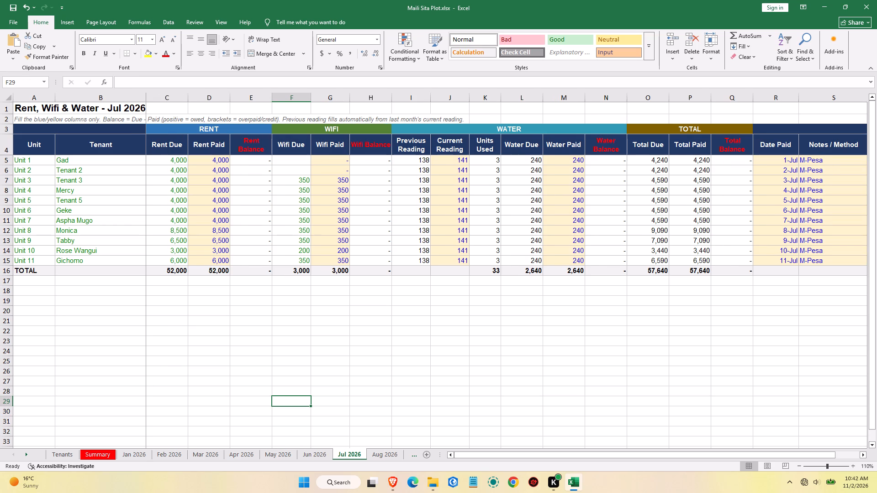
Open the Aug 2026 sheet for the same Tenant column widening.
click(381, 453)
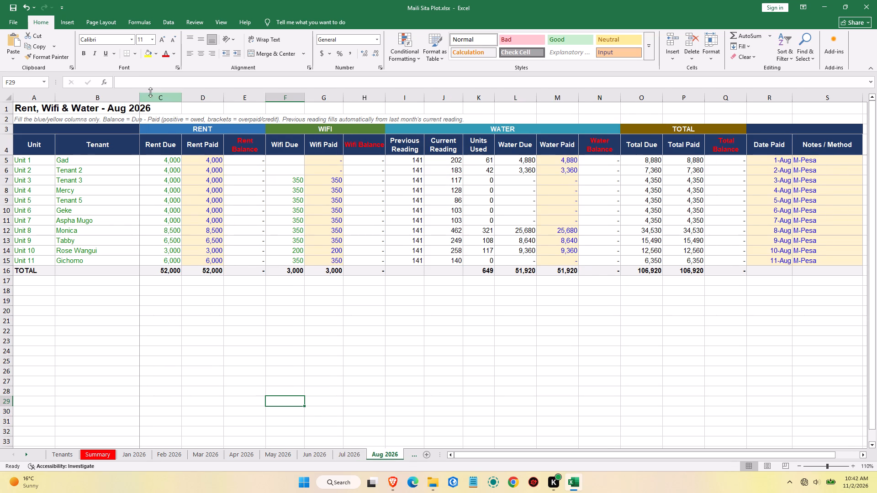
Widen the Tenant column on the Aug 2026 sheet to about 26.4 so the sheet title fits.
drag(137, 99, 149, 100)
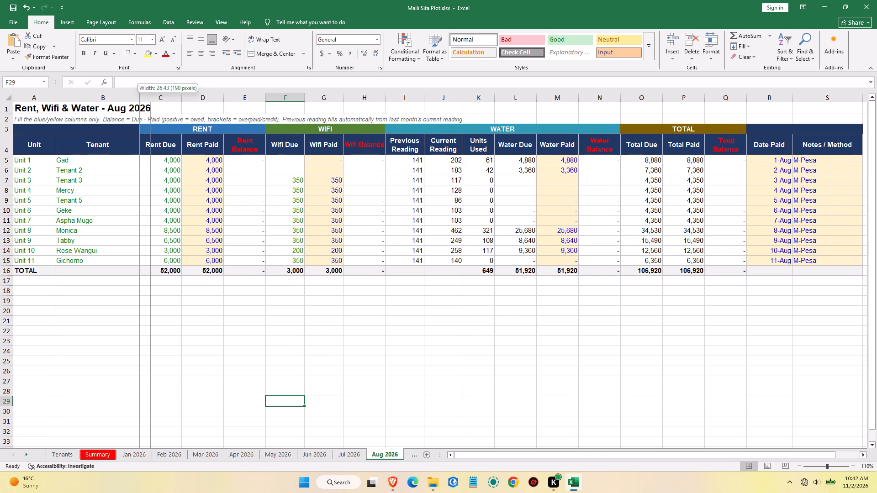
drag(149, 100, 149, 100)
Widen the Tenant column on the Sep 2026 sheet to about 26 so the whole title fits before the frozen divider.
click(415, 456)
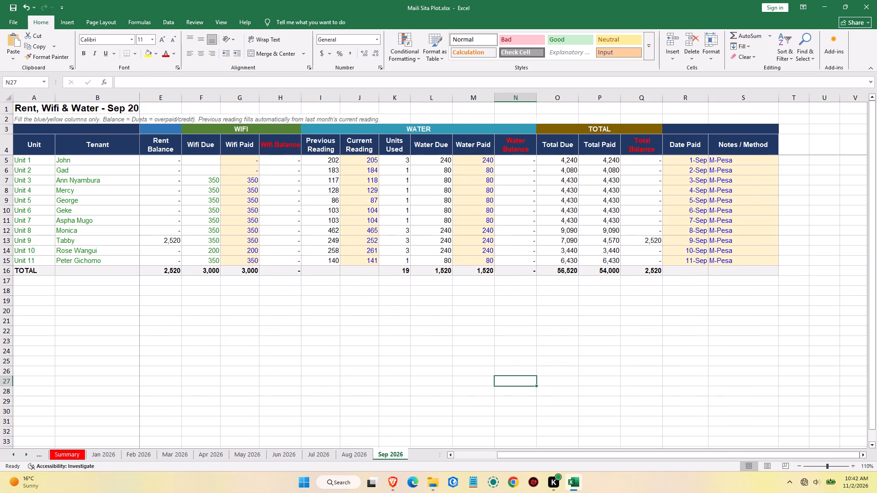
drag(138, 98, 142, 98)
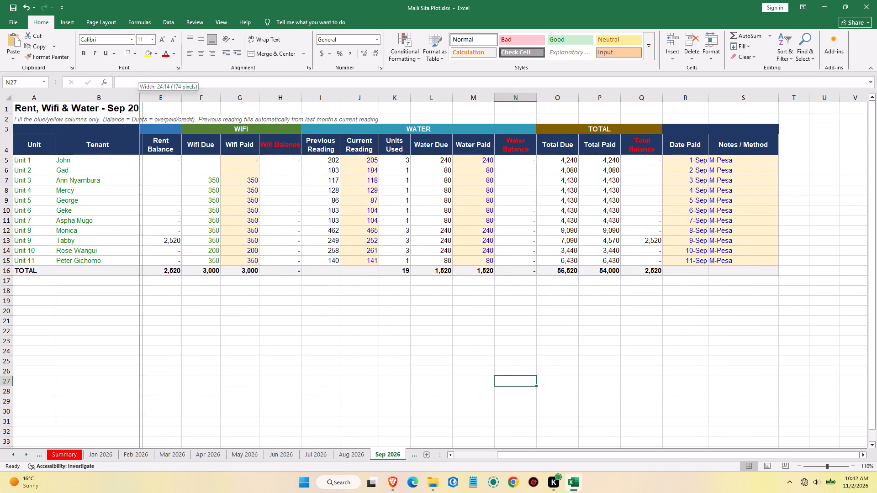
drag(142, 98, 148, 98)
drag(148, 97, 154, 99)
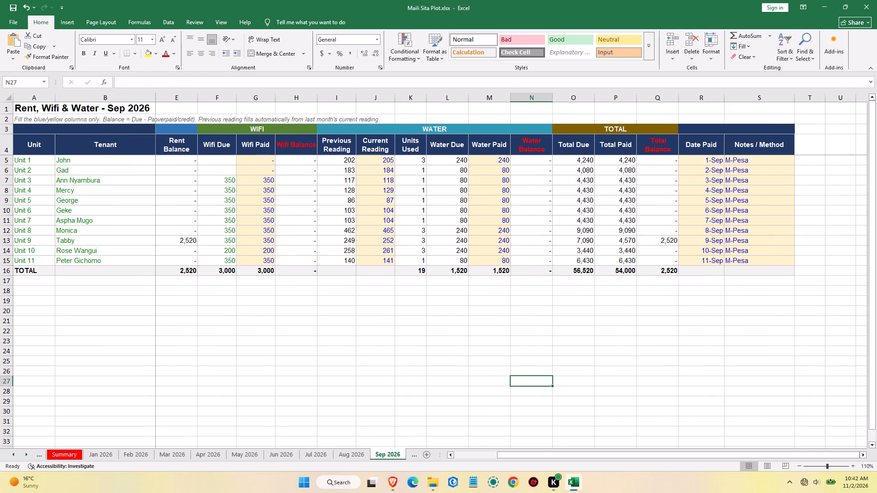
drag(153, 99, 147, 100)
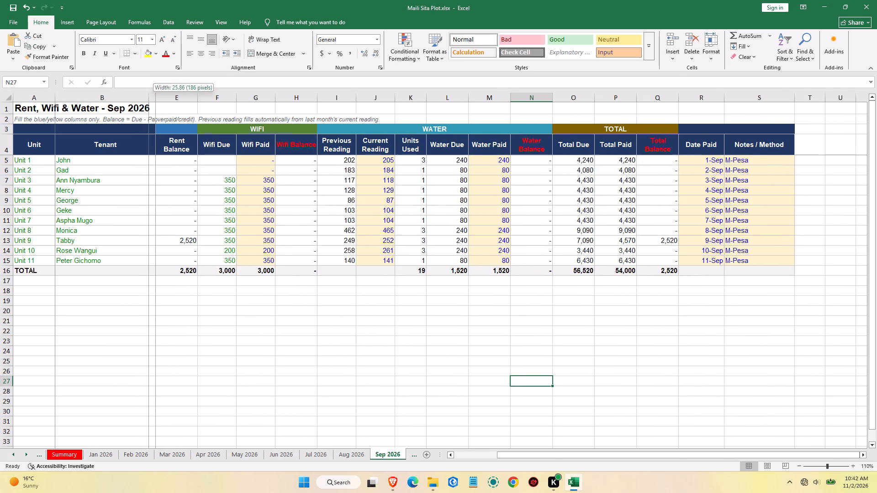
drag(147, 100, 148, 100)
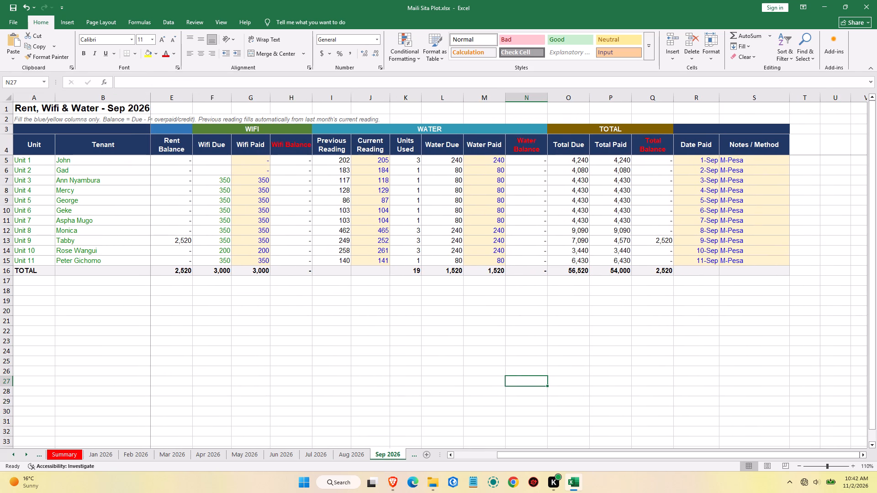
Widen the Tenant column on the Oct 2026 sheet.
click(414, 457)
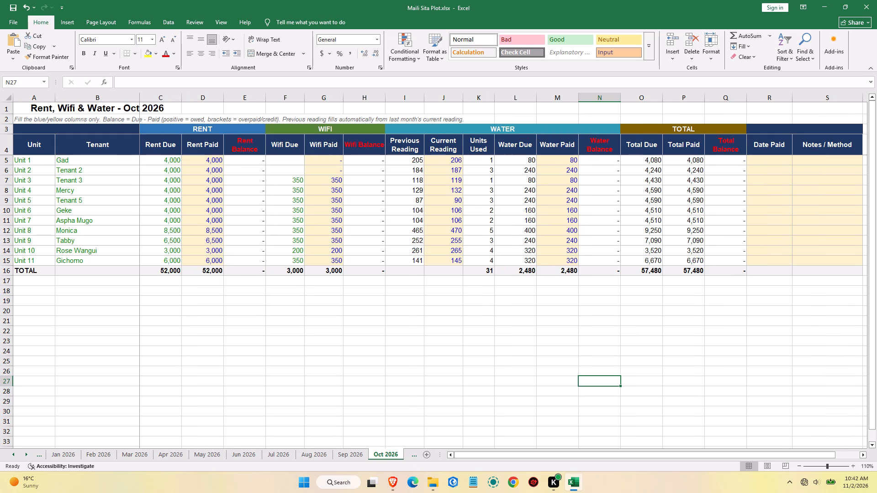
drag(139, 100, 164, 99)
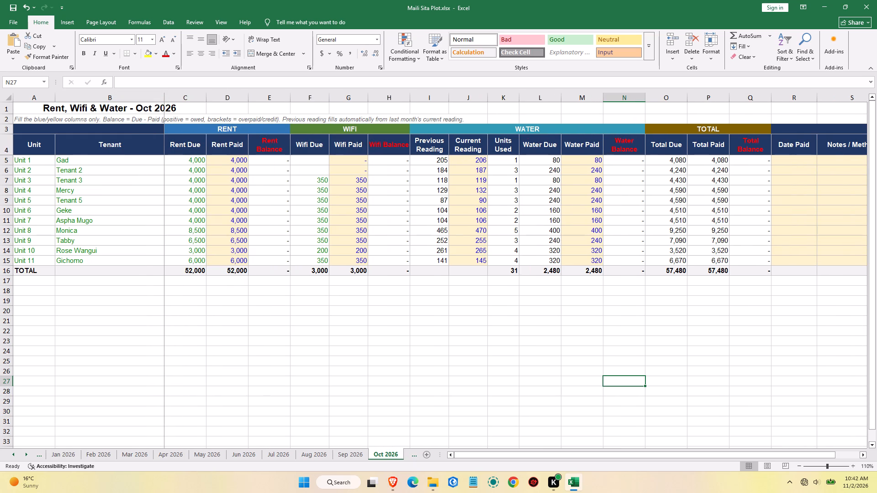
Remove Merge & Center from the Oct 2026 sheet title.
click(135, 109)
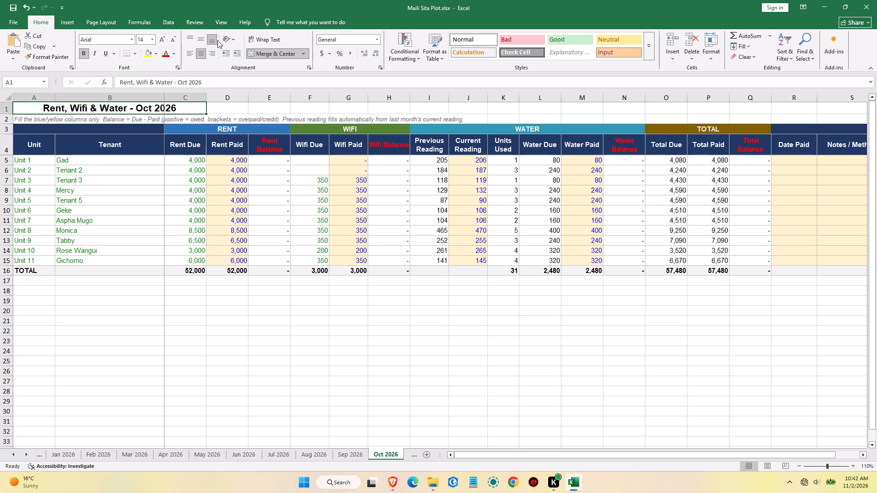
click(304, 56)
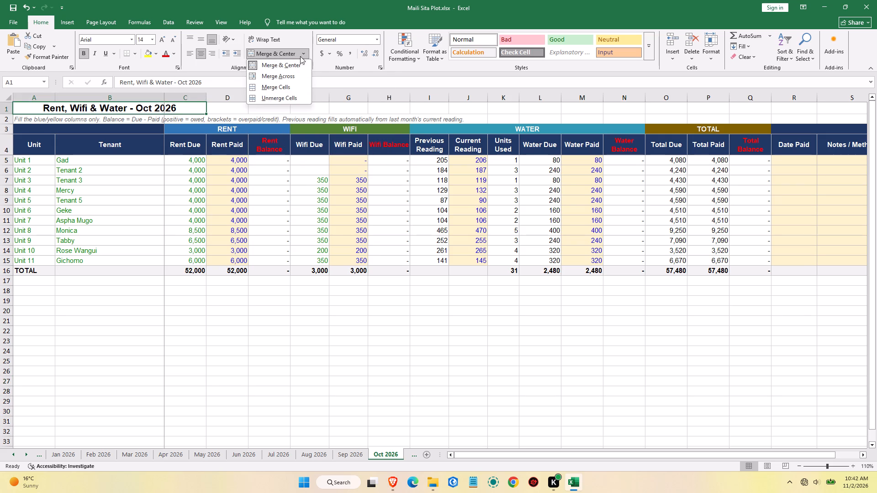
click(251, 66)
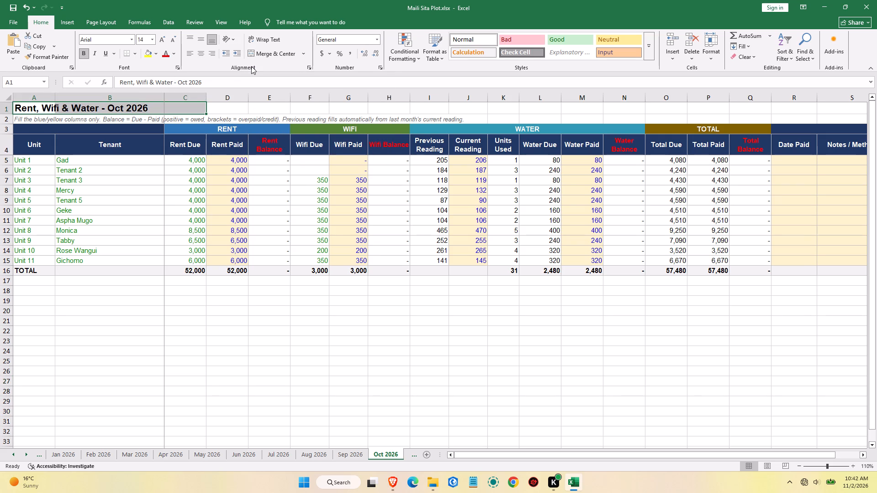
Narrow the Tenant column on the Oct 2026 sheet so it ends just past the sheet title, matching the Sep 2026 sheet.
click(191, 369)
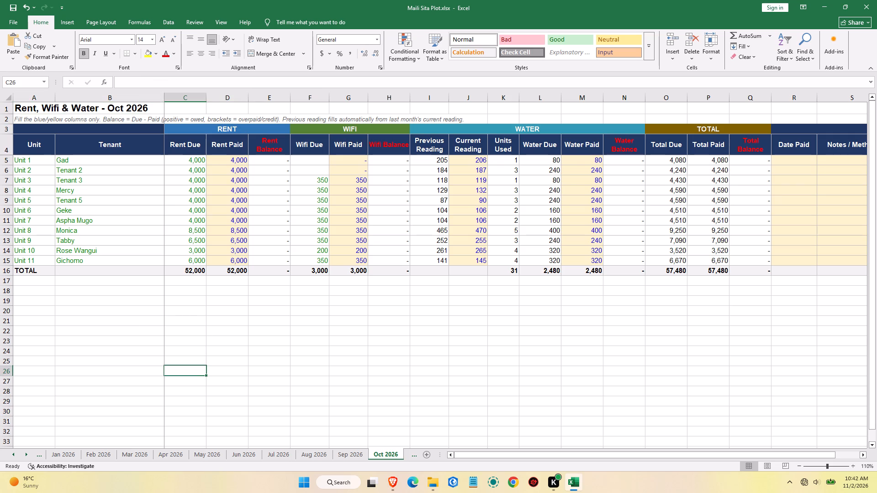
drag(163, 95, 149, 96)
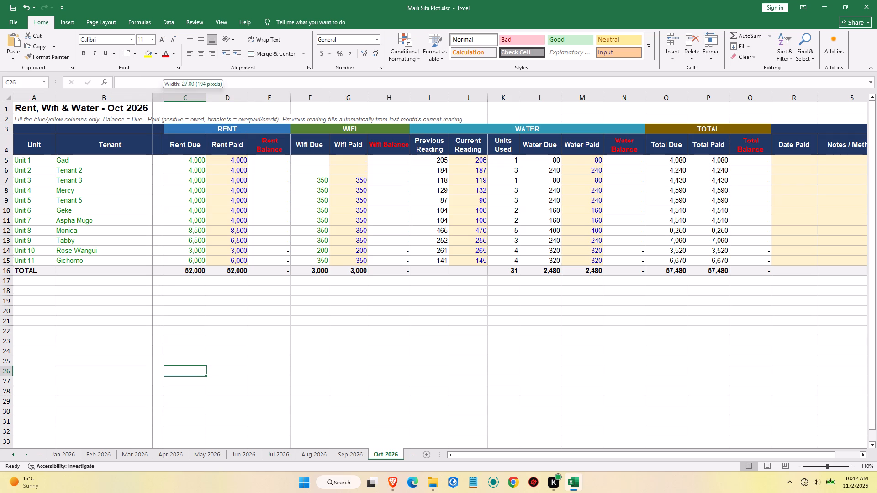
drag(149, 96, 148, 98)
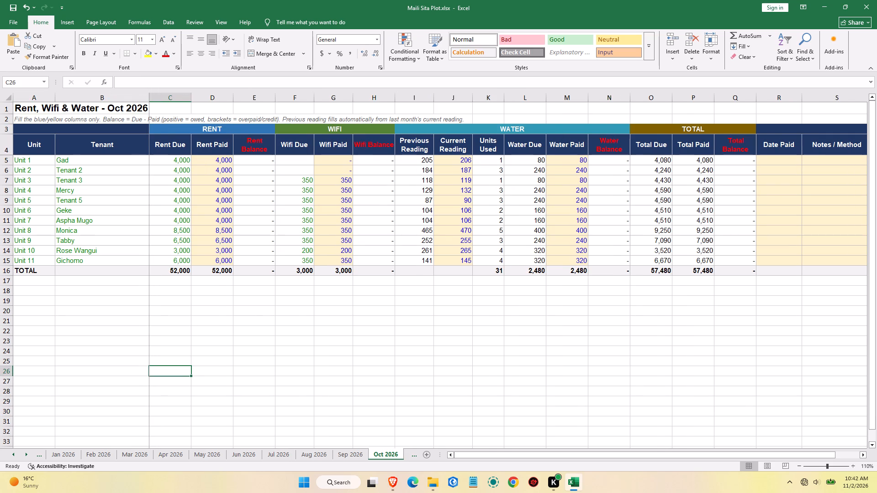
click(340, 453)
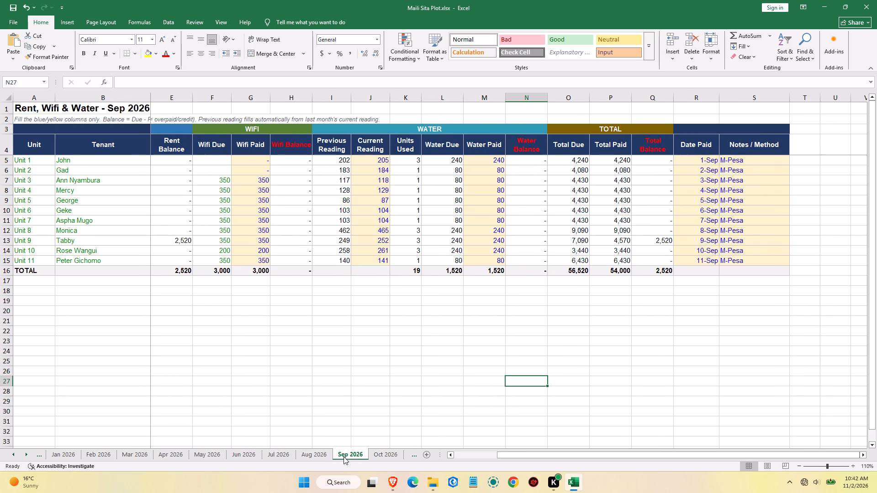
click(380, 453)
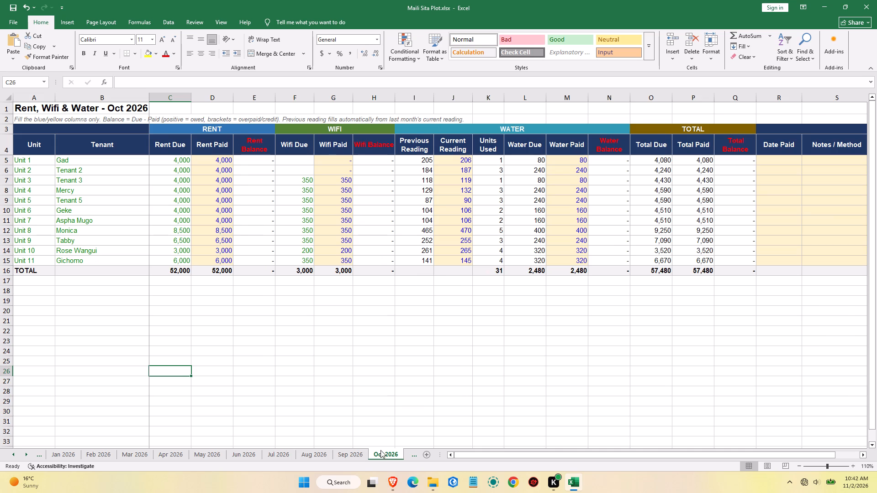
Widen the Tenant column on the Nov 2026 sheet so the whole sheet title fits before the frozen divider.
click(412, 455)
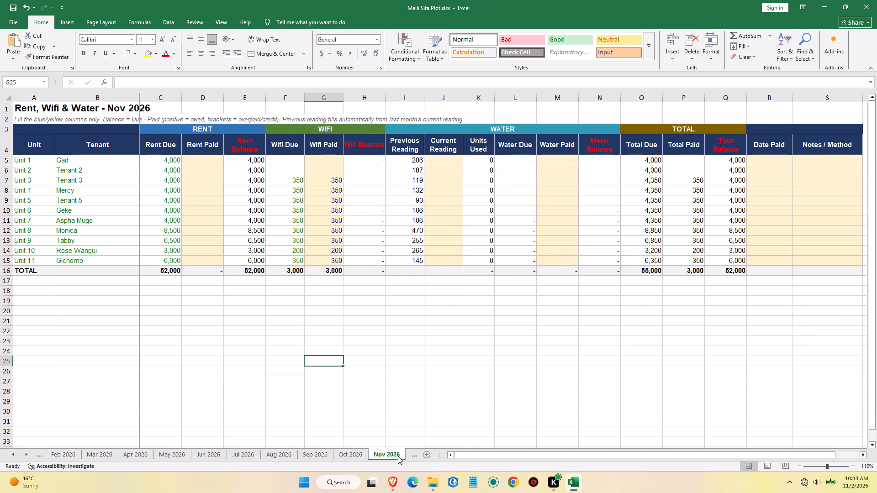
drag(137, 98, 145, 98)
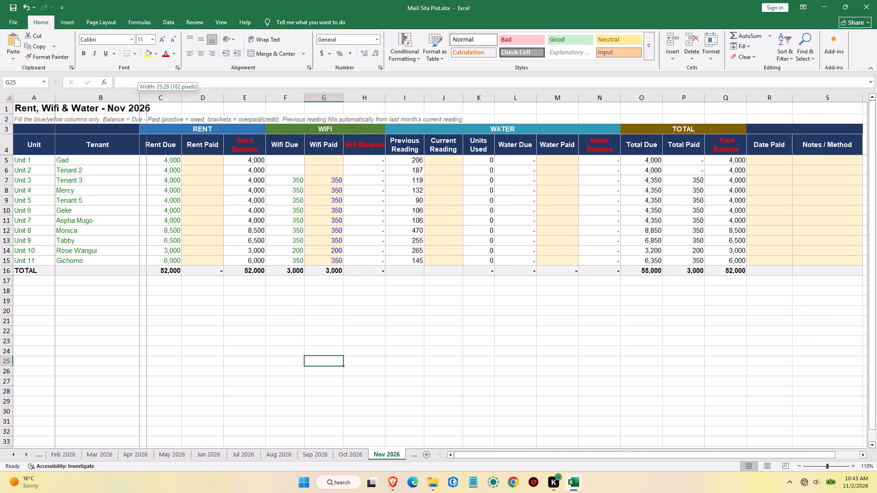
drag(145, 98, 149, 98)
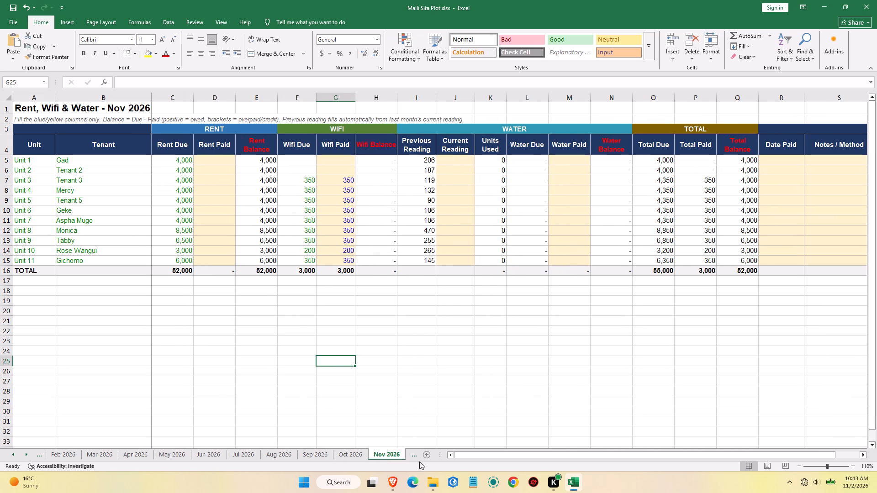
Widen the Tenant column on the Dec 2026 sheet so the whole sheet title fits before the frozen divider.
click(416, 455)
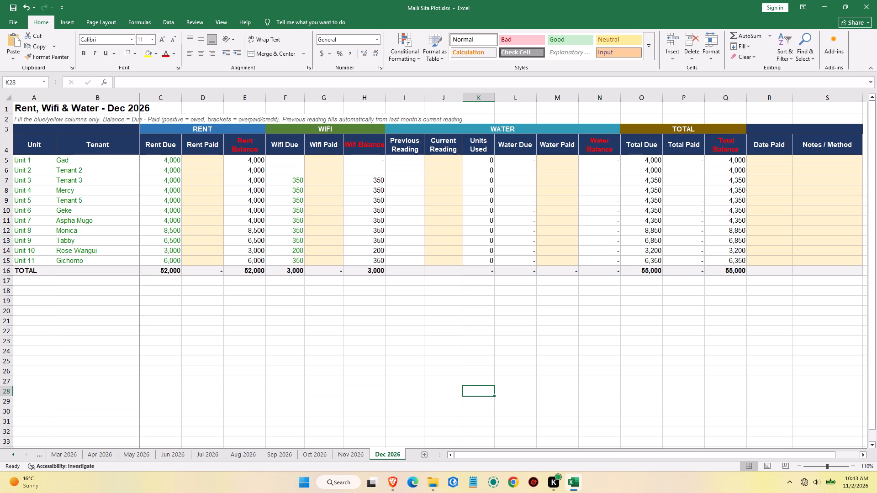
drag(139, 97, 150, 98)
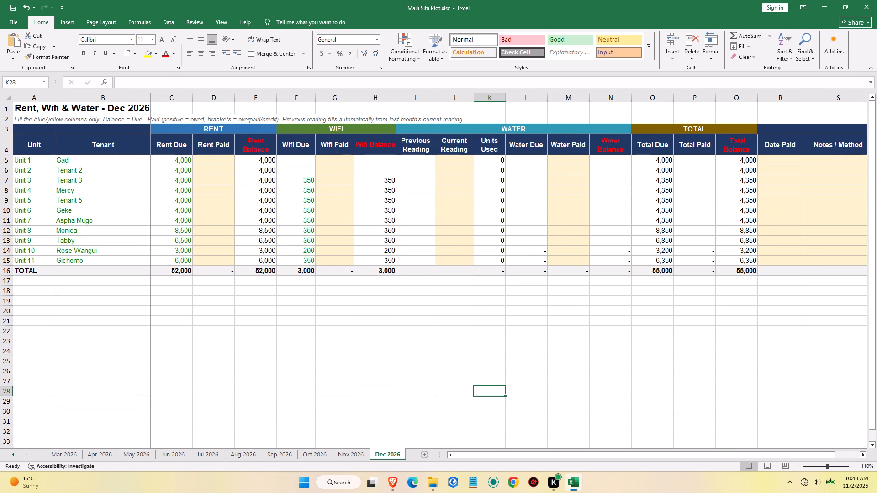
click(365, 376)
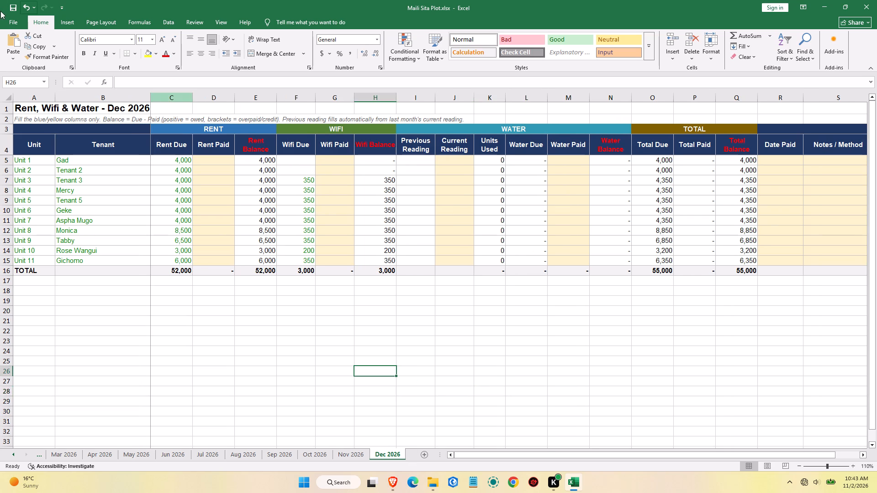
Save the Maili Sita Plot workbook.
click(15, 10)
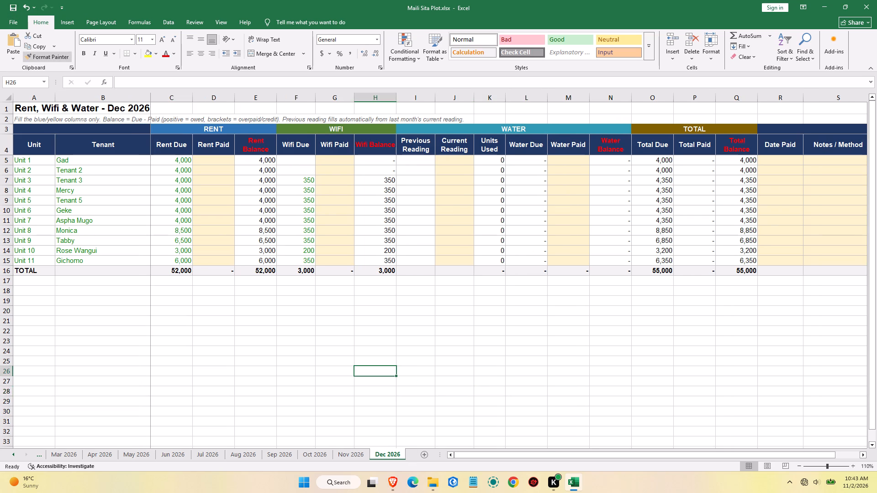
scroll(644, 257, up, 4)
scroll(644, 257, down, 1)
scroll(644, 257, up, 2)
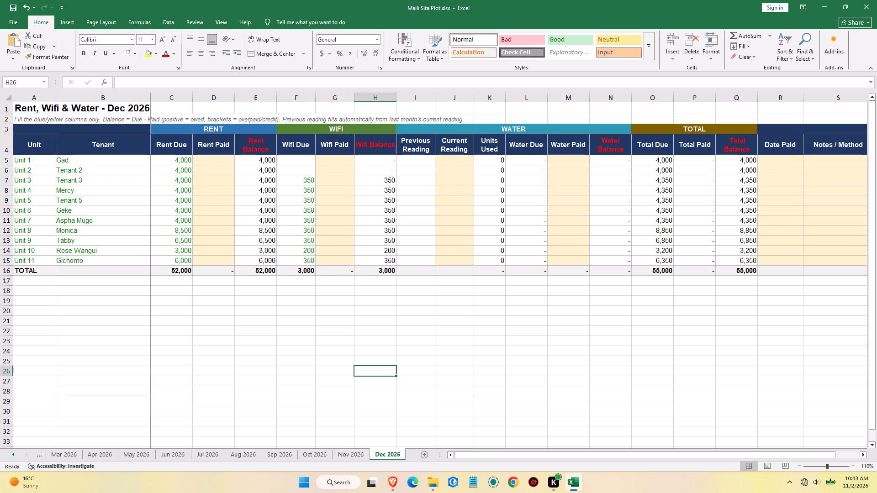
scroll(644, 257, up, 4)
Check the Nov 2026 sheet, then compare the headings and layout of the Sep 2026 and Oct 2026 sheets.
click(362, 455)
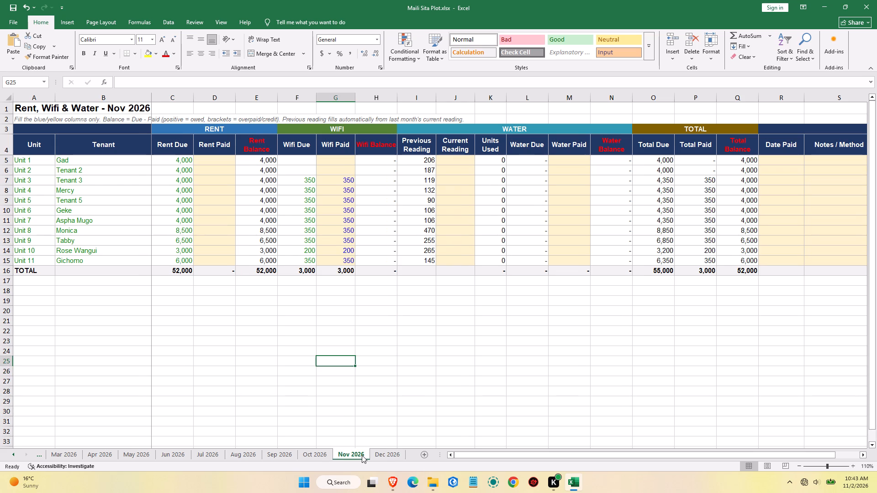
click(317, 453)
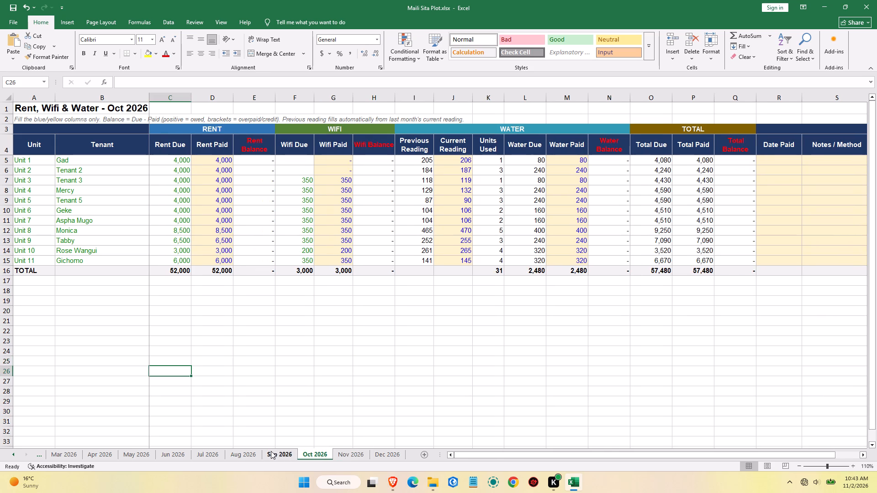
click(271, 451)
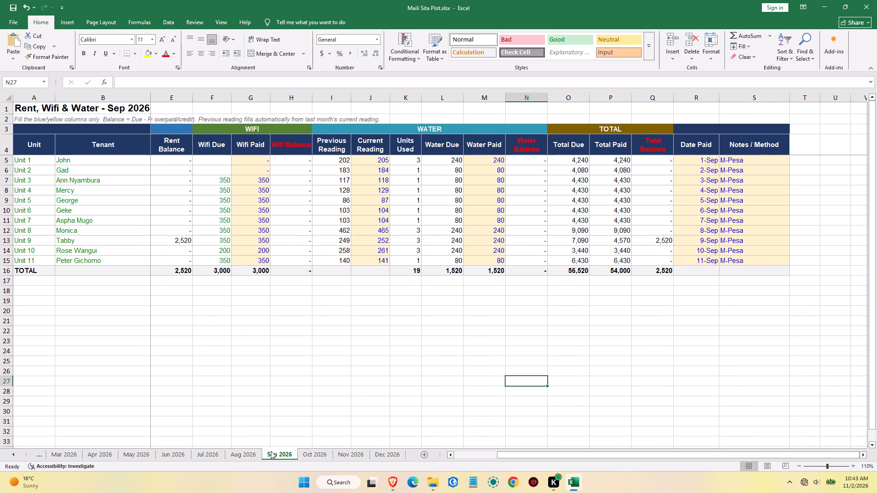
click(312, 454)
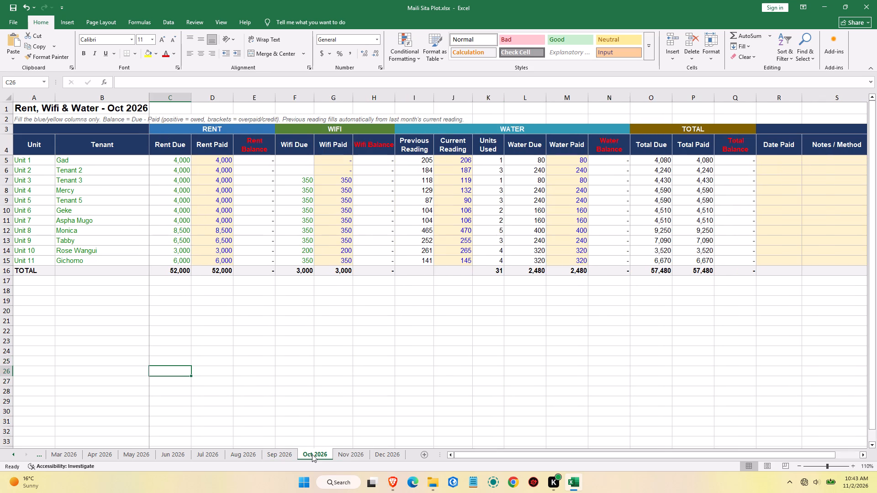
click(277, 455)
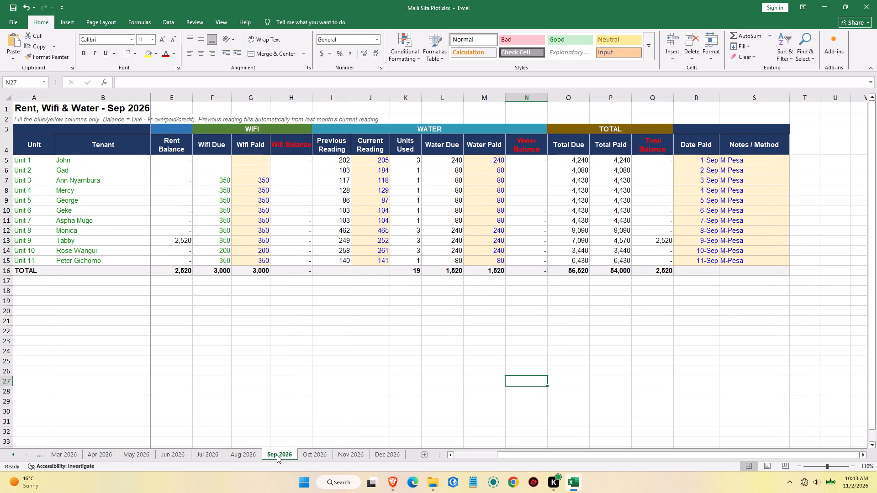
click(308, 454)
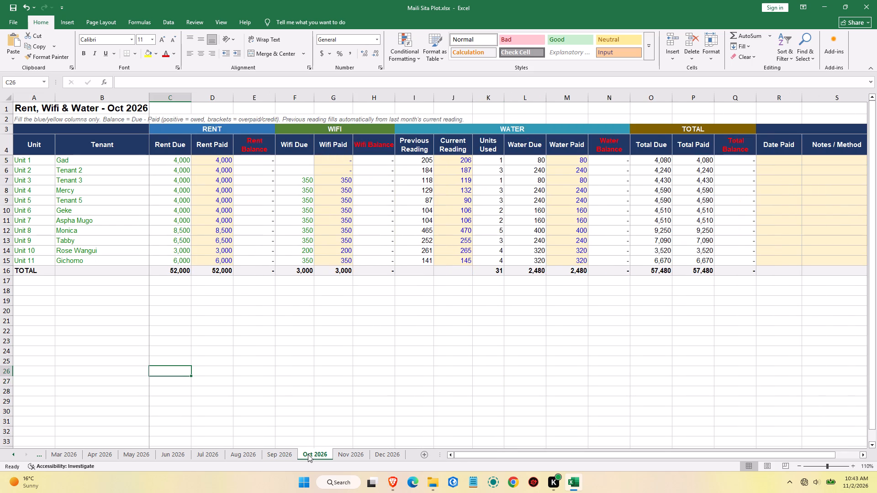
click(290, 455)
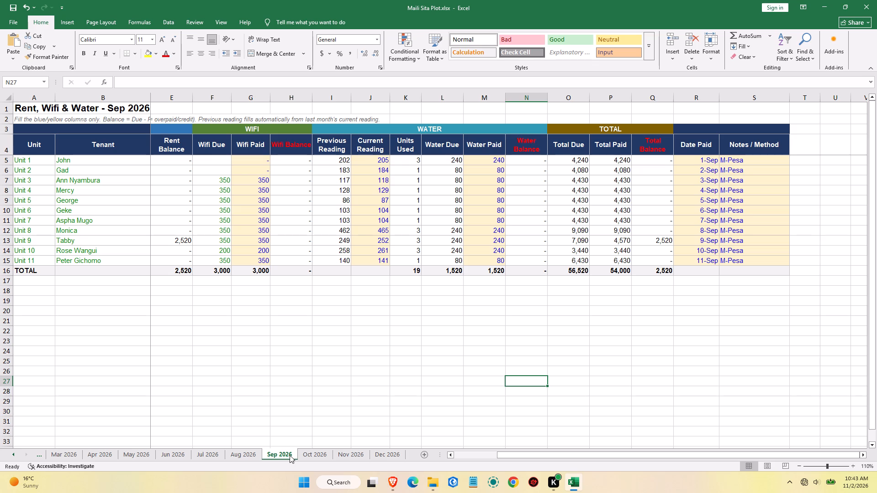
Open the Rent Balance heading on the Sep 2026 sheet for editing.
double_click(164, 139)
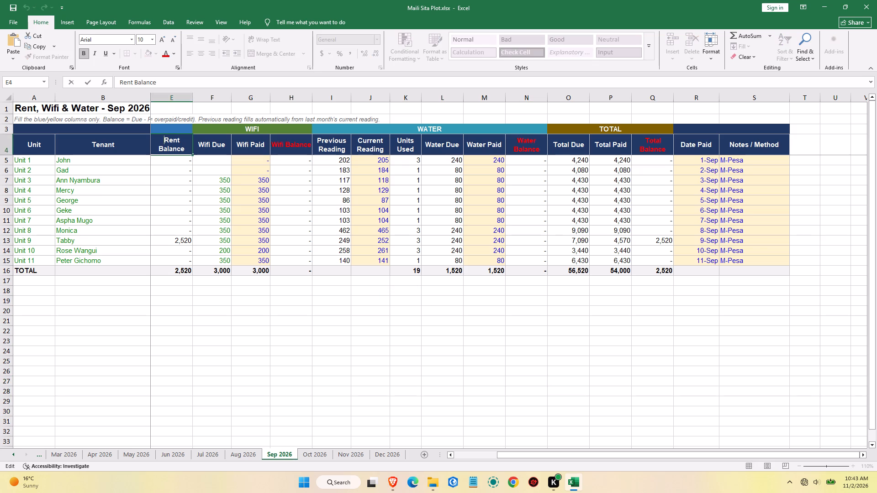
Change the Rent Balance heading's font colour to red on the Sep 2026 sheet.
drag(164, 139, 184, 146)
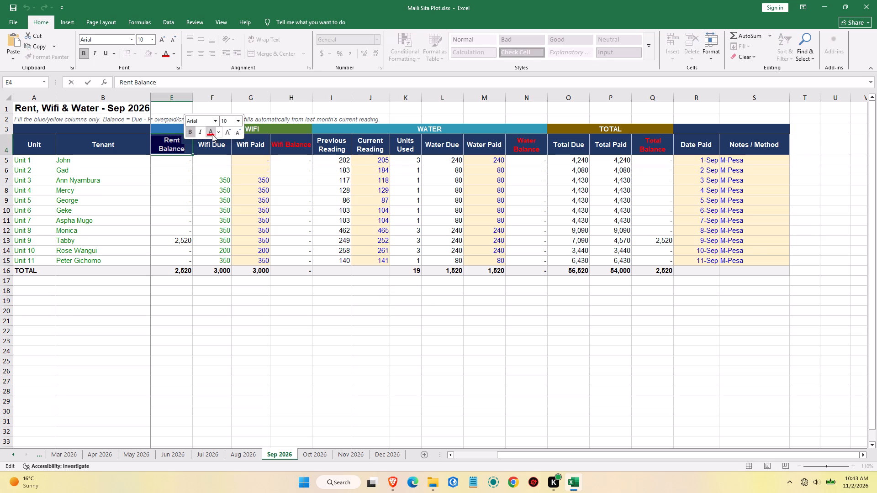
click(211, 133)
click(269, 336)
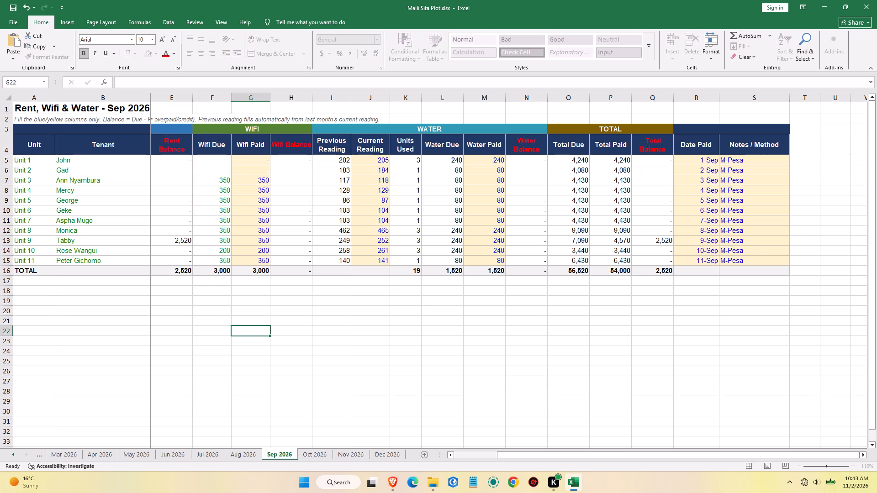
Check the headings on the Aug 2026 and Oct 2026 sheets, then save the workbook.
click(248, 457)
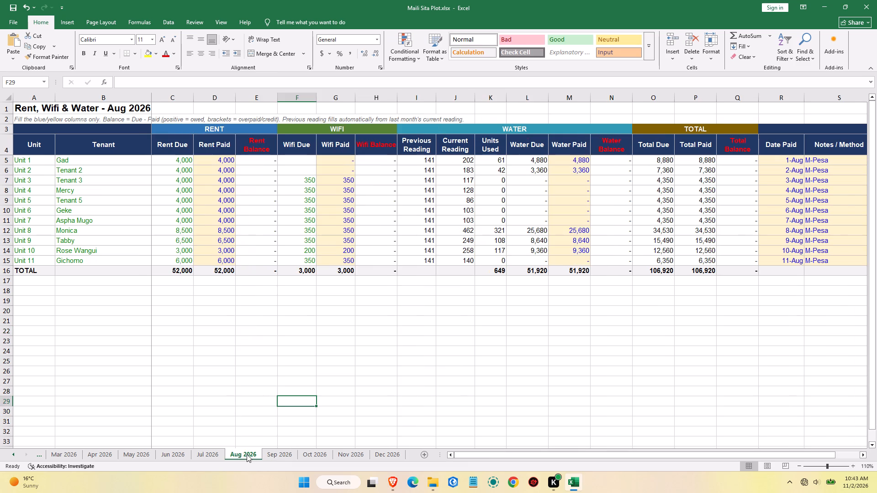
click(308, 451)
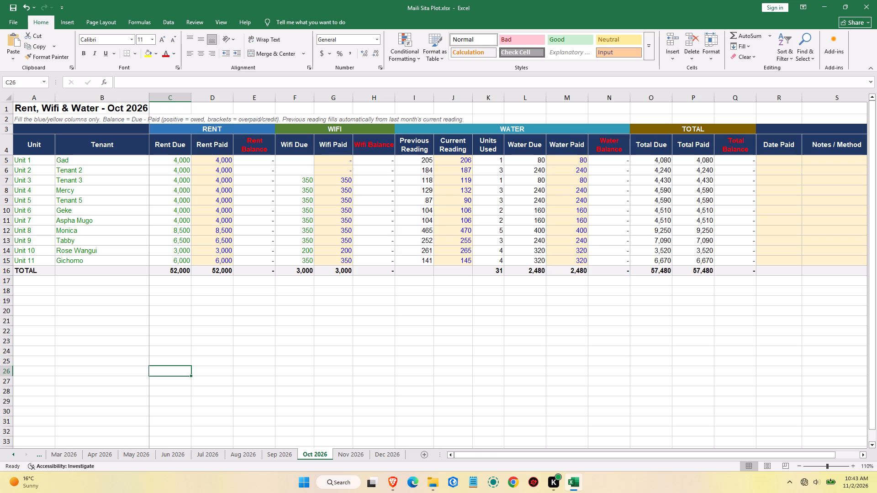
click(9, 5)
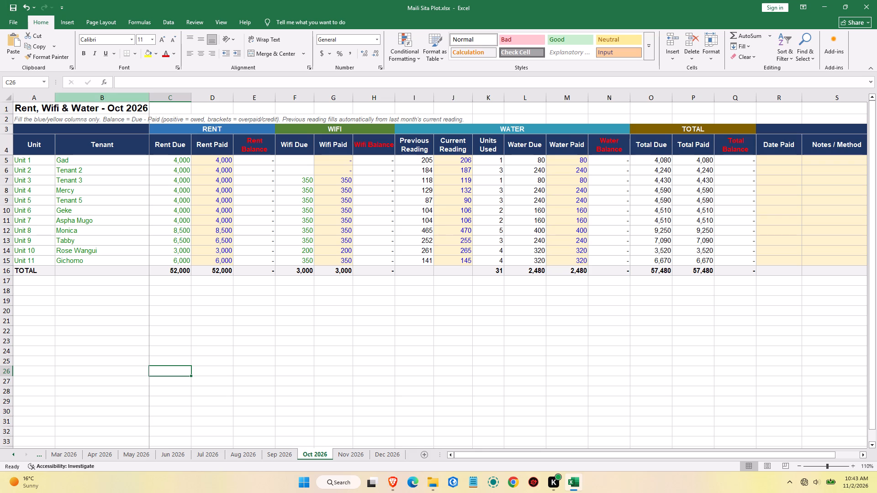